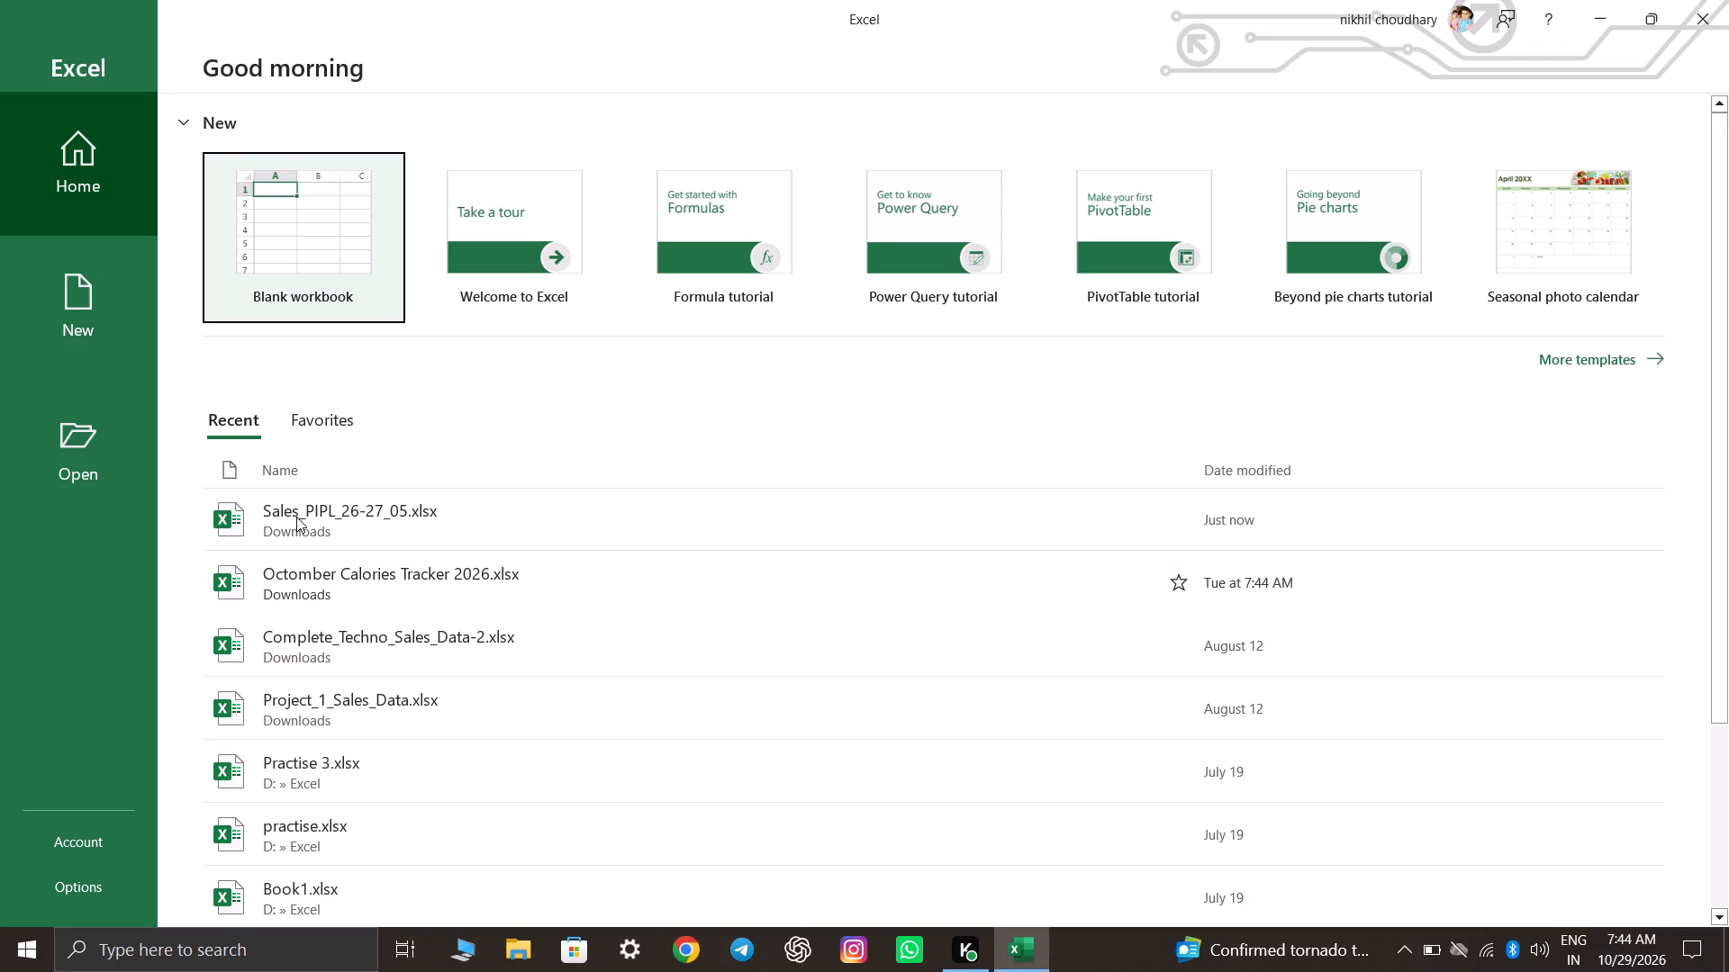
# Open the recent workbook Octomber Calories Tracker 2026.xlsx.
pyautogui.click(308, 571)
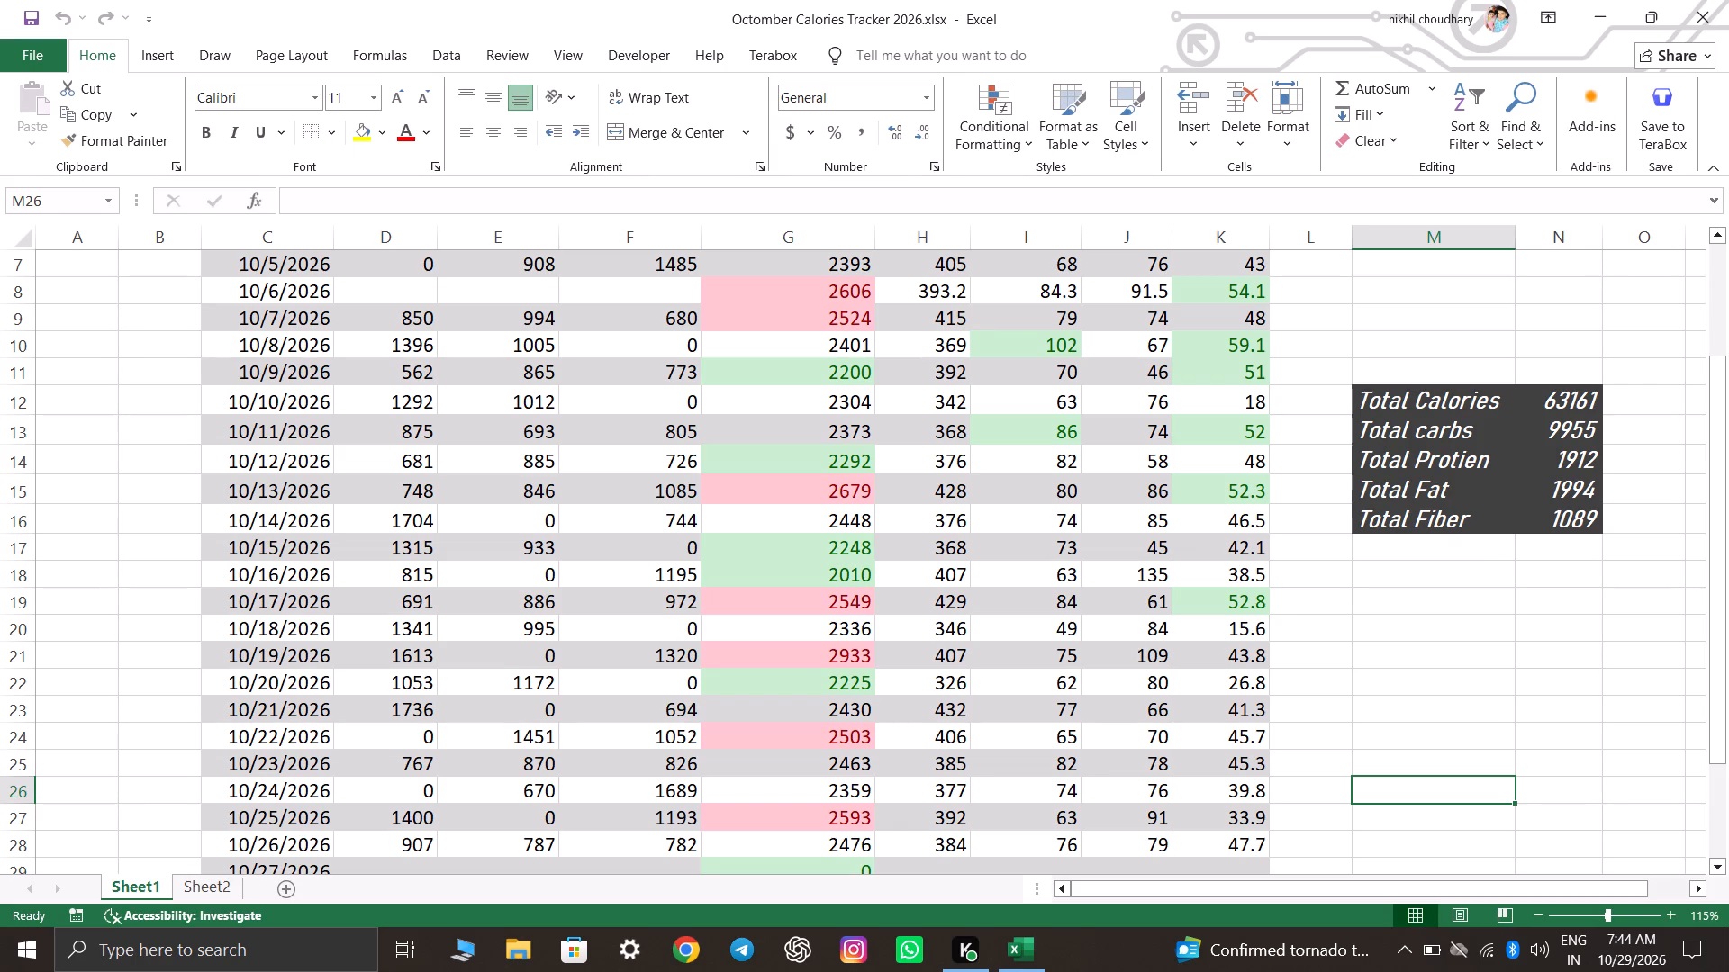
# Enter the 10/27/2026 meal calories: Meal 1 as 650, Meal 2 as 850 and Meal 3 as 812.
pyautogui.click(1320, 616)
pyautogui.scroll(-3, 1292, 621)
pyautogui.scroll(6, 1291, 618)
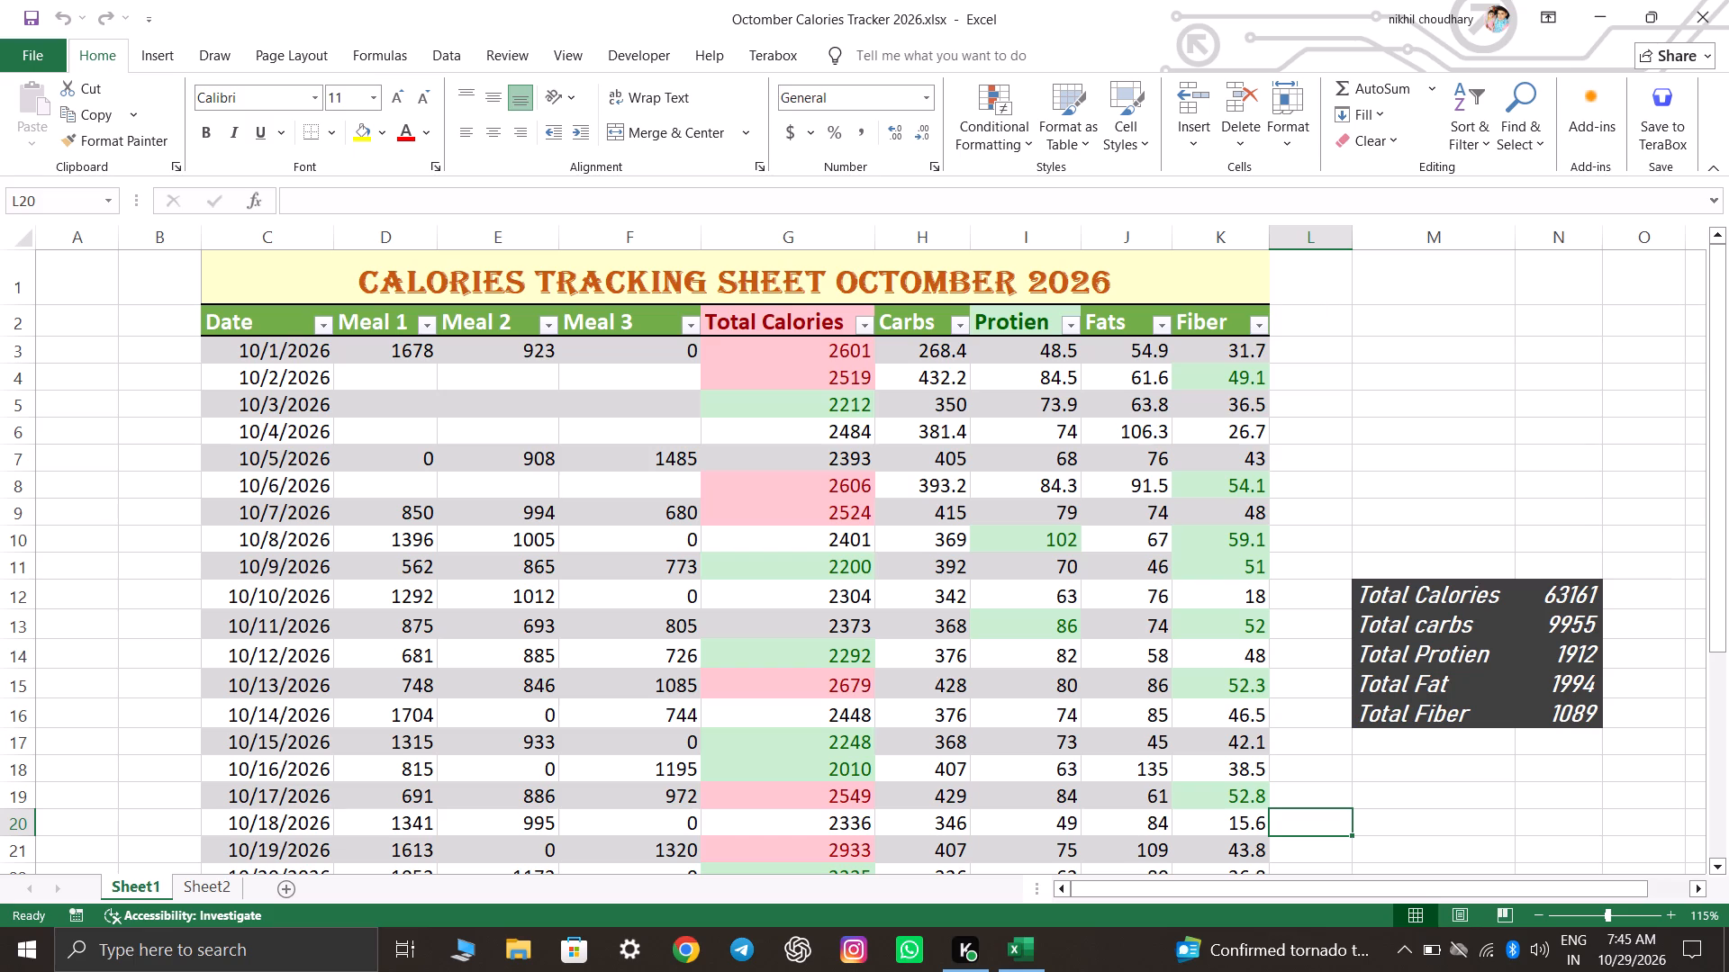
pyautogui.scroll(-4, 1178, 610)
pyautogui.scroll(-9, 1268, 616)
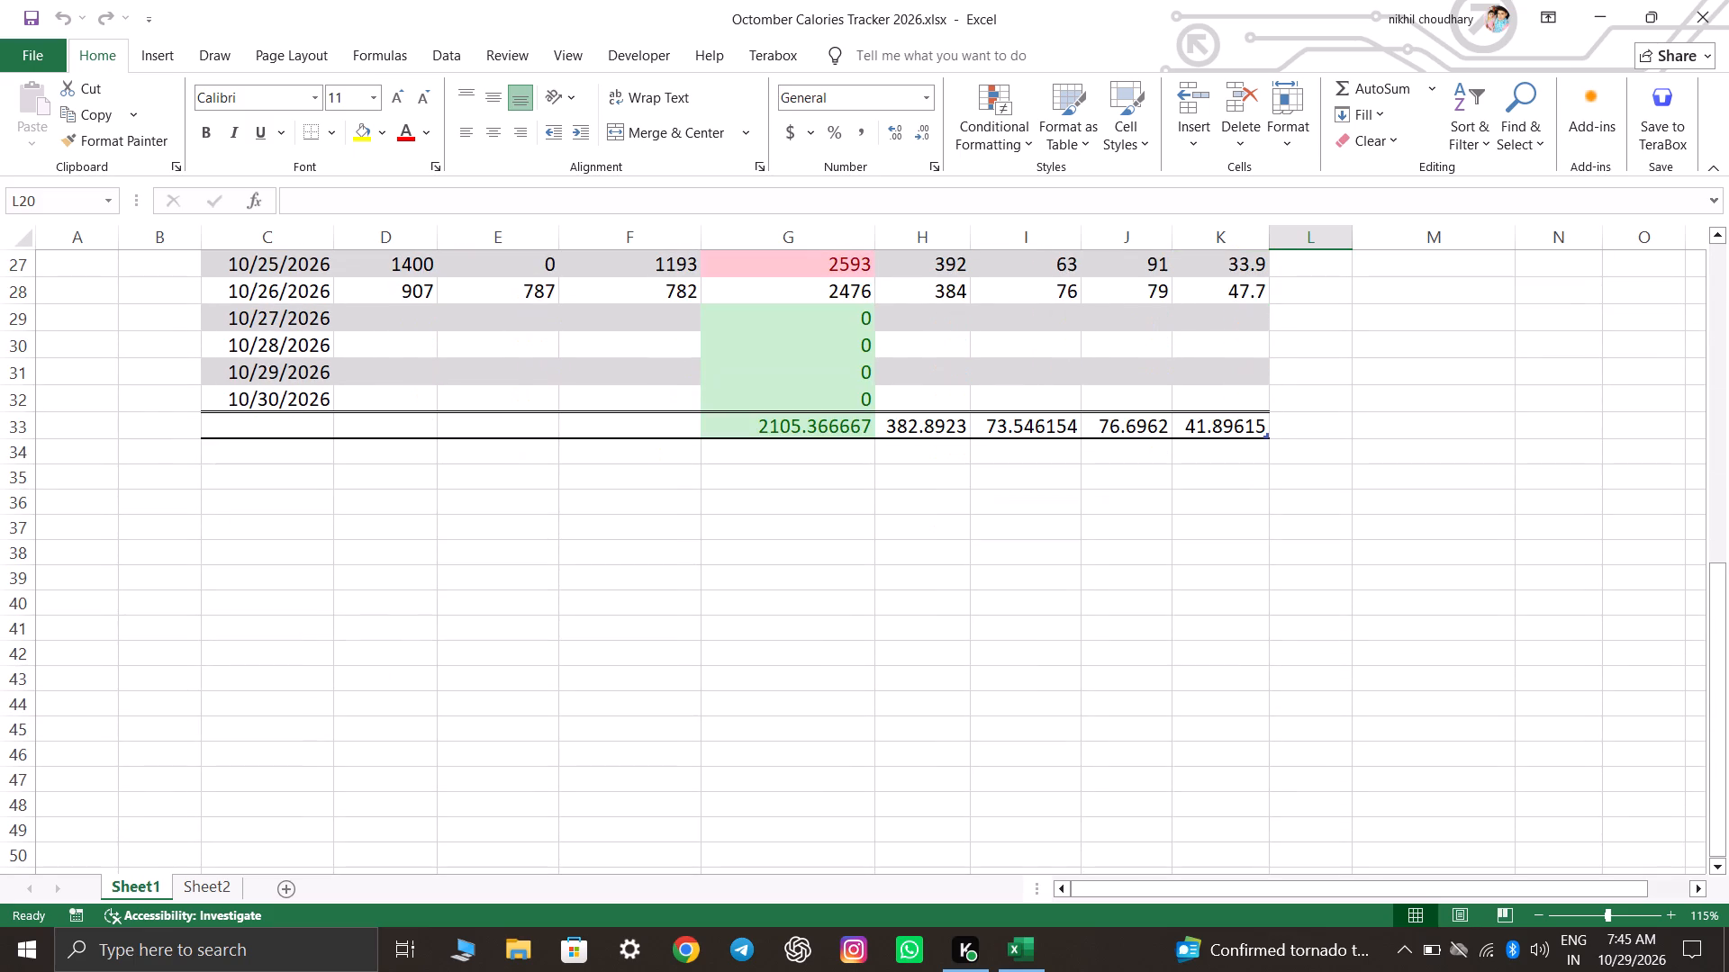
pyautogui.scroll(3, 1269, 630)
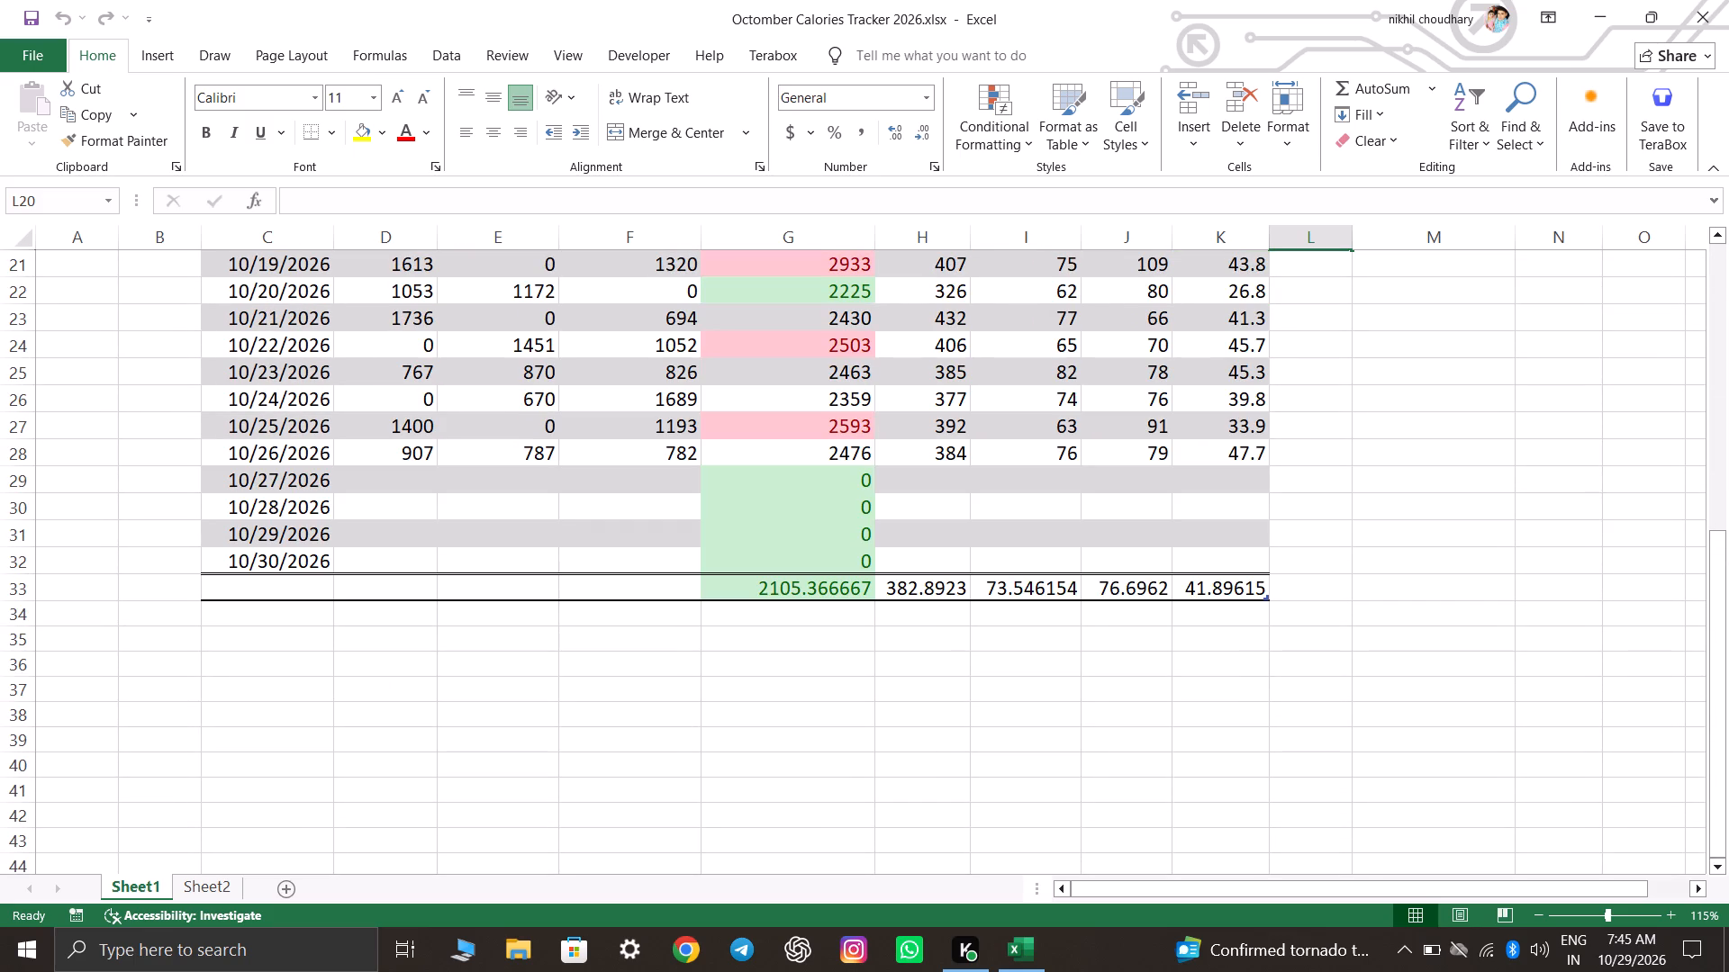
pyautogui.click(407, 476)
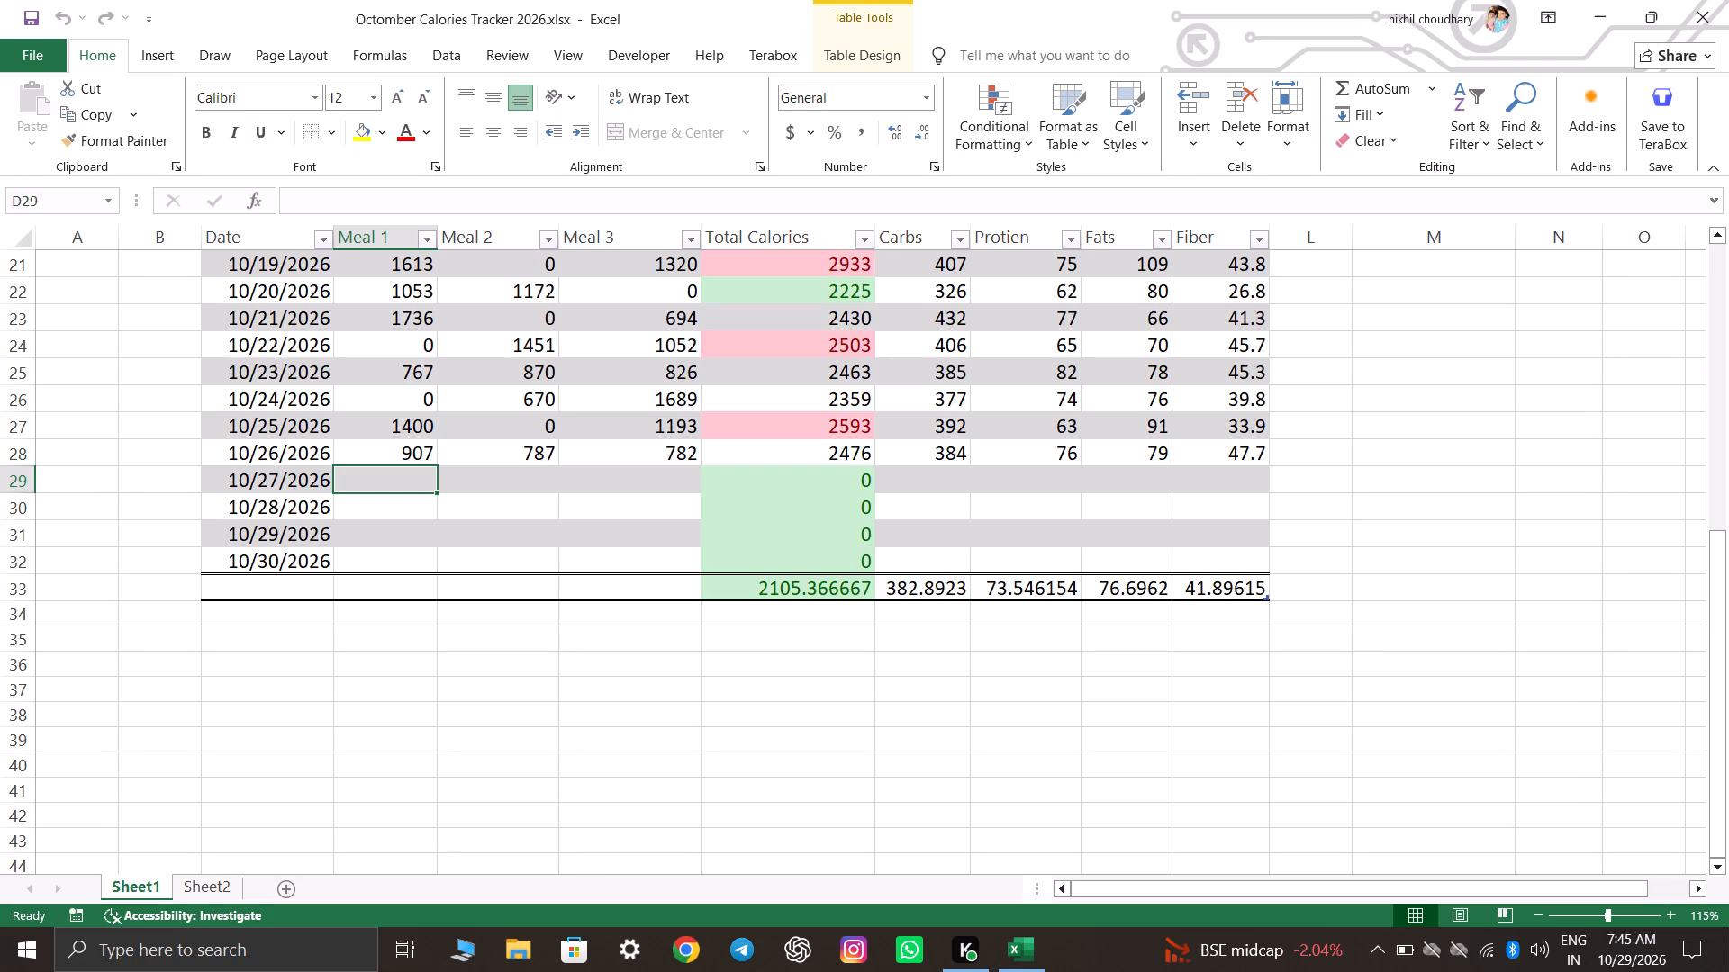
pyautogui.press('6')
pyautogui.write('50')
pyautogui.press('Right')
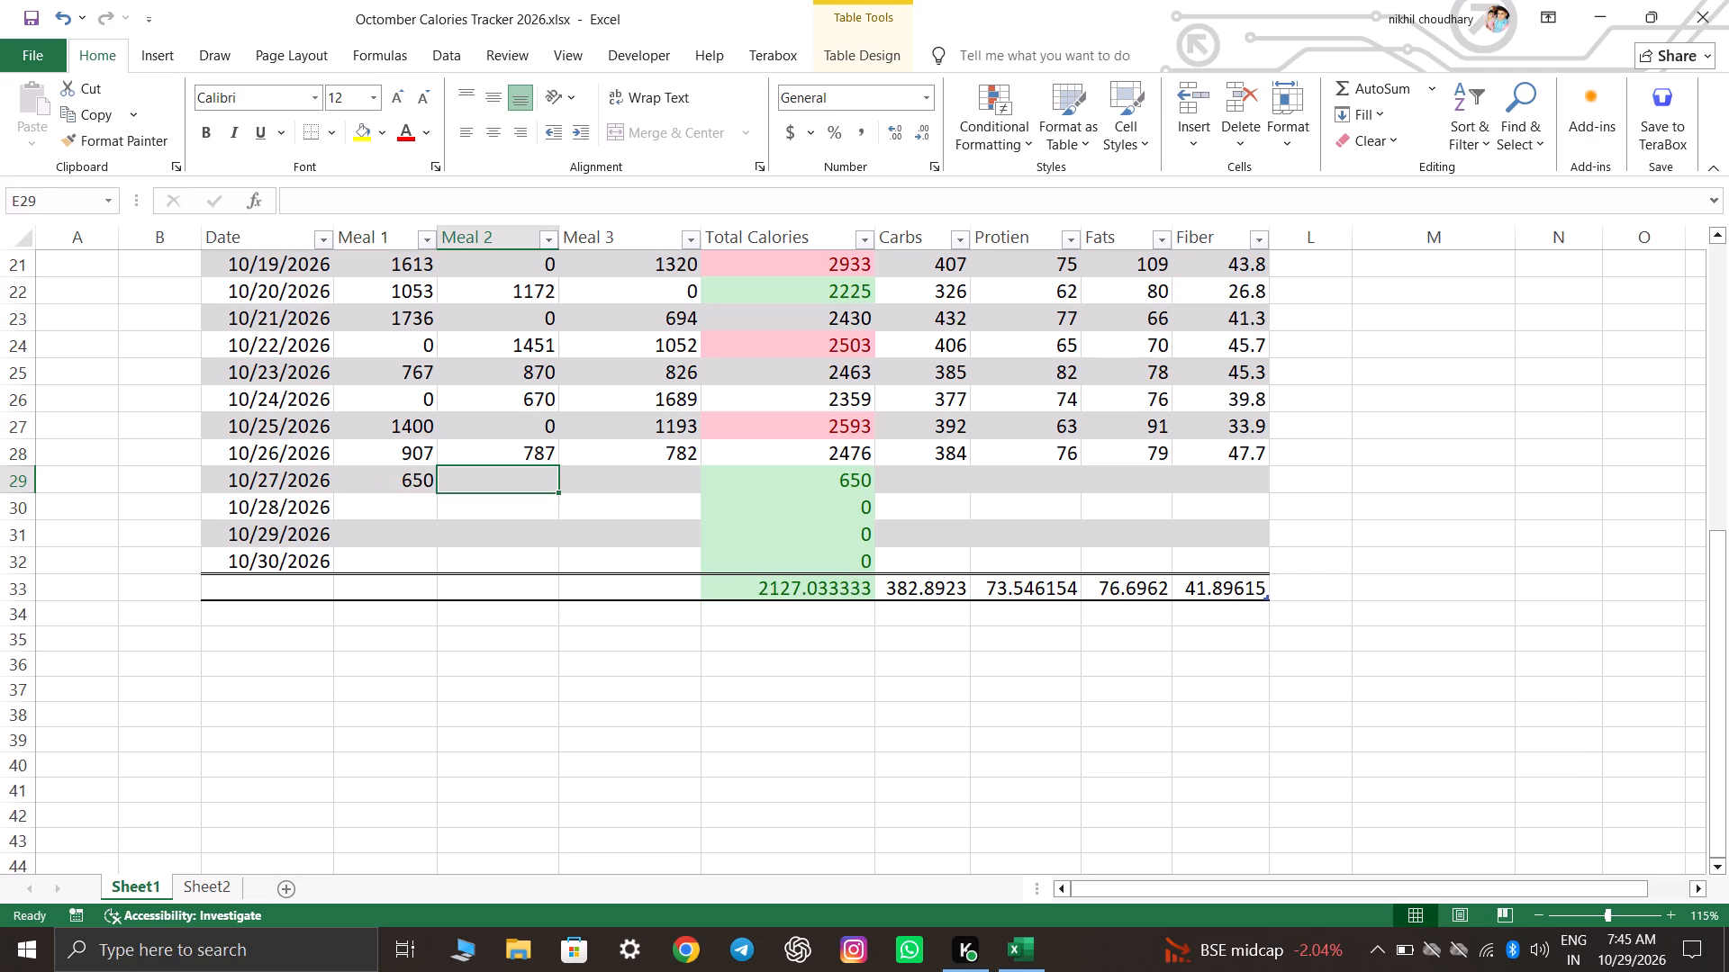
pyautogui.write('850')
pyautogui.press('Right')
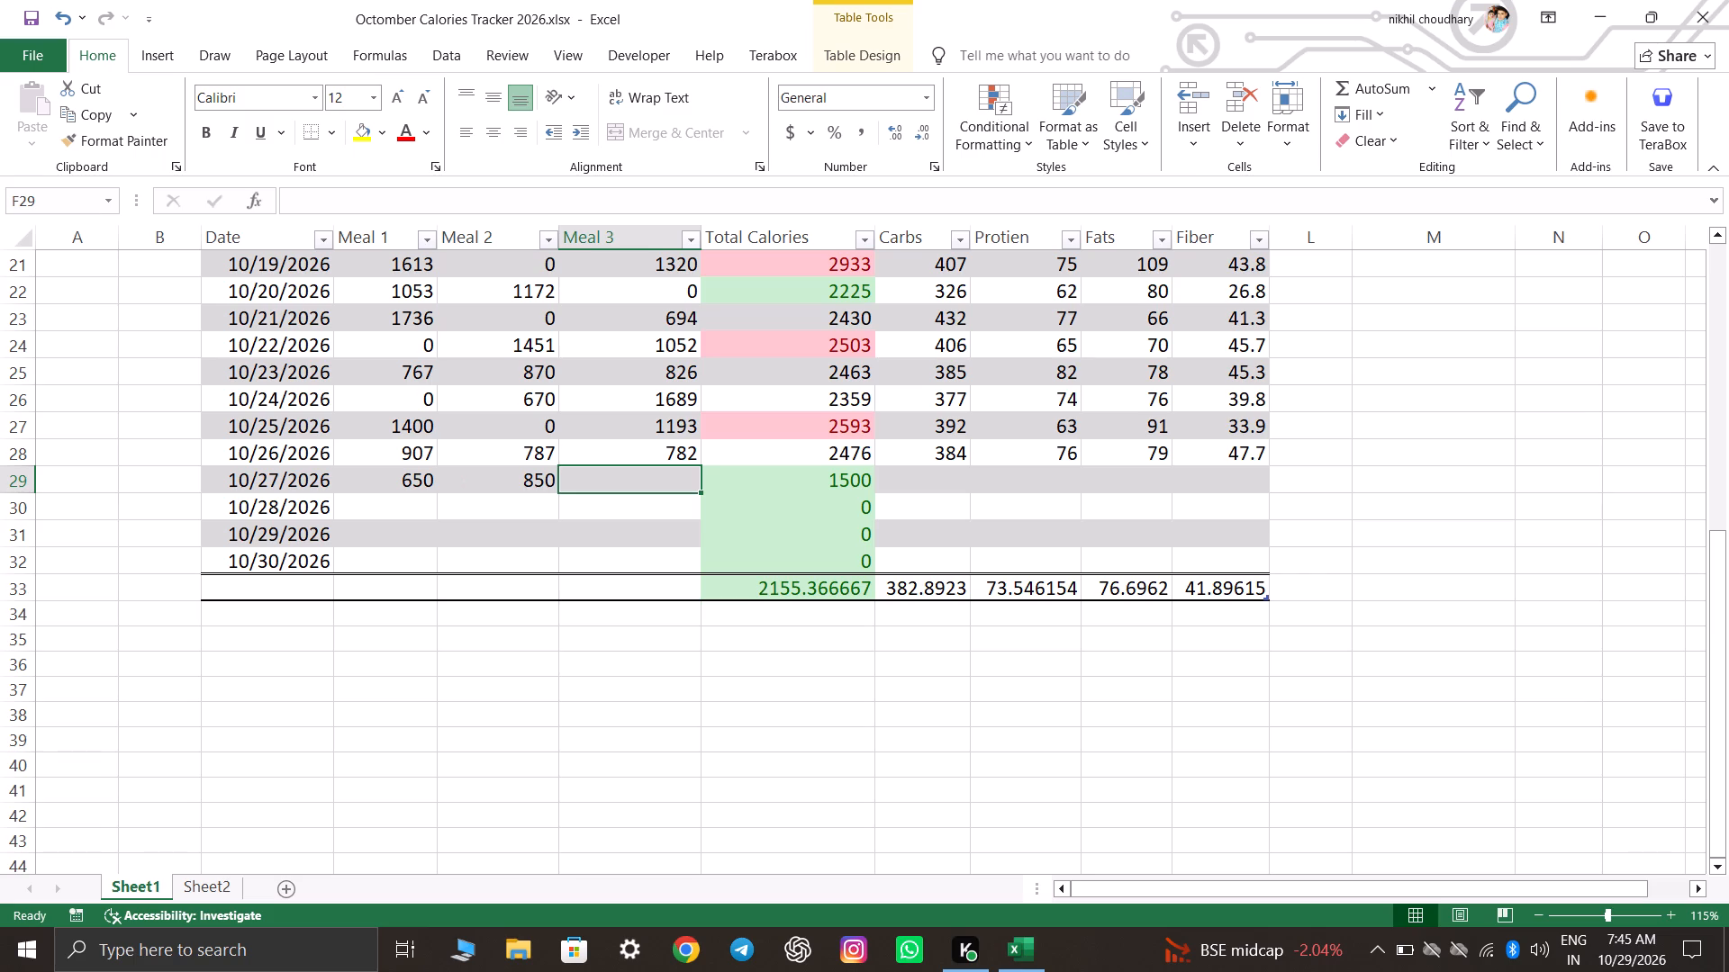
pyautogui.write('812')
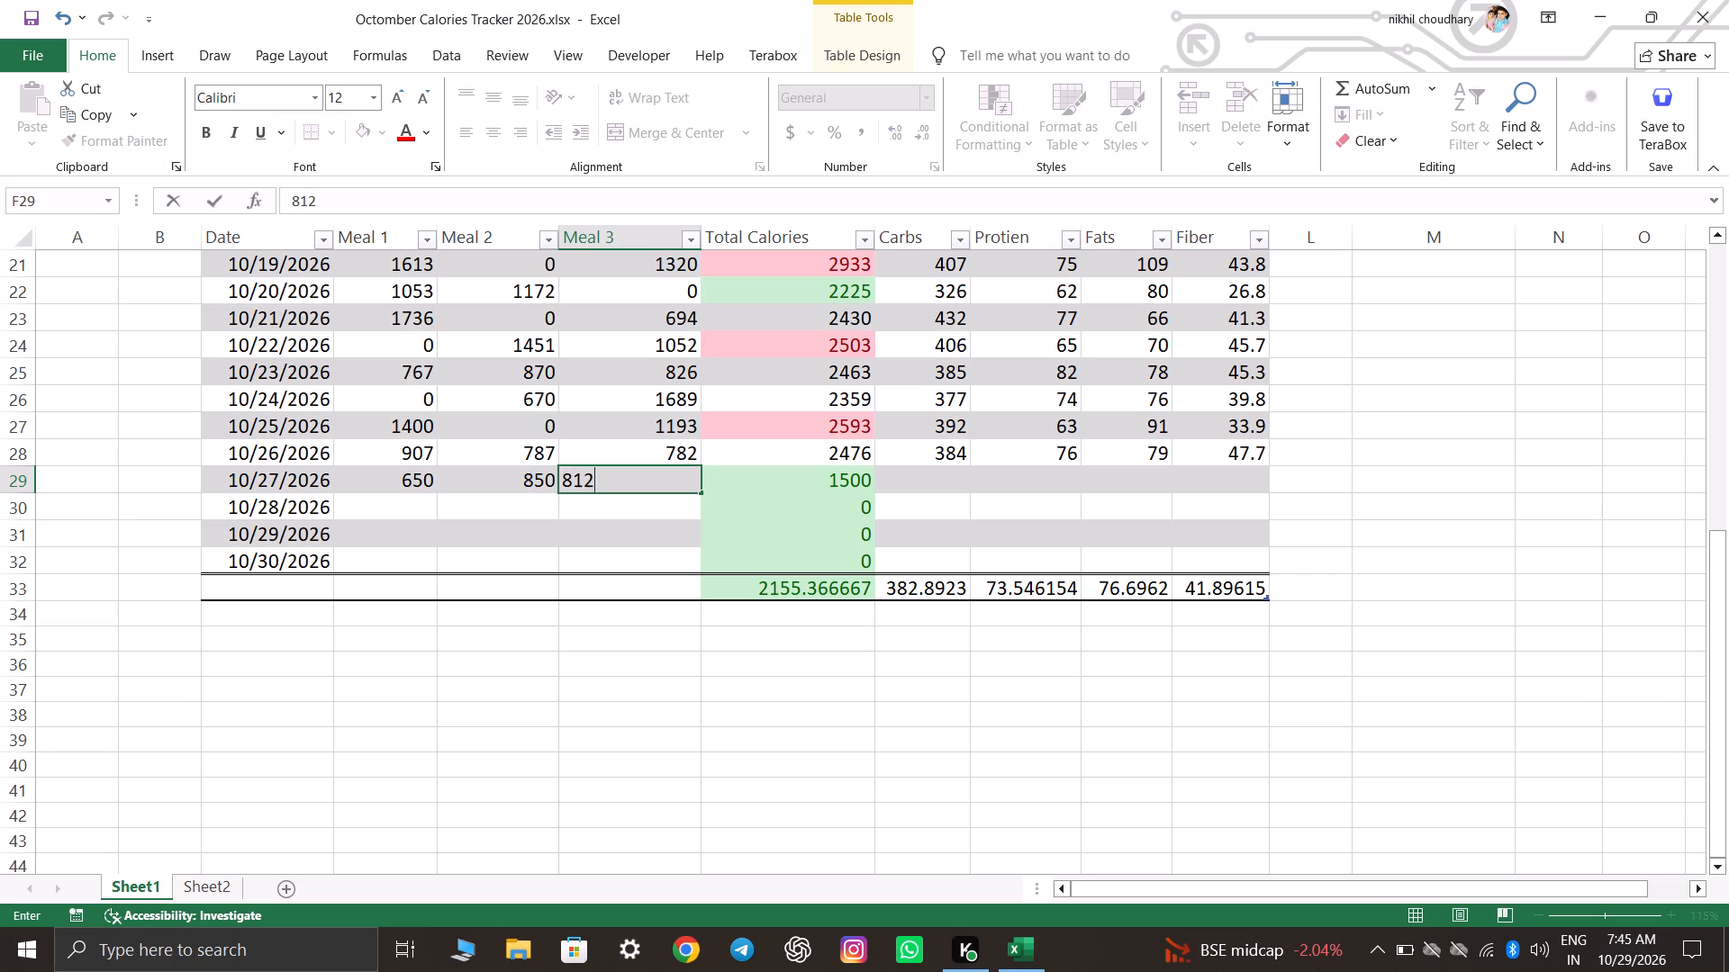
pyautogui.press('Right')
# Fill in the 10/27/2026 nutrients: Carbs 376, Protien 71, Fats 70 and Fiber 36.5.
pyautogui.press('Right')
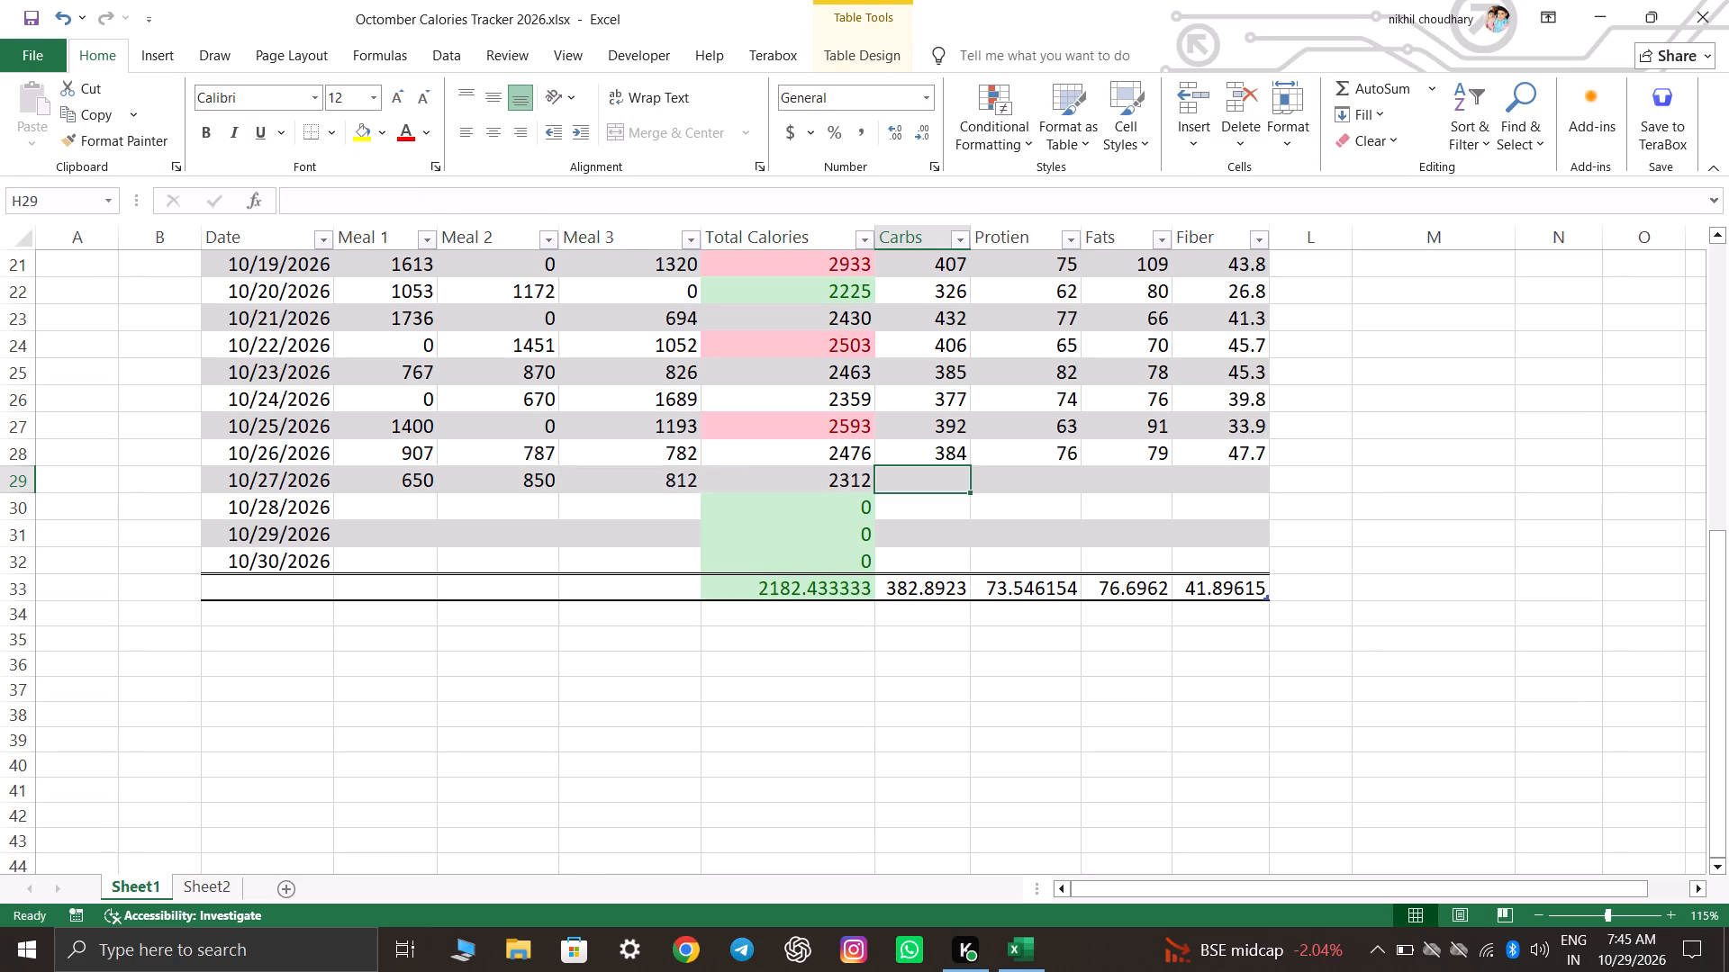
pyautogui.write('376')
pyautogui.press('Right')
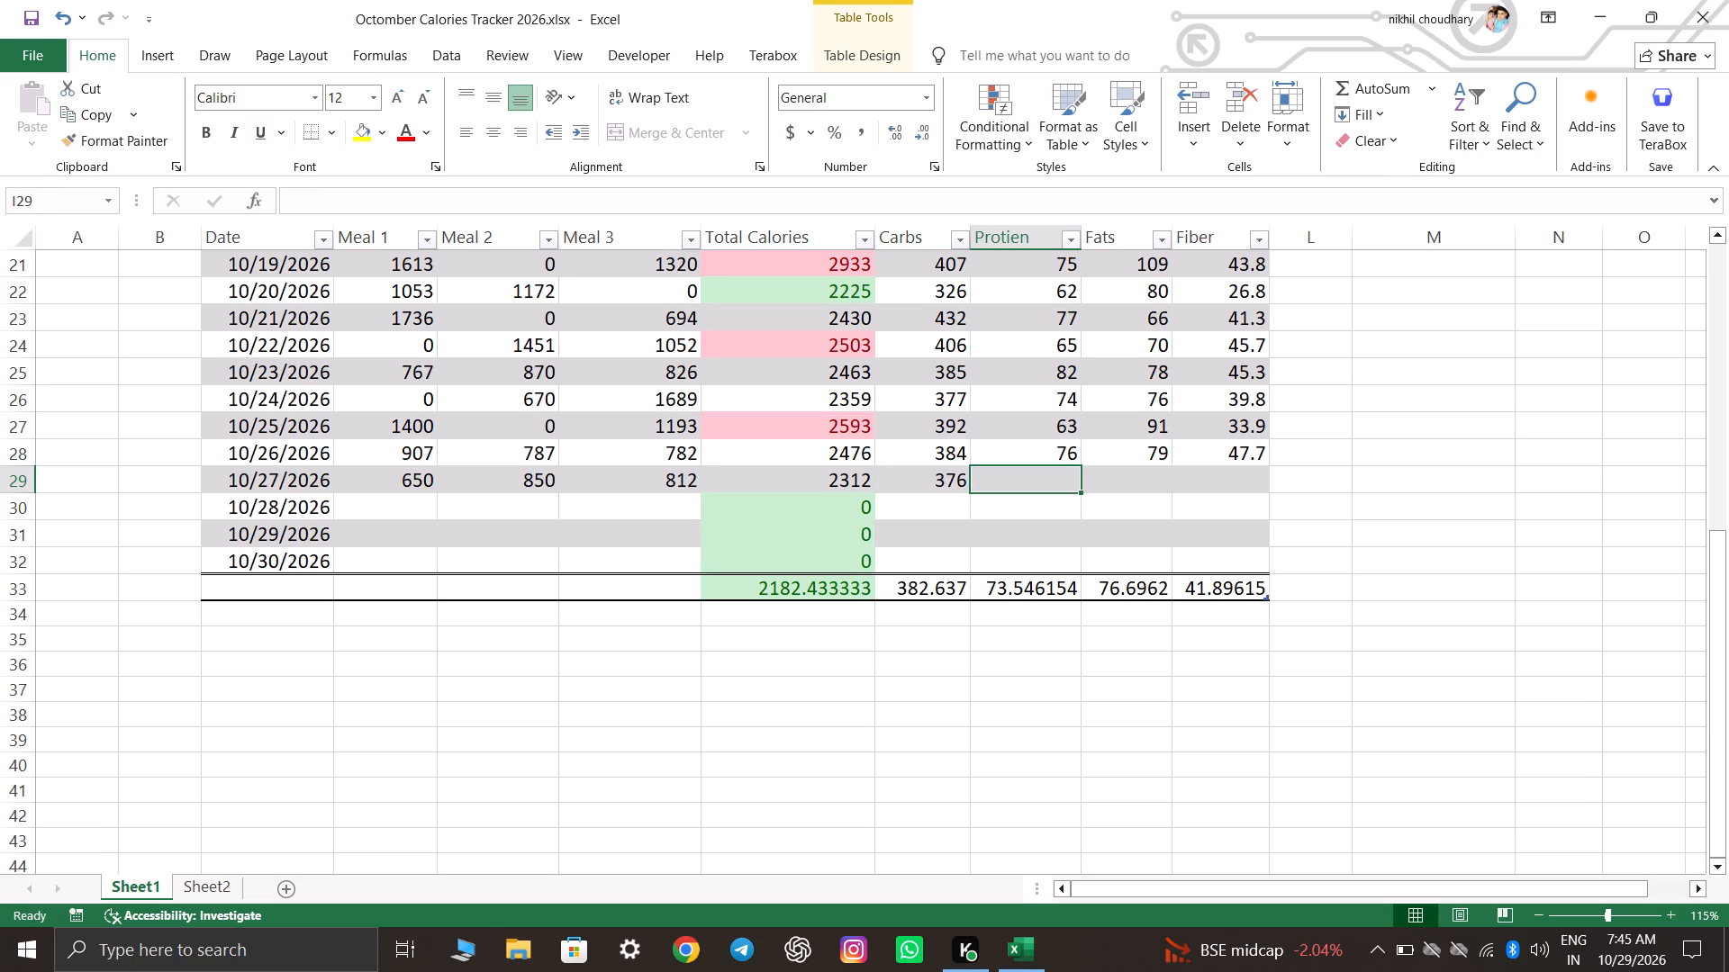
pyautogui.write('71')
pyautogui.press('Right')
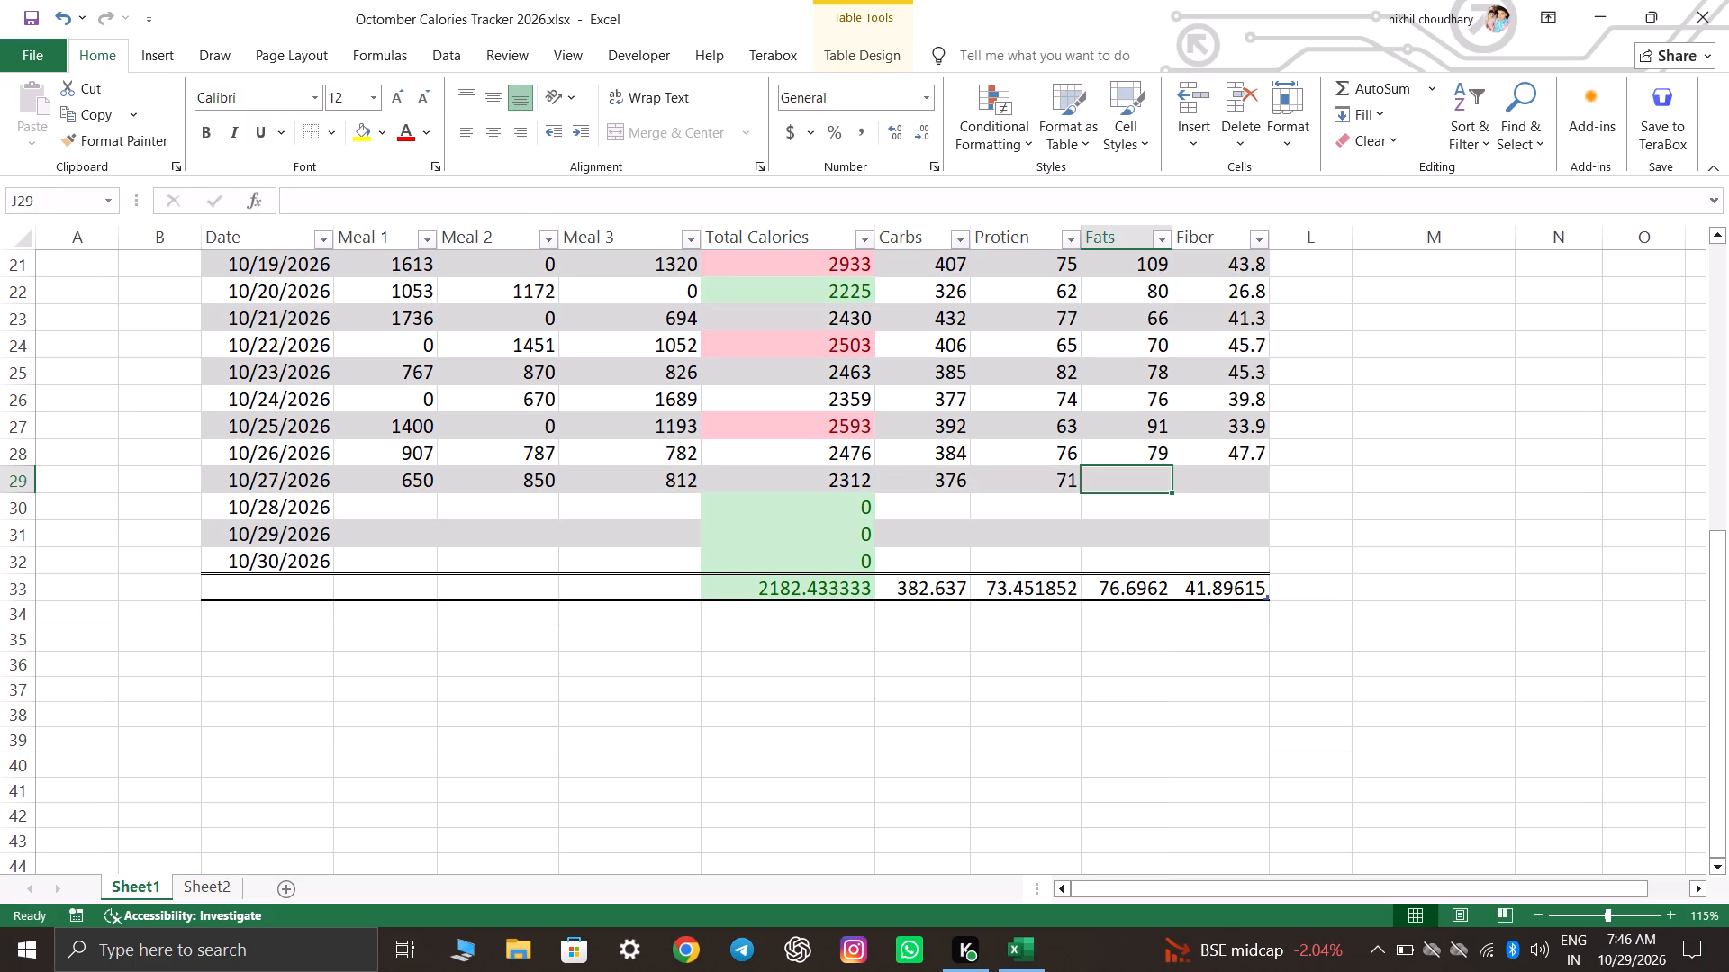
pyautogui.write('70')
pyautogui.press('Right')
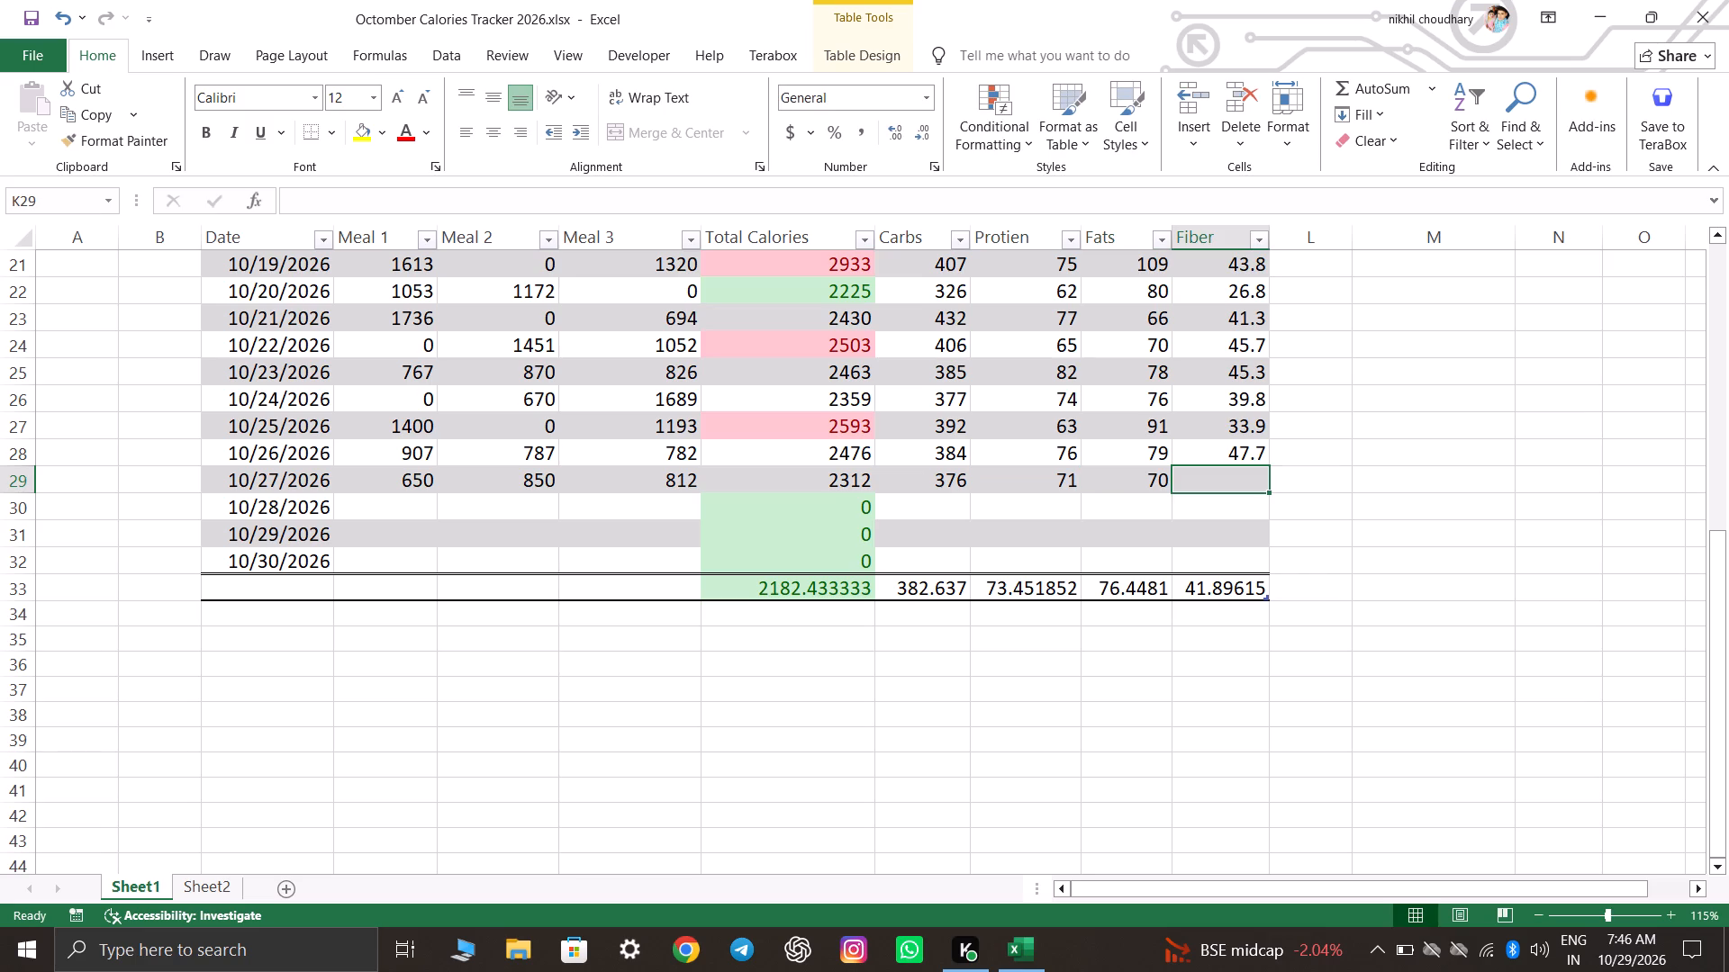
pyautogui.write('36.5')
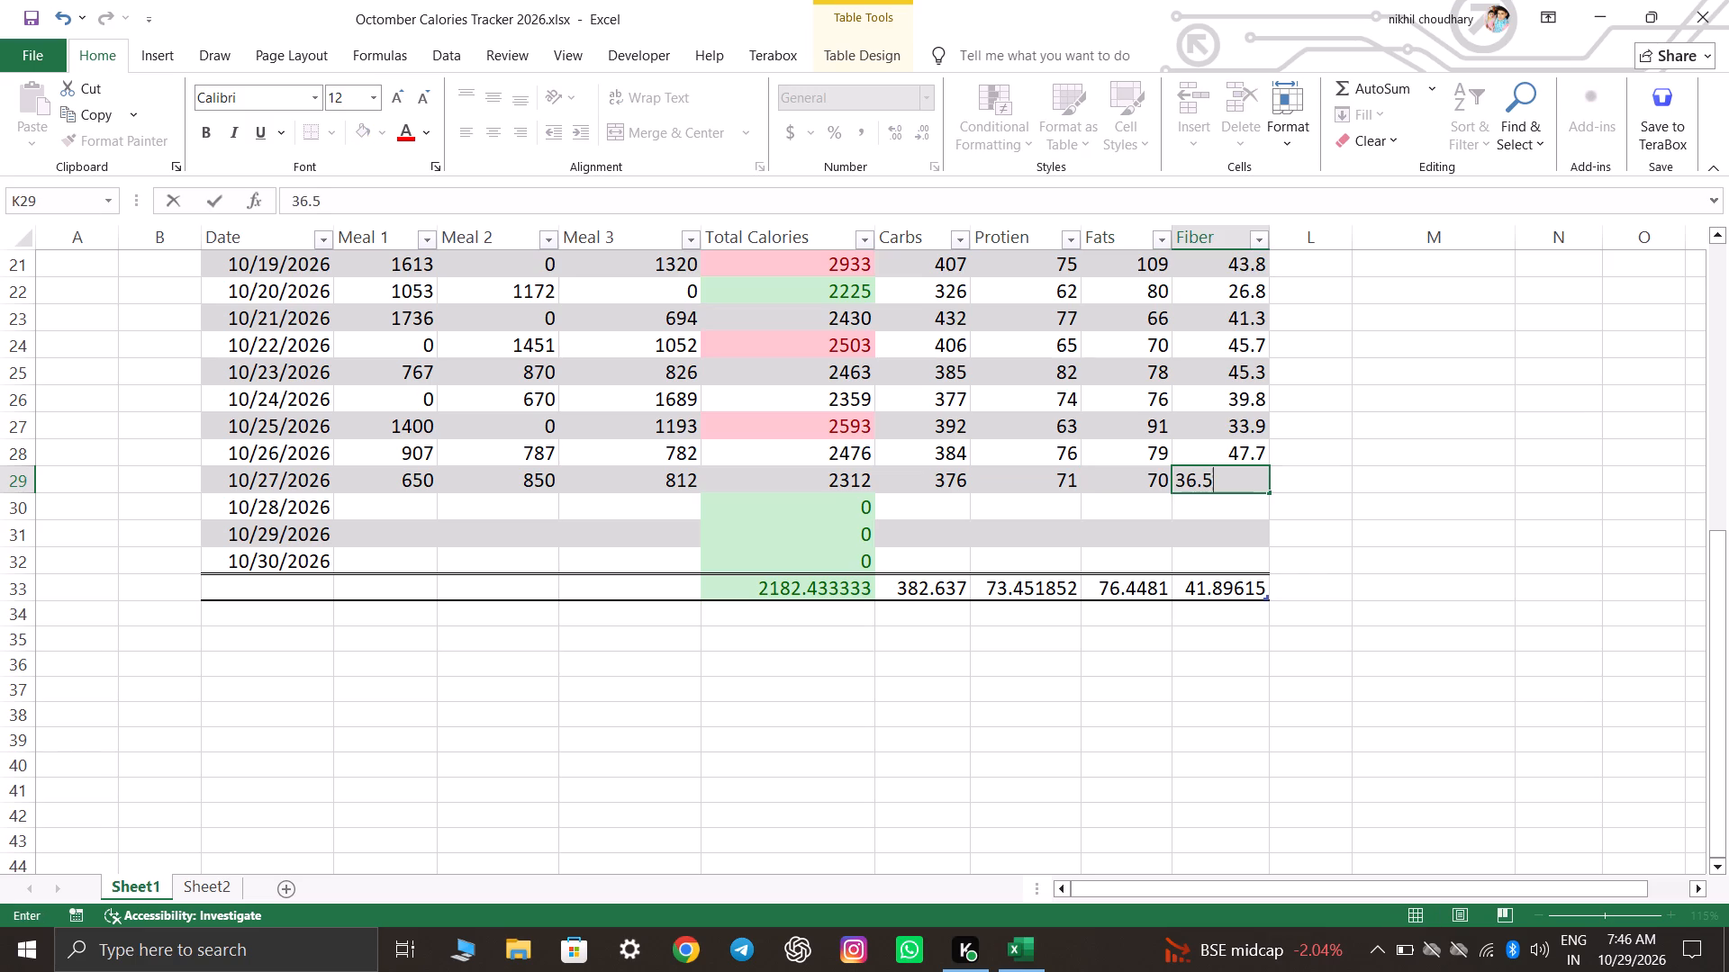
pyautogui.press('Return')
# Enter the 10/28/2026 meal calories: Meal 1 as 700, Meal 2 as 800 and Meal 3 as 722.
pyautogui.press('Left')
pyautogui.press('Left')
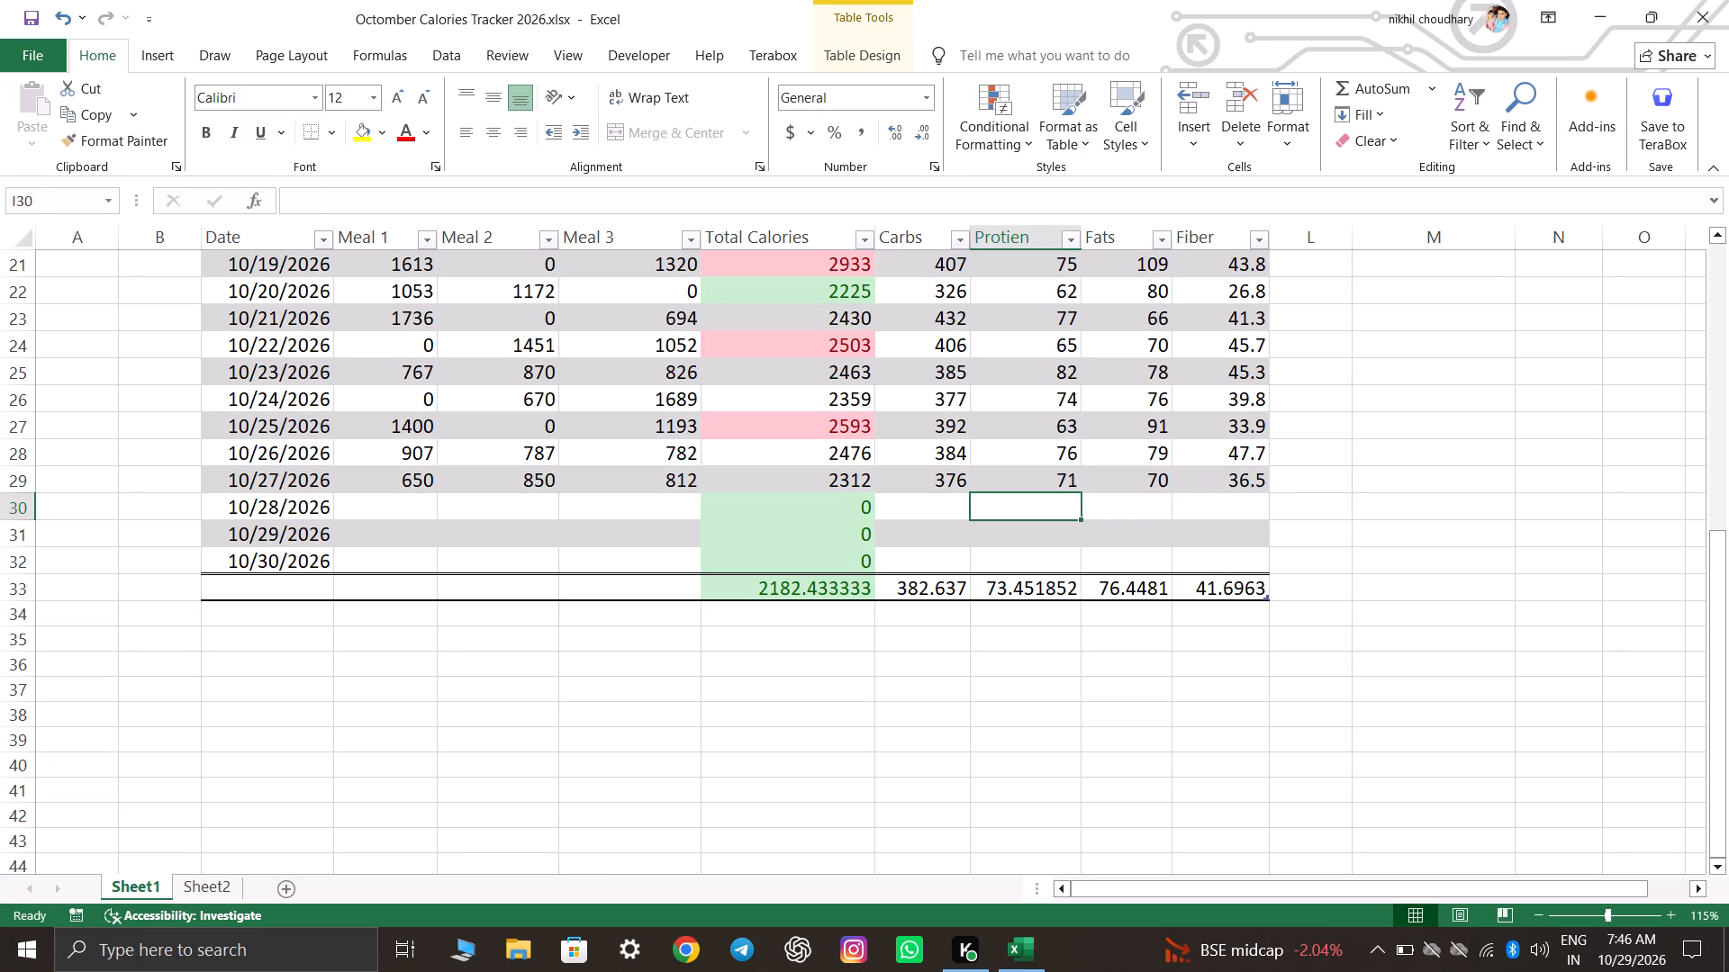
pyautogui.press('Left')
pyautogui.press('Left')
pyautogui.press('Left')
pyautogui.press('Left')
pyautogui.press('Left')
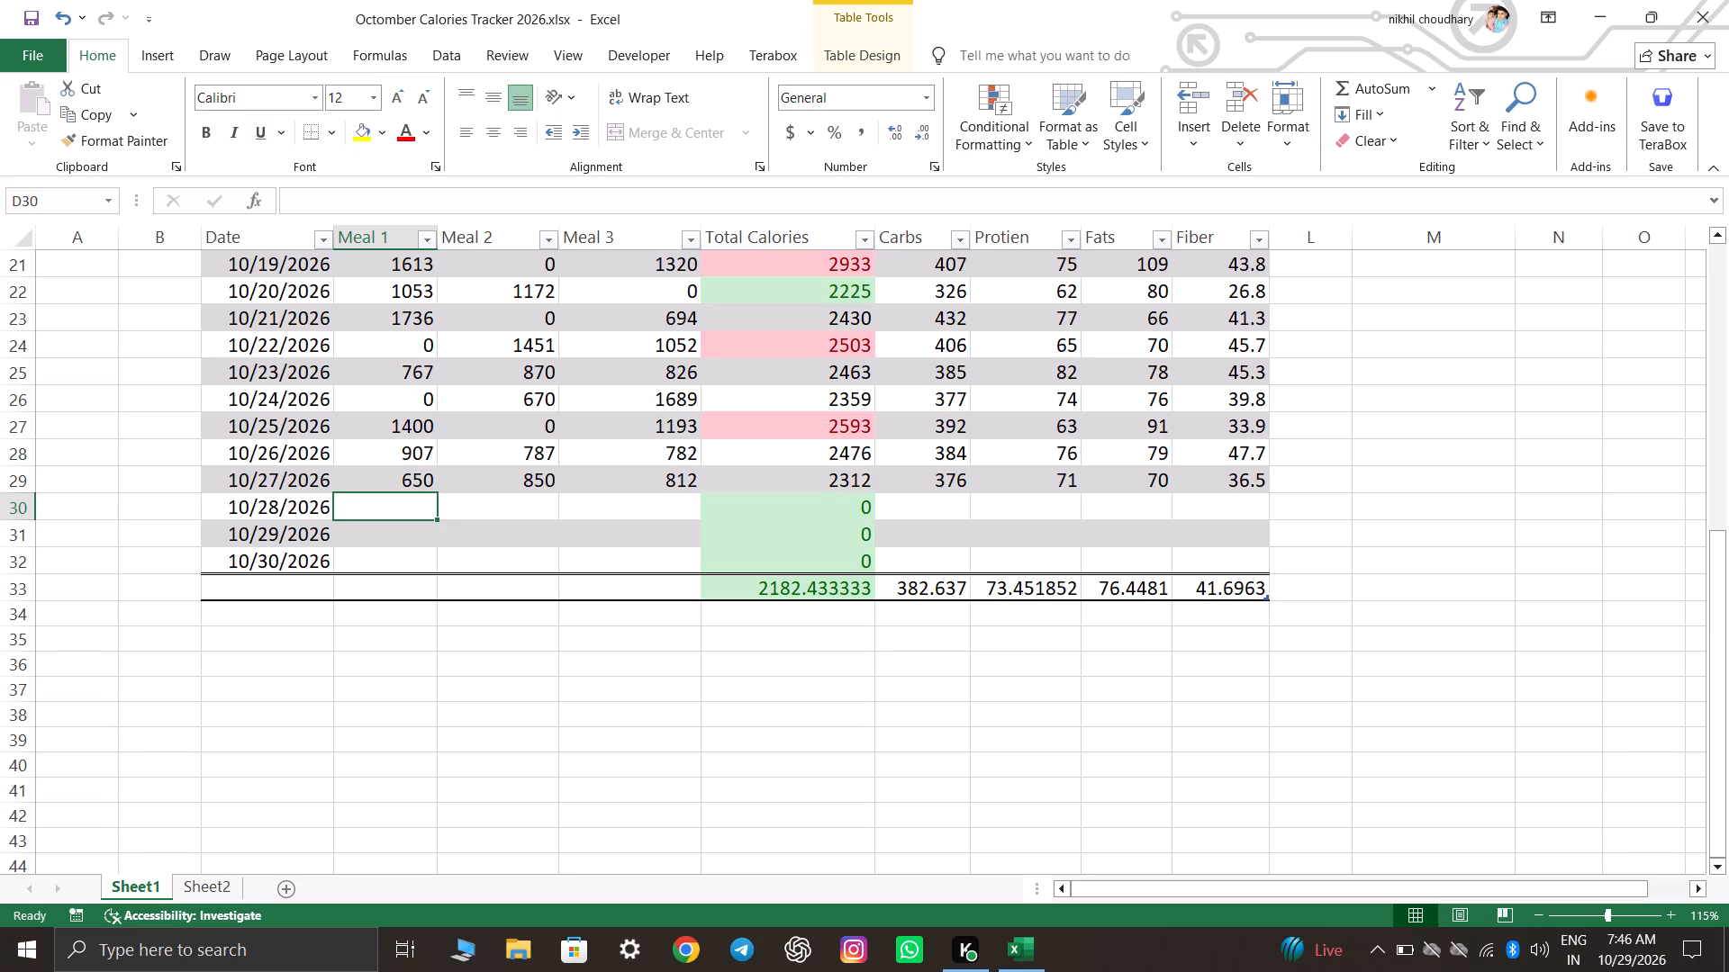
pyautogui.press('7')
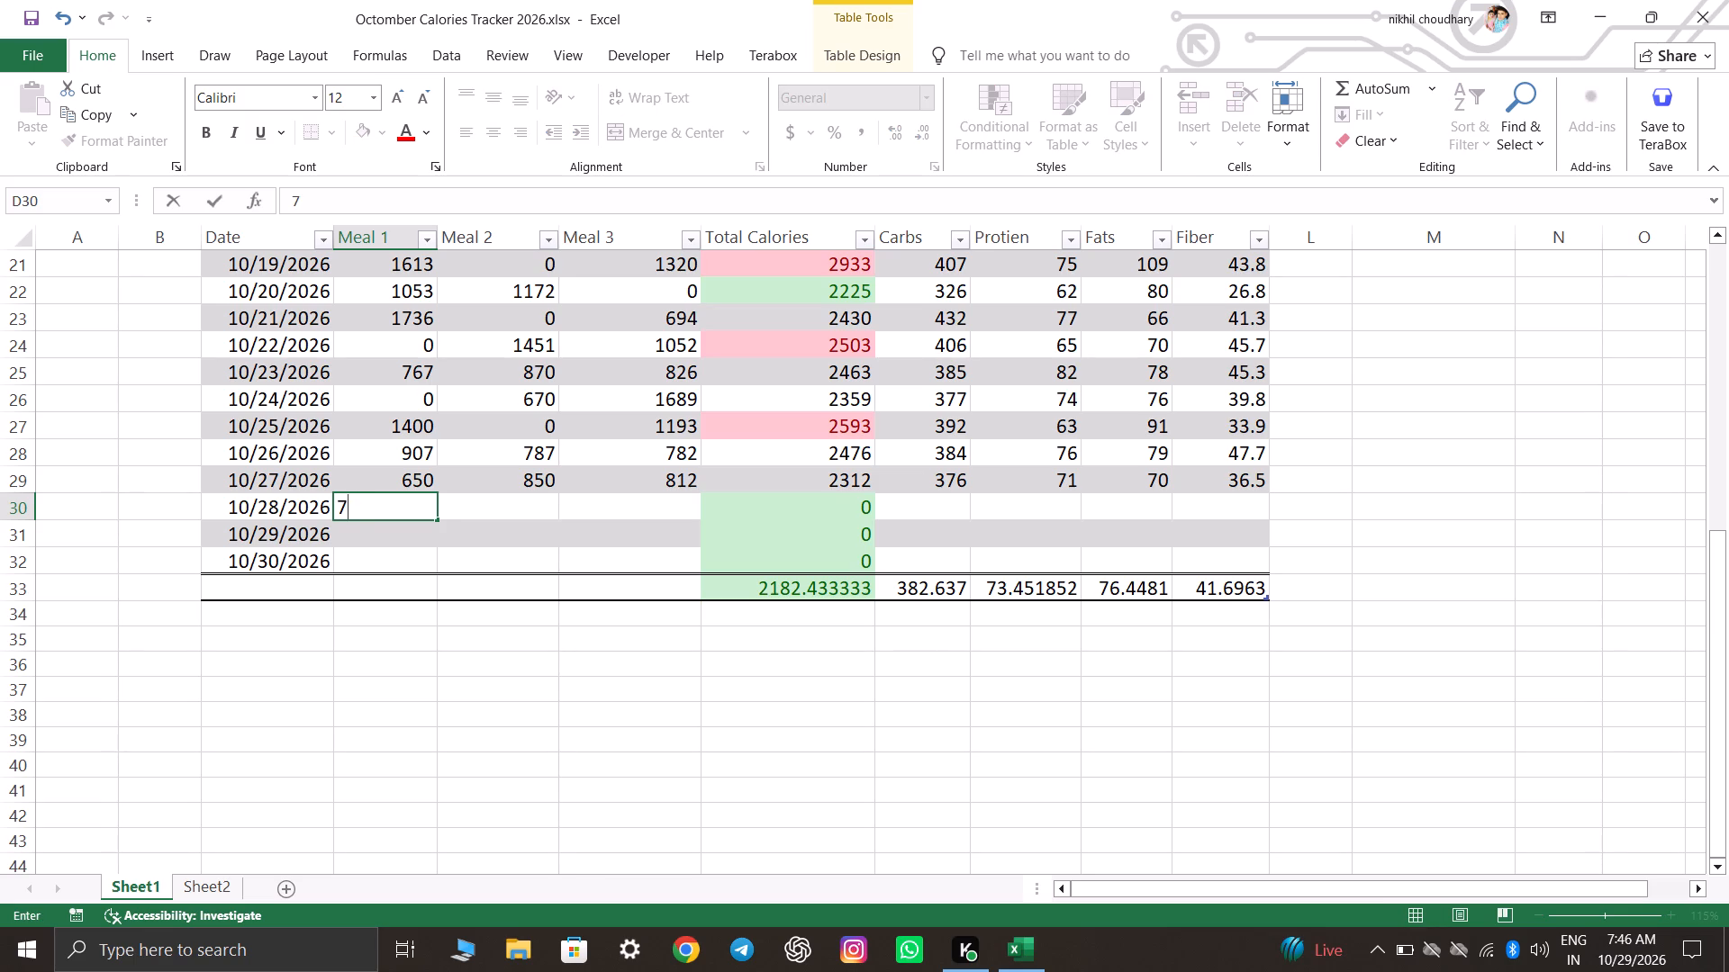
pyautogui.write('00')
pyautogui.press('Right')
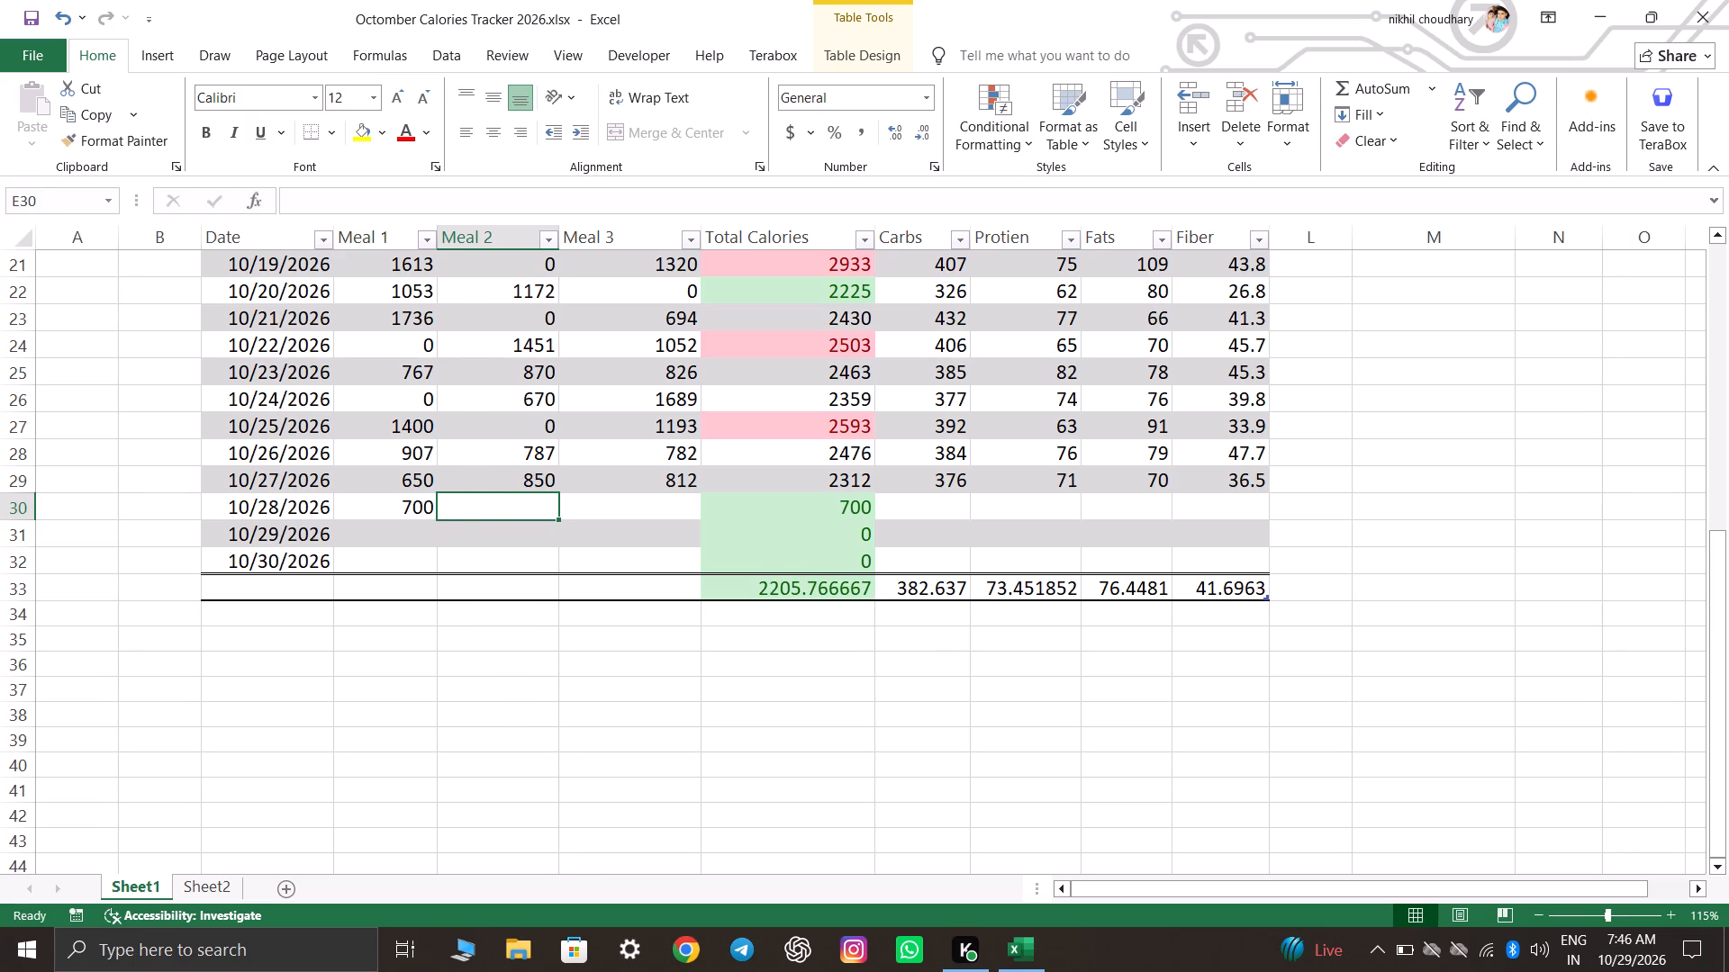
pyautogui.press('8')
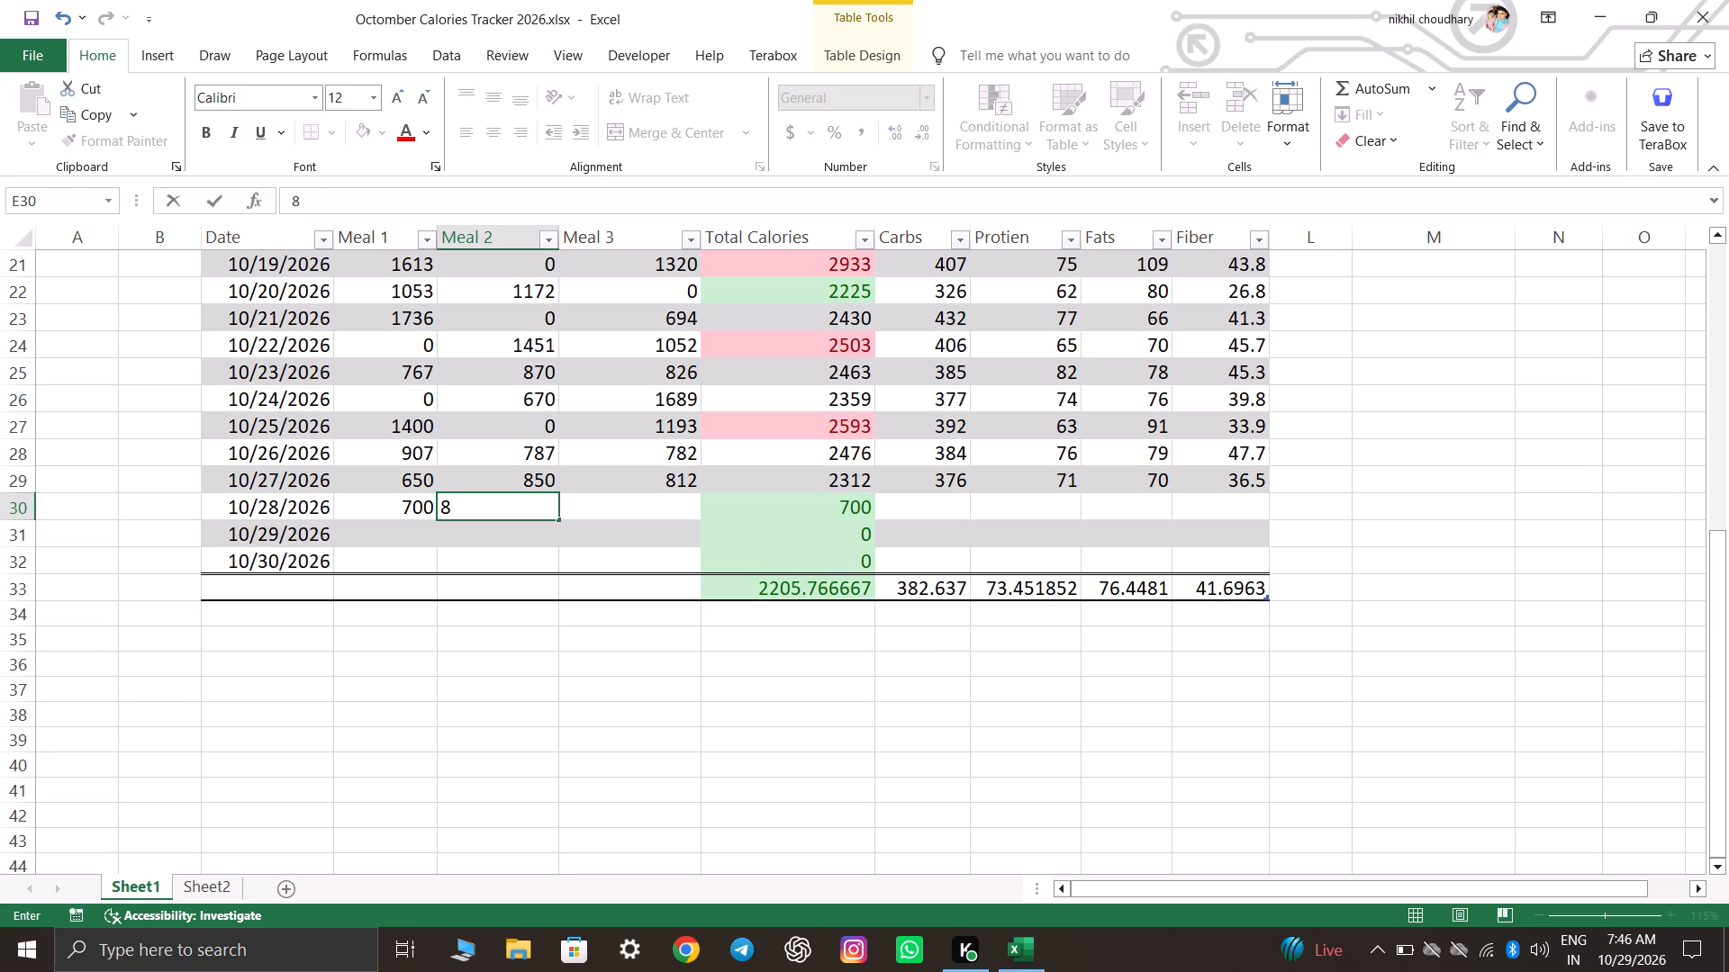
pyautogui.write('00')
pyautogui.press('Right')
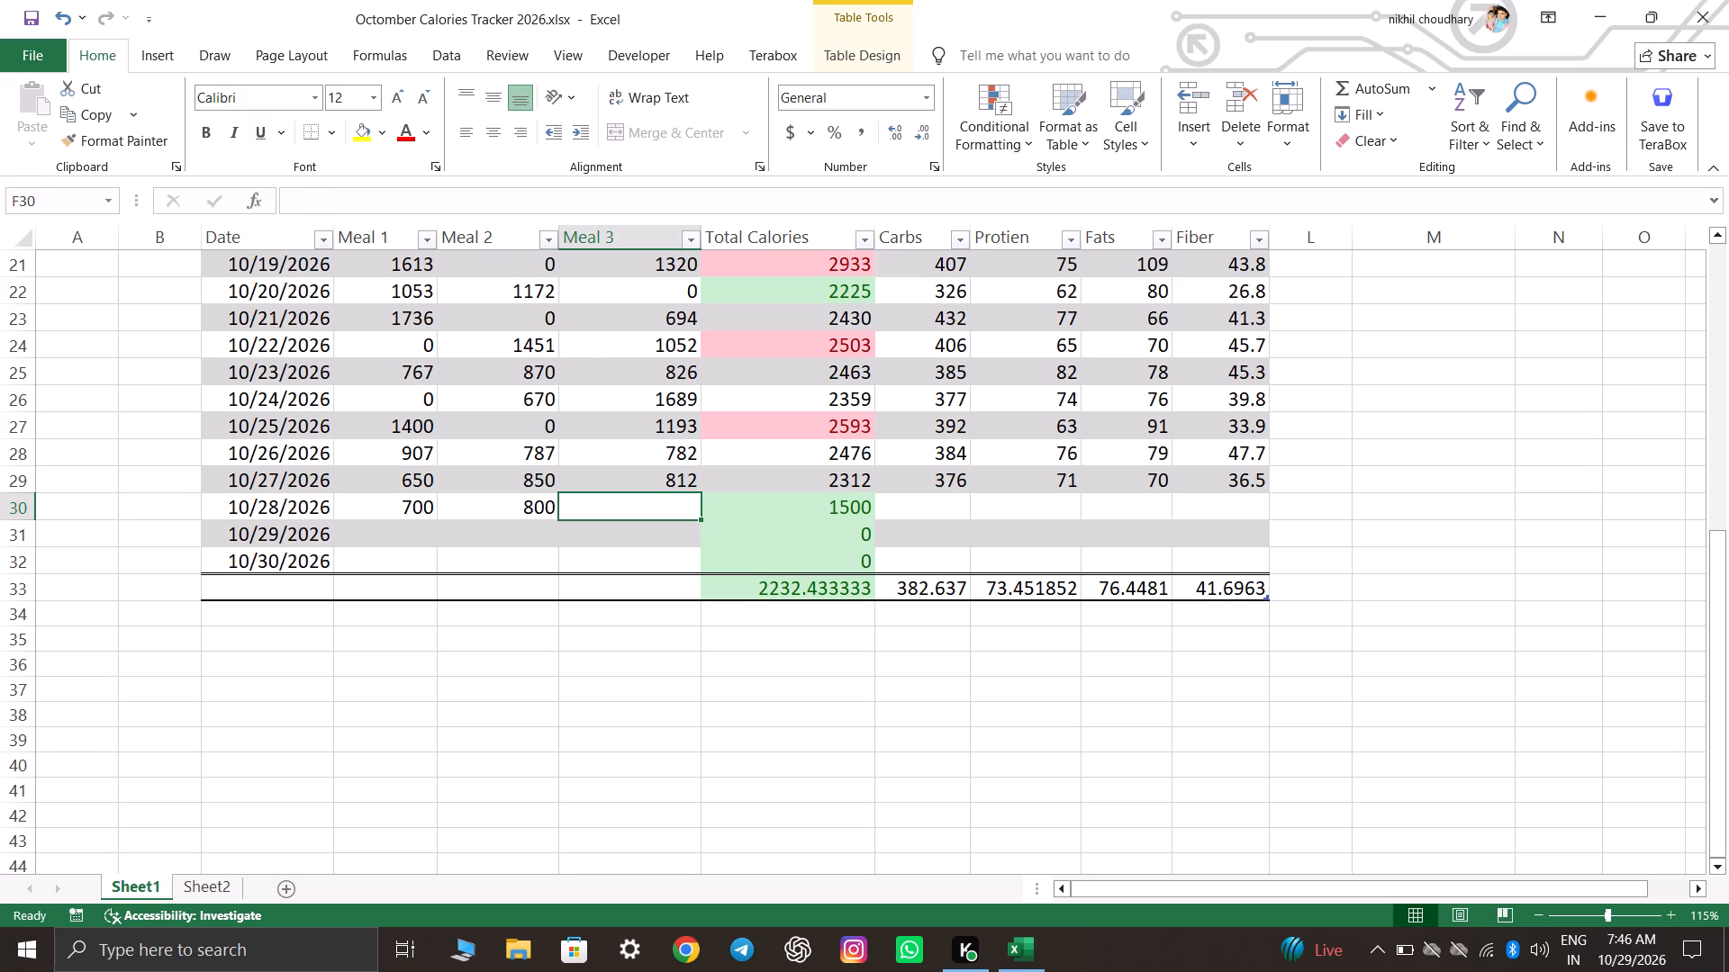
pyautogui.write('722')
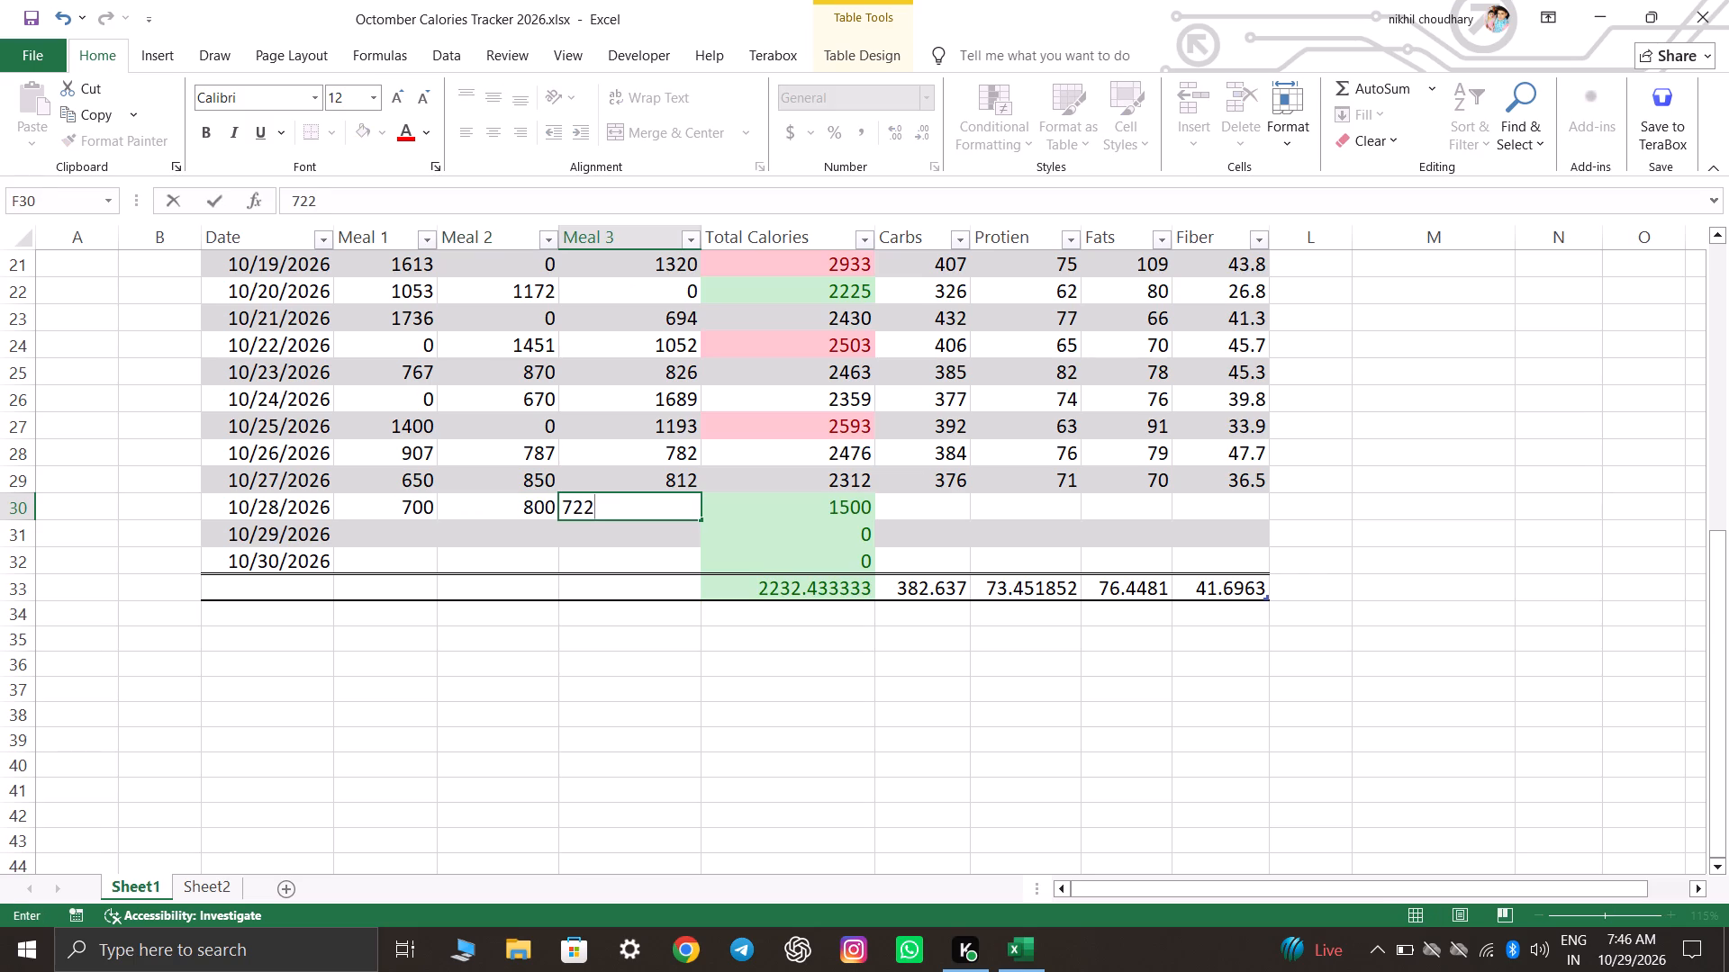
pyautogui.press('Right')
# Fill in the 10/28/2026 nutrients: Carbs 371, Protien 62, Fats 69 and Fiber 41.5.
pyautogui.press('Right')
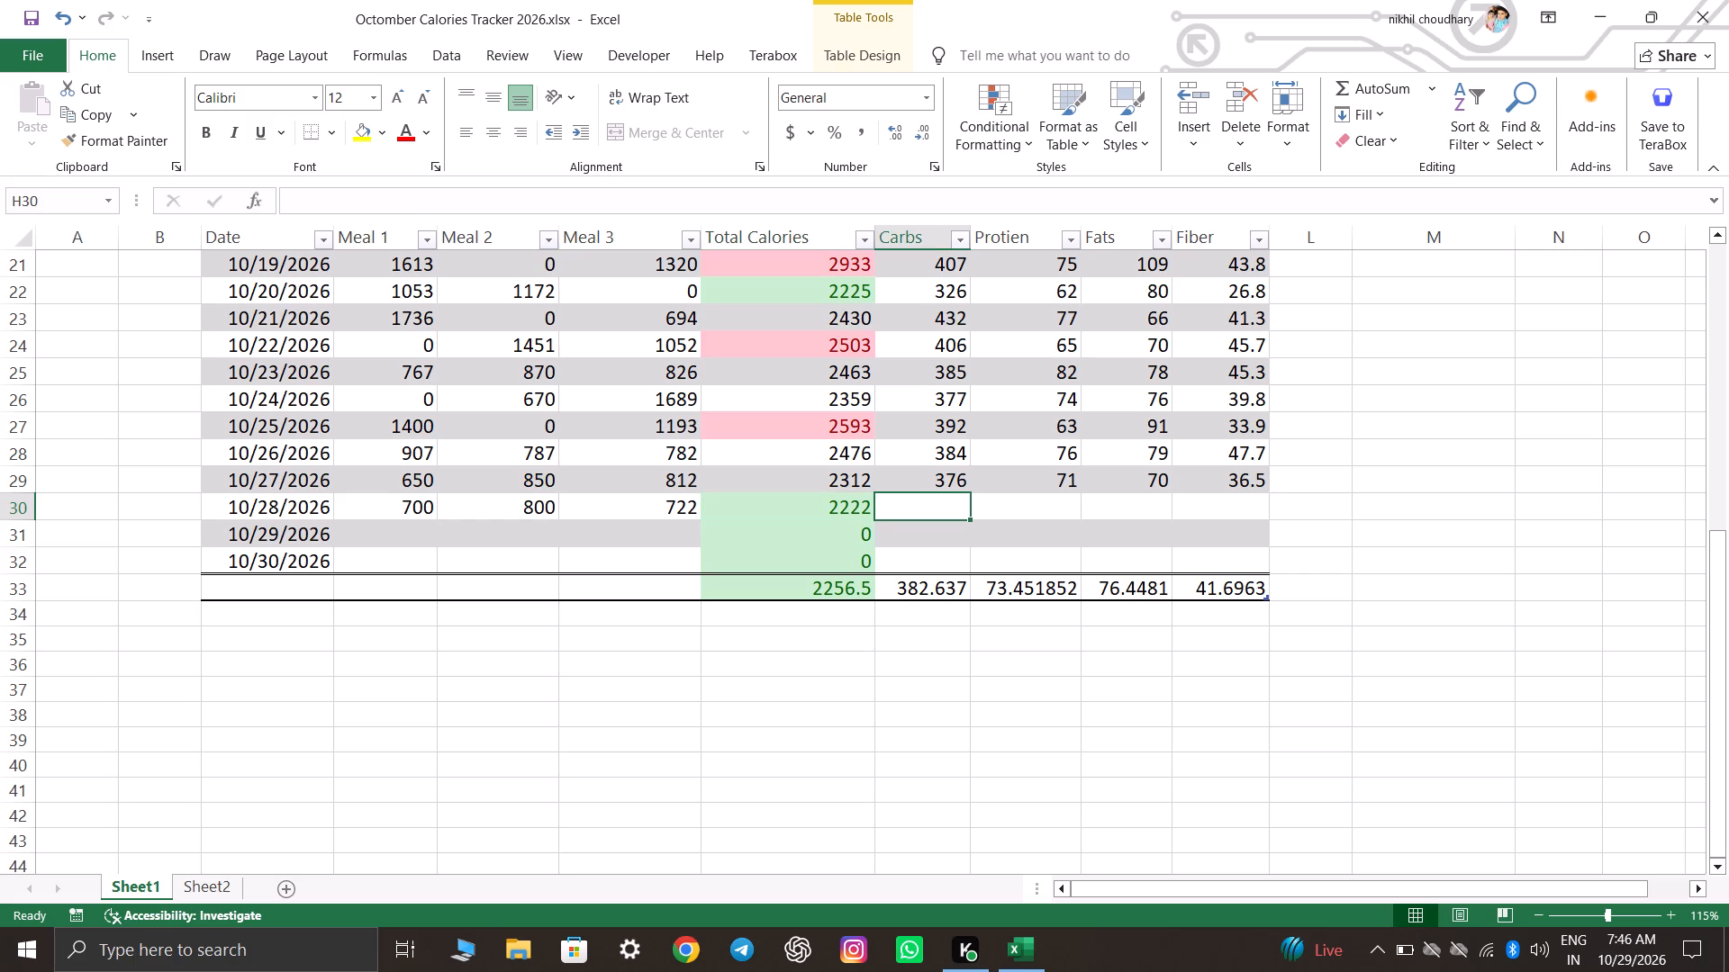
pyautogui.write('371')
pyautogui.press('Right')
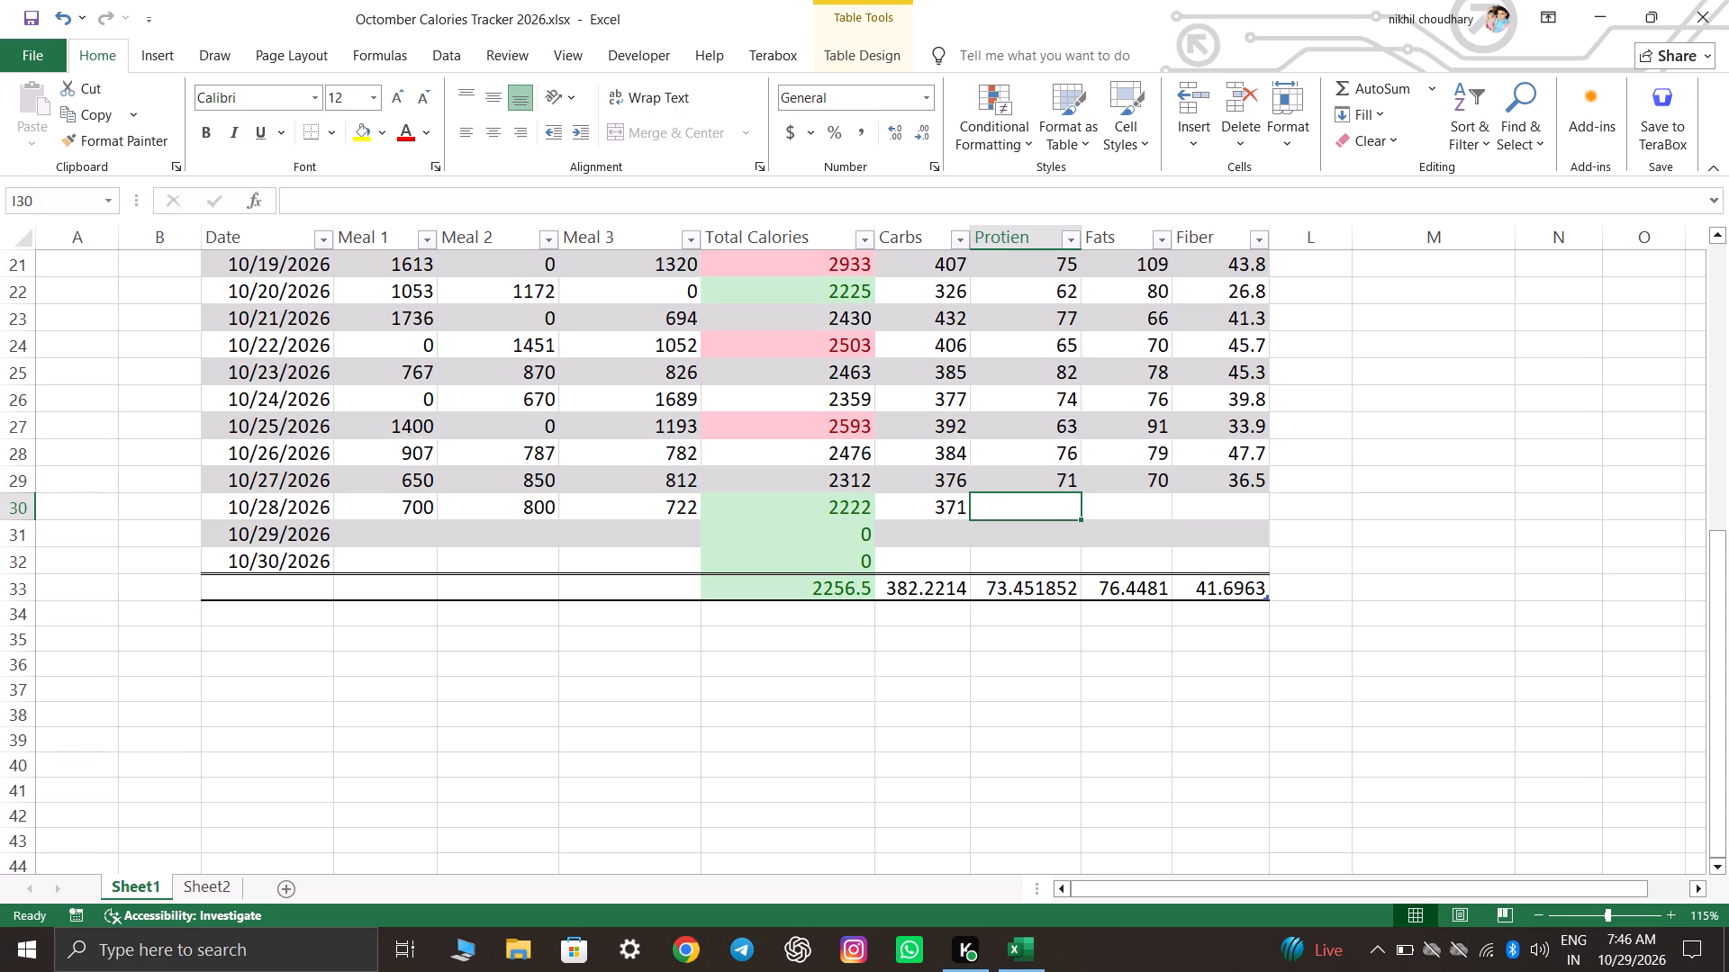
pyautogui.write('62')
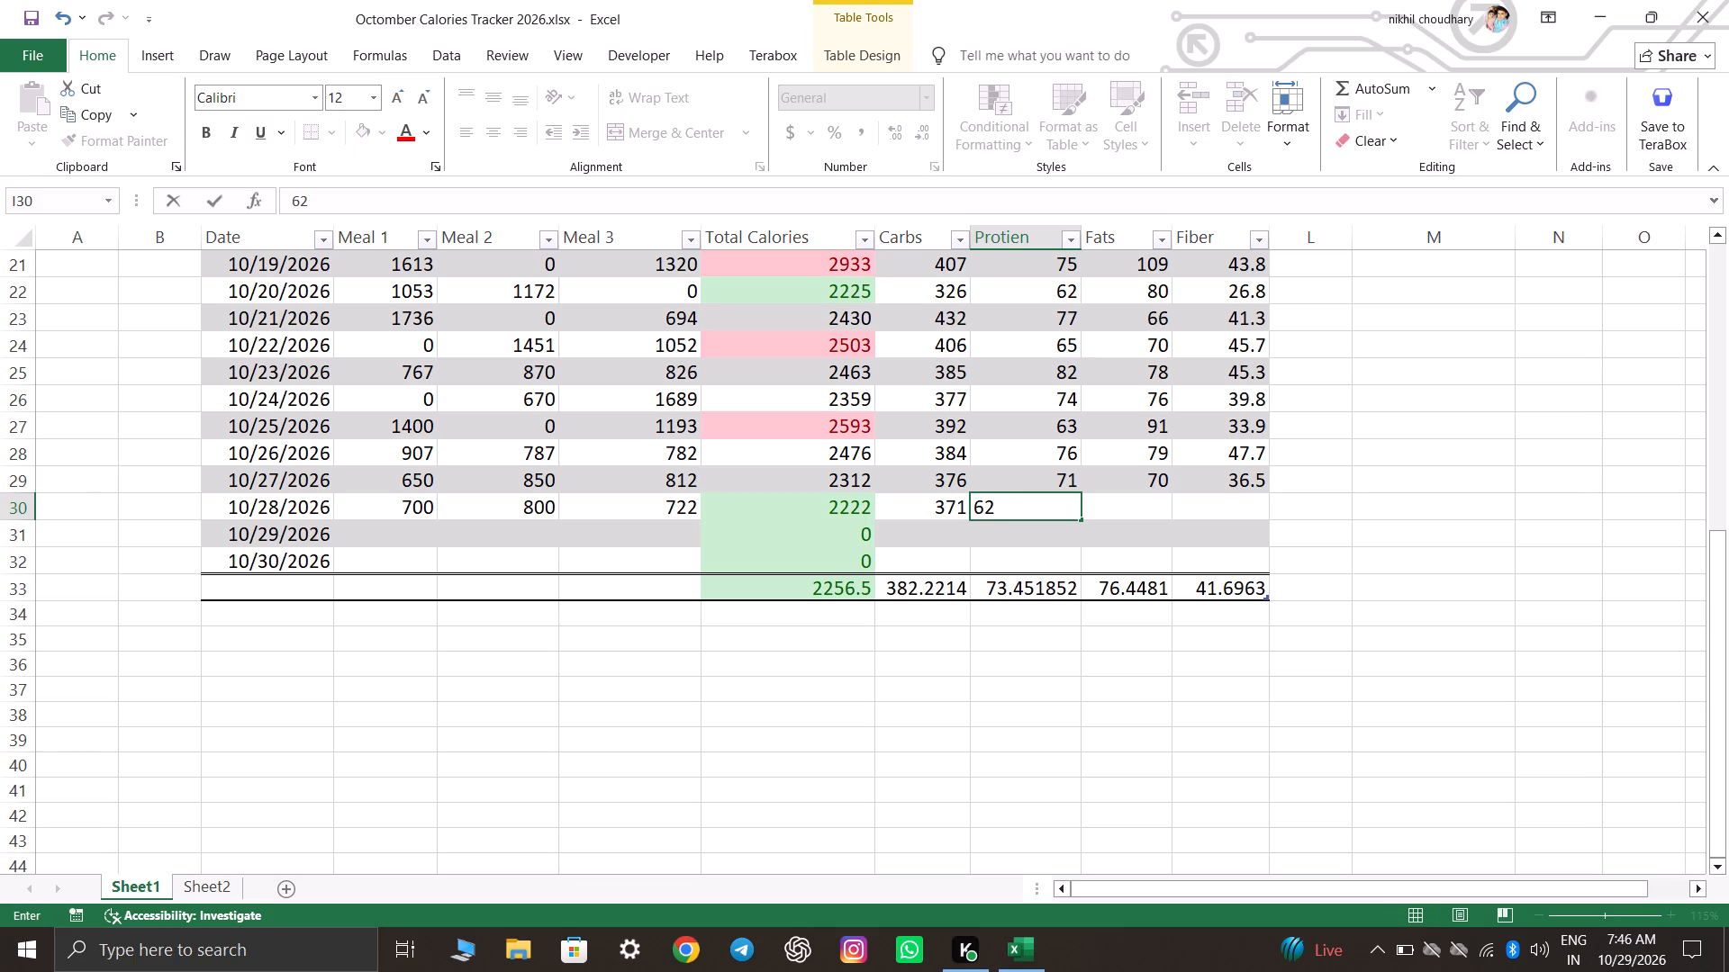
pyautogui.press('Right')
pyautogui.press('Left')
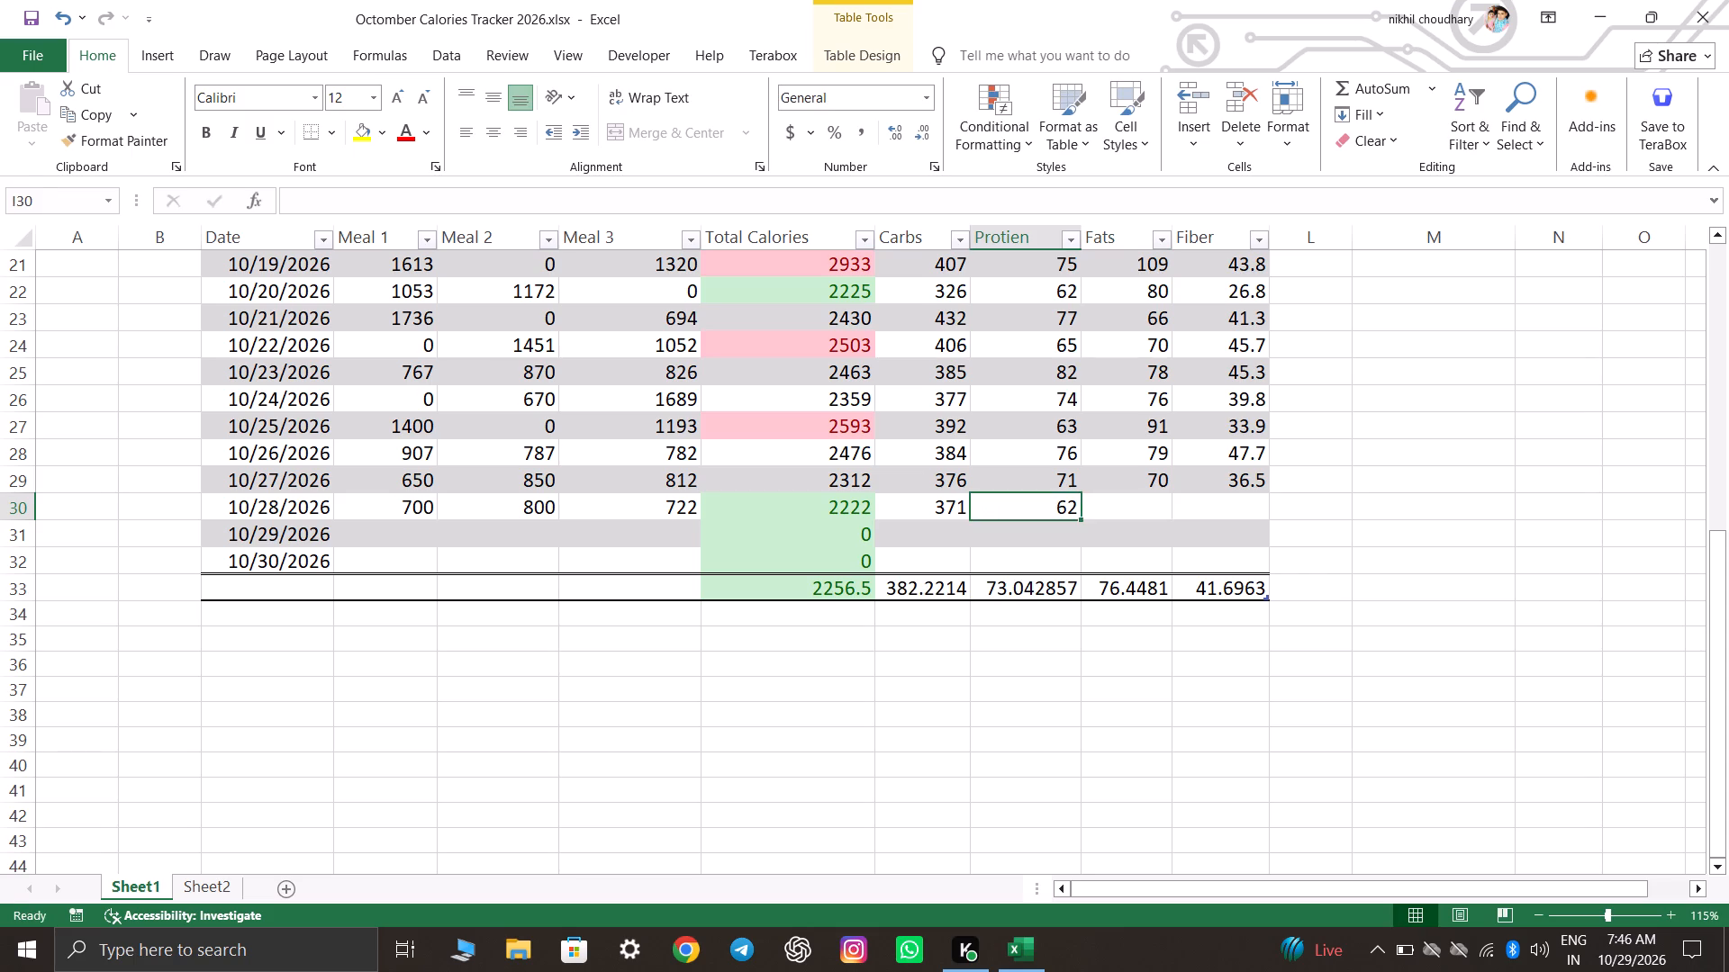
pyautogui.press('Left')
pyautogui.press('Left')
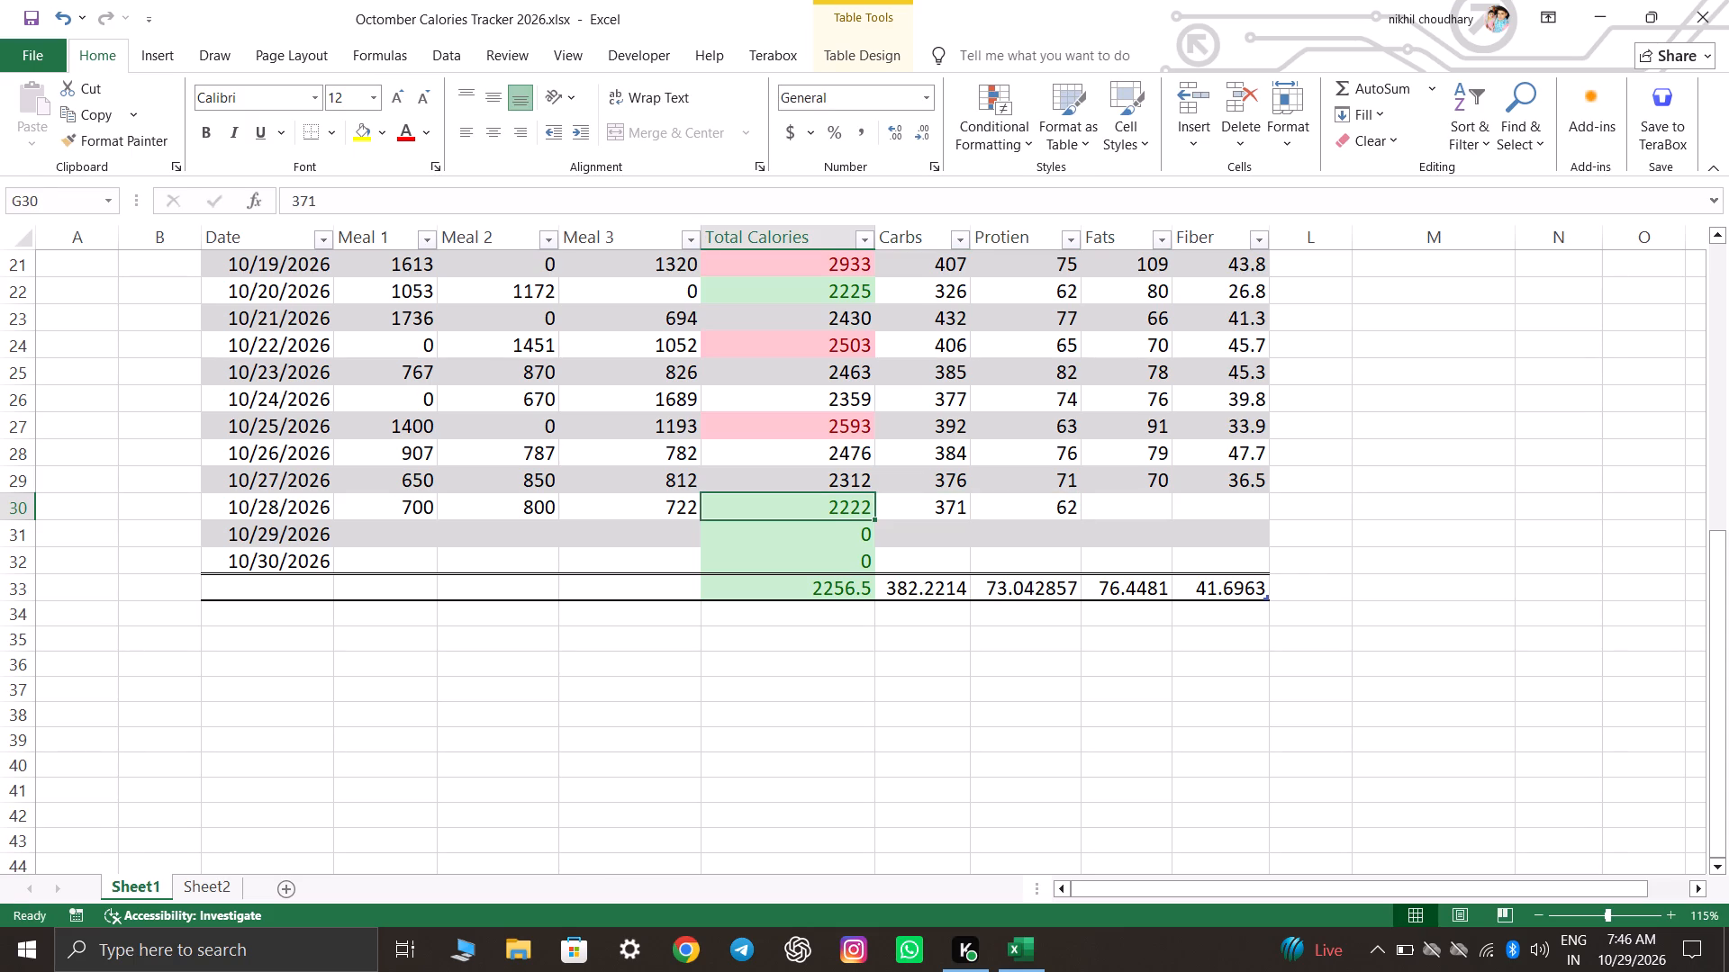
pyautogui.press('Right')
pyautogui.press('Right')
pyautogui.press('Right')
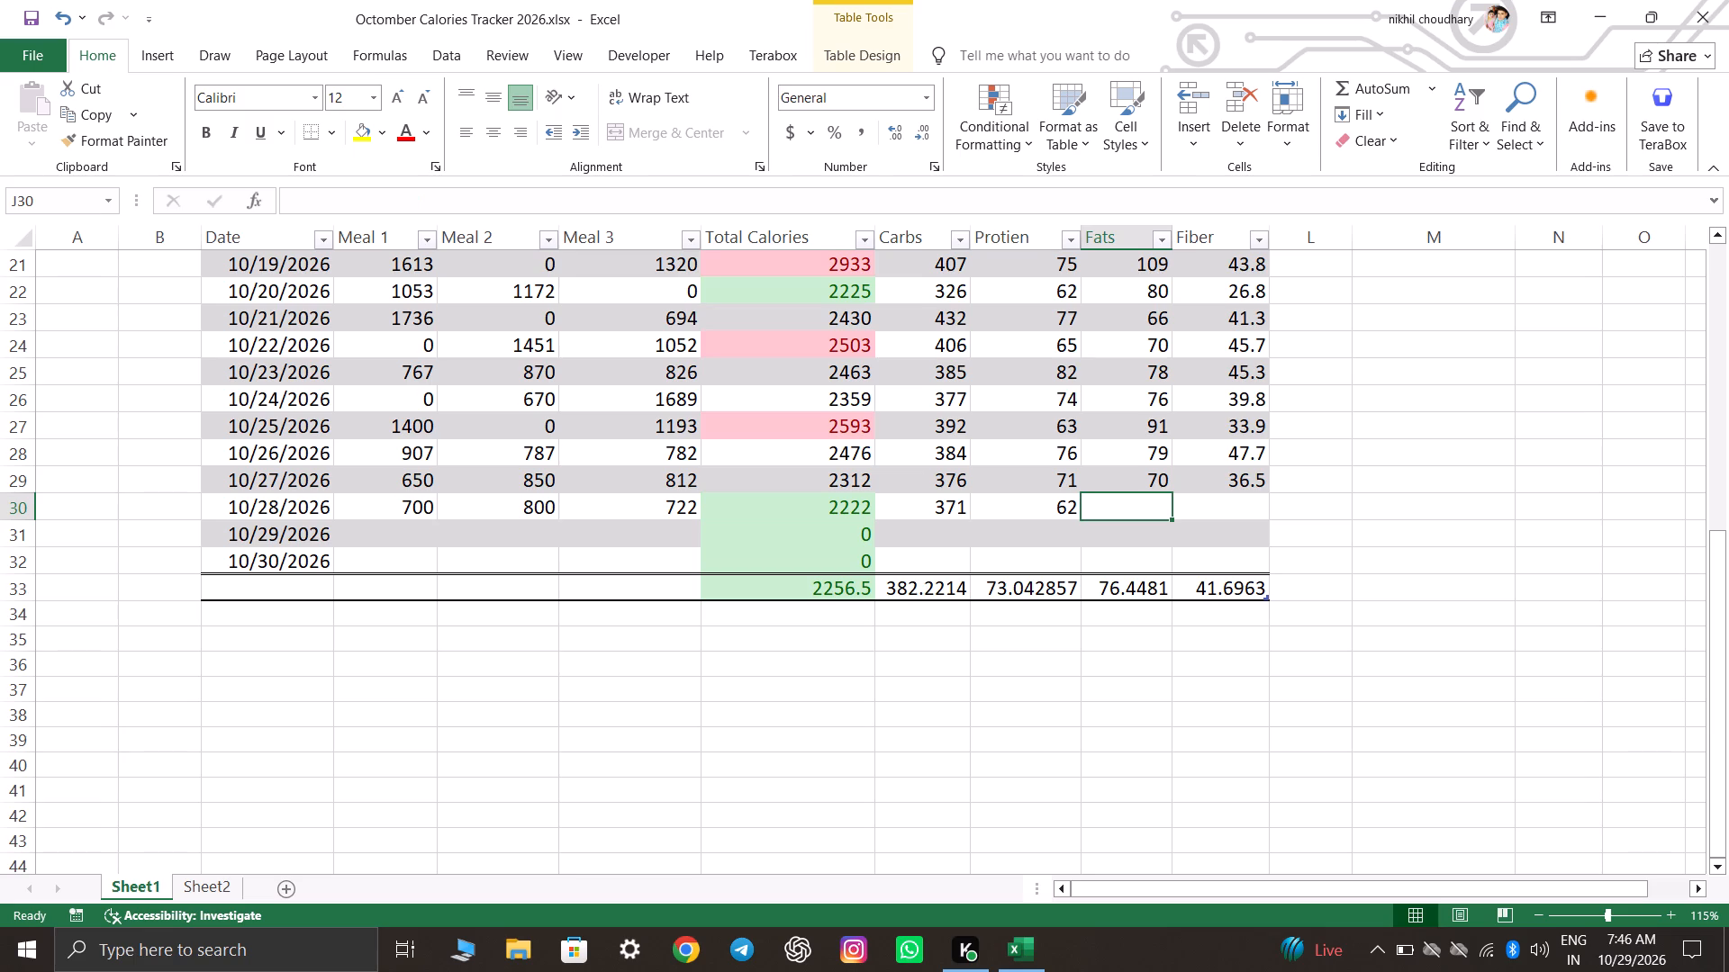
pyautogui.write('69')
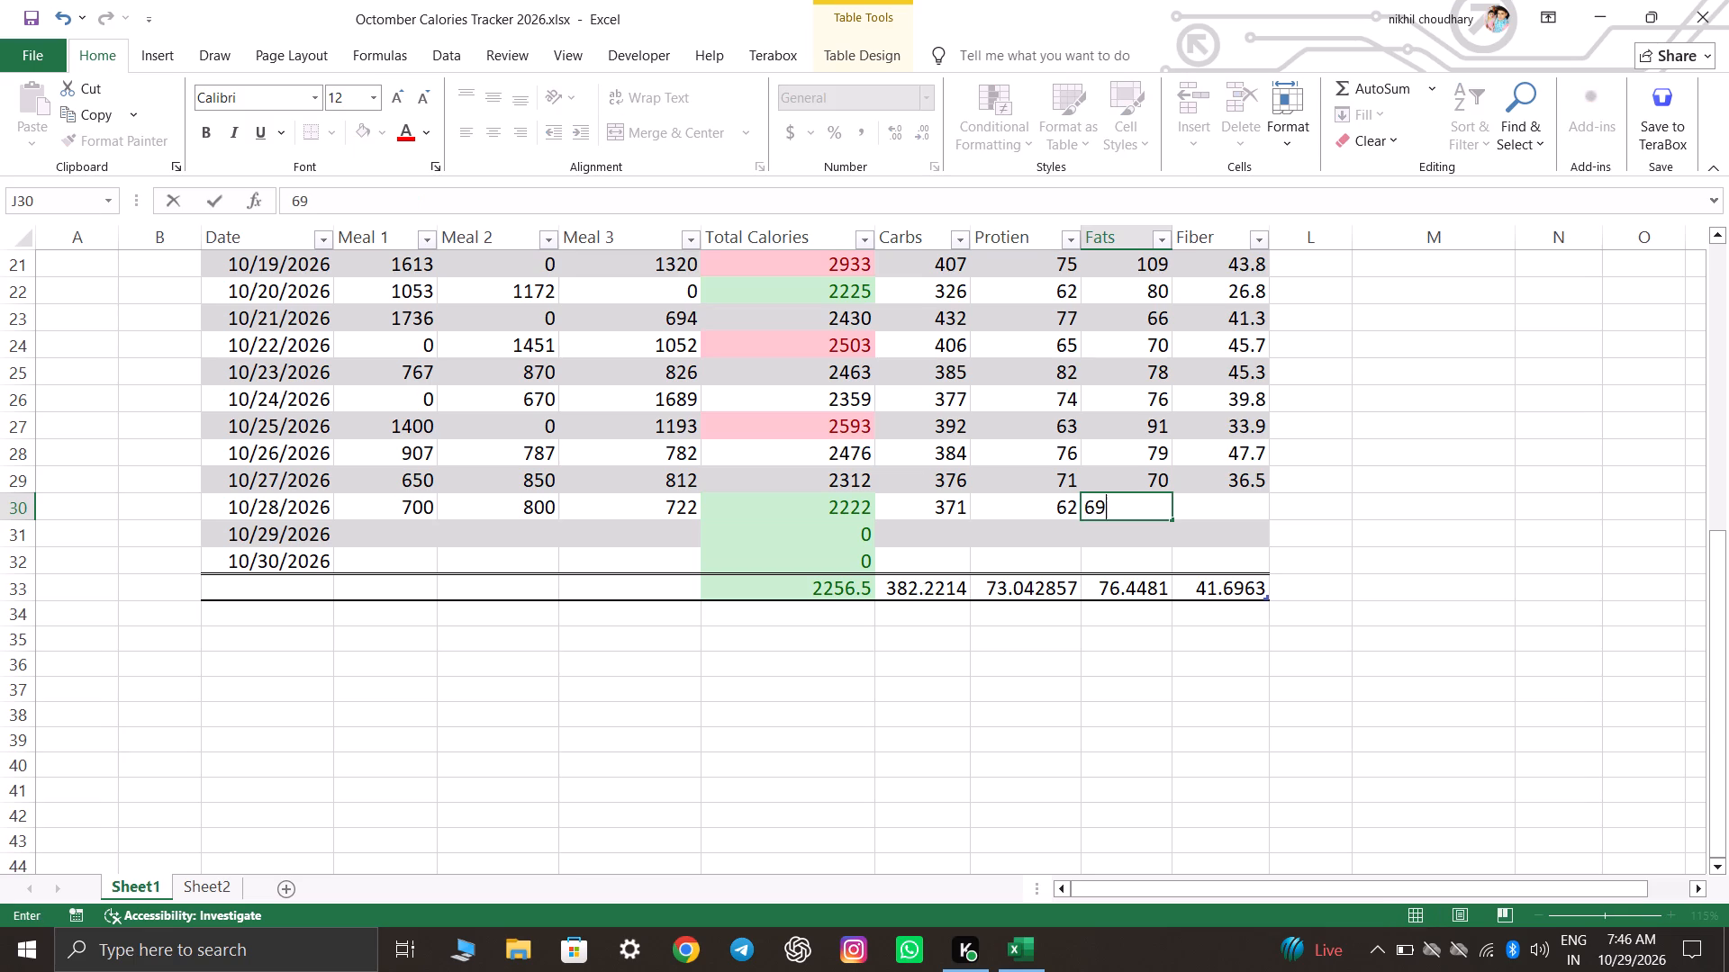
pyautogui.press('Right')
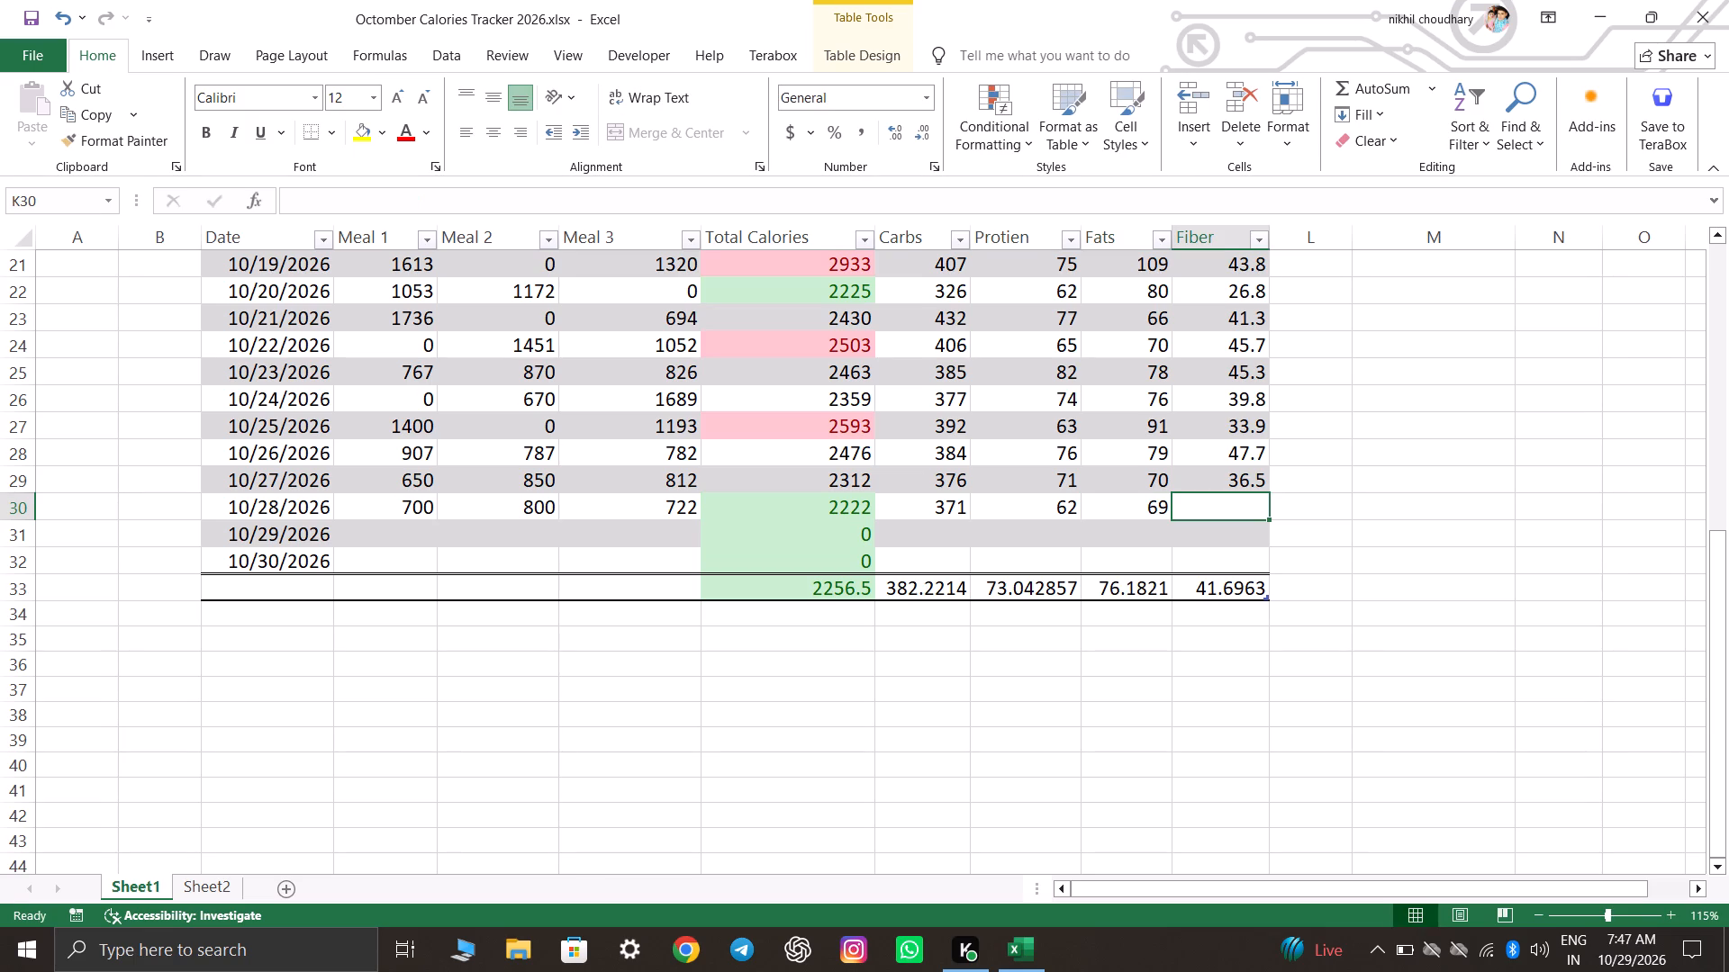
pyautogui.write('41.5')
pyautogui.press('Return')
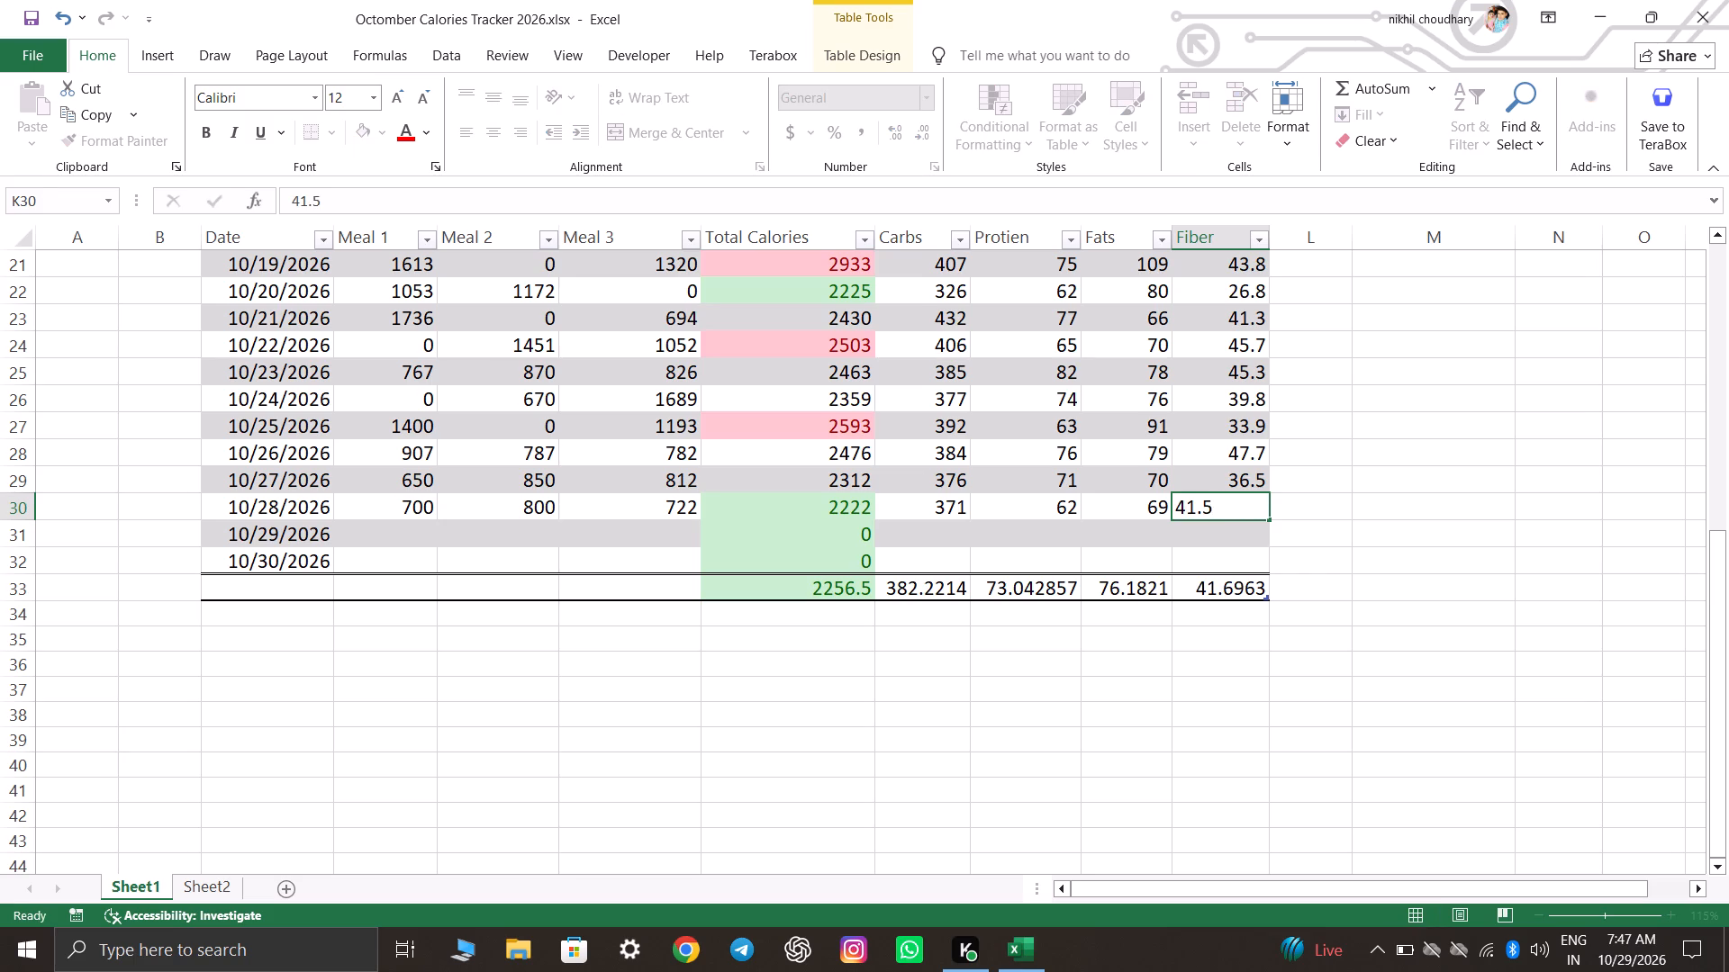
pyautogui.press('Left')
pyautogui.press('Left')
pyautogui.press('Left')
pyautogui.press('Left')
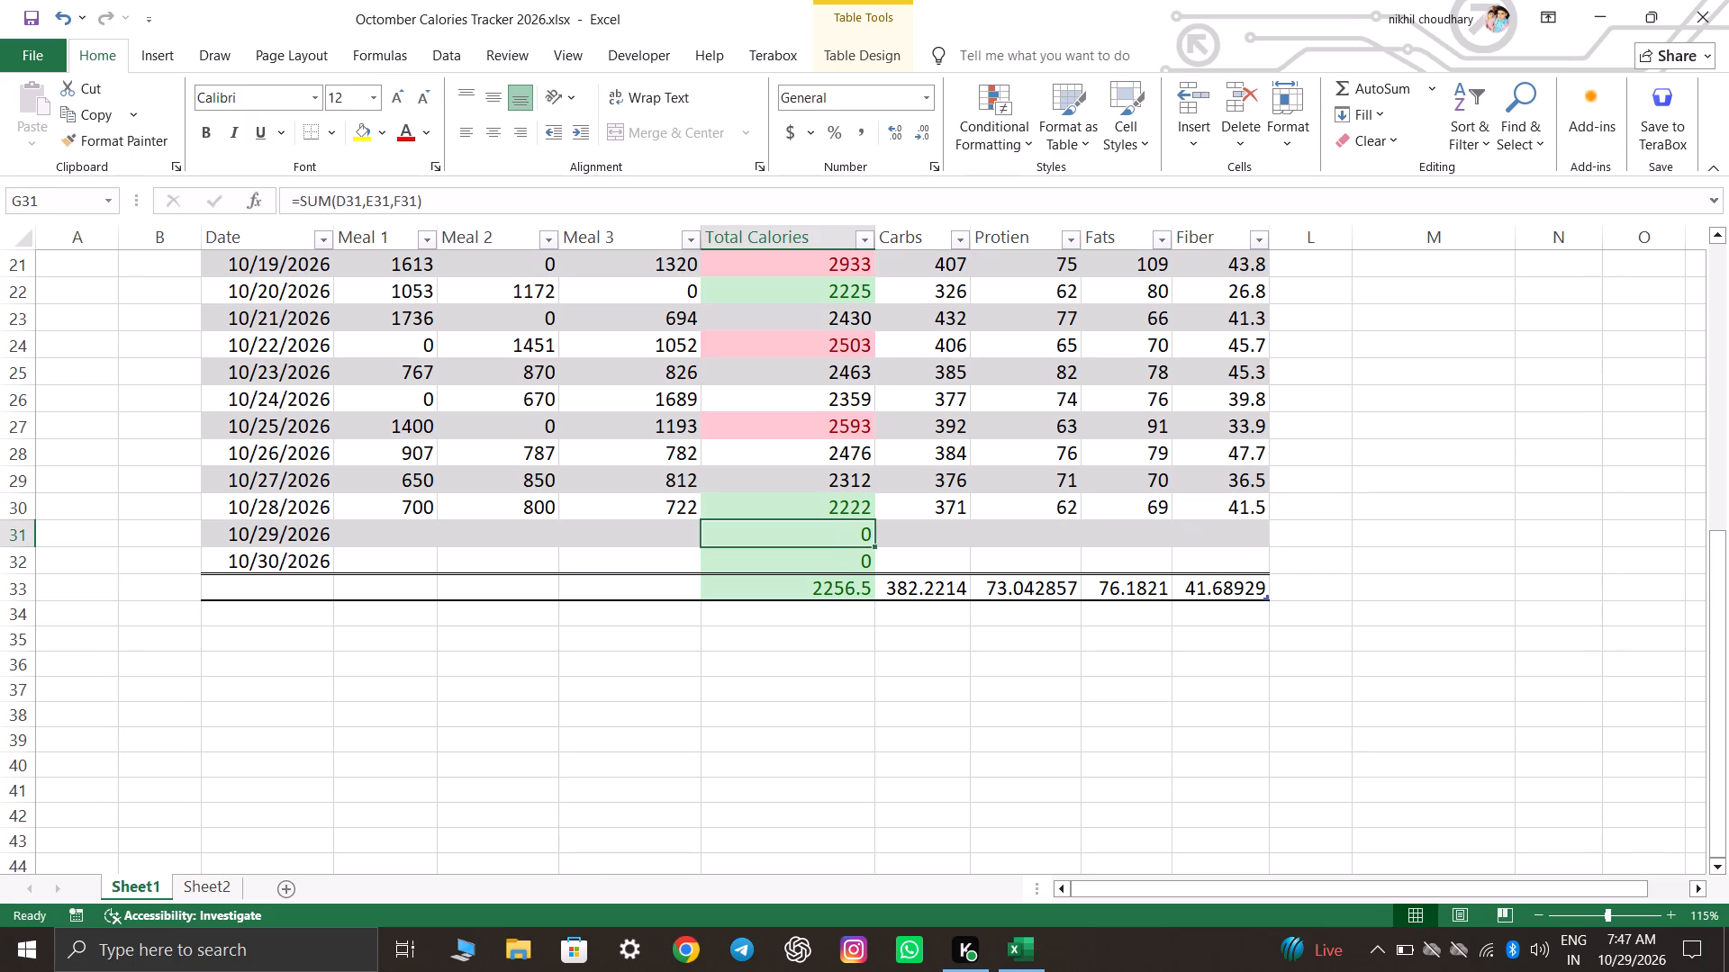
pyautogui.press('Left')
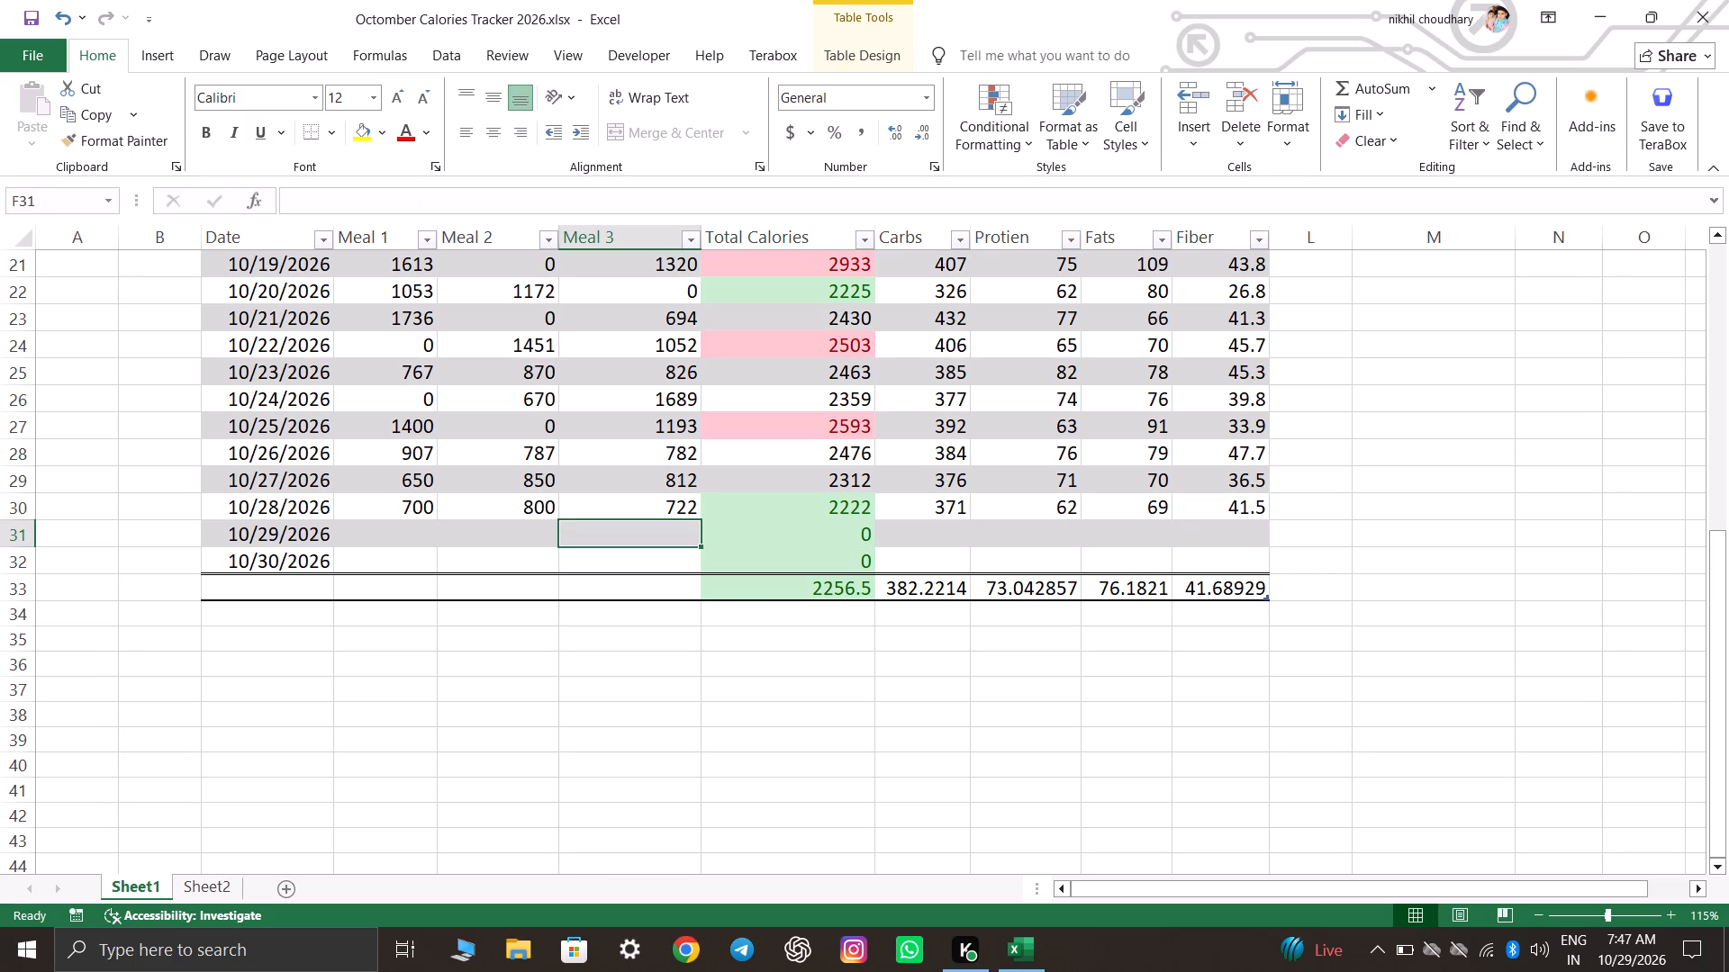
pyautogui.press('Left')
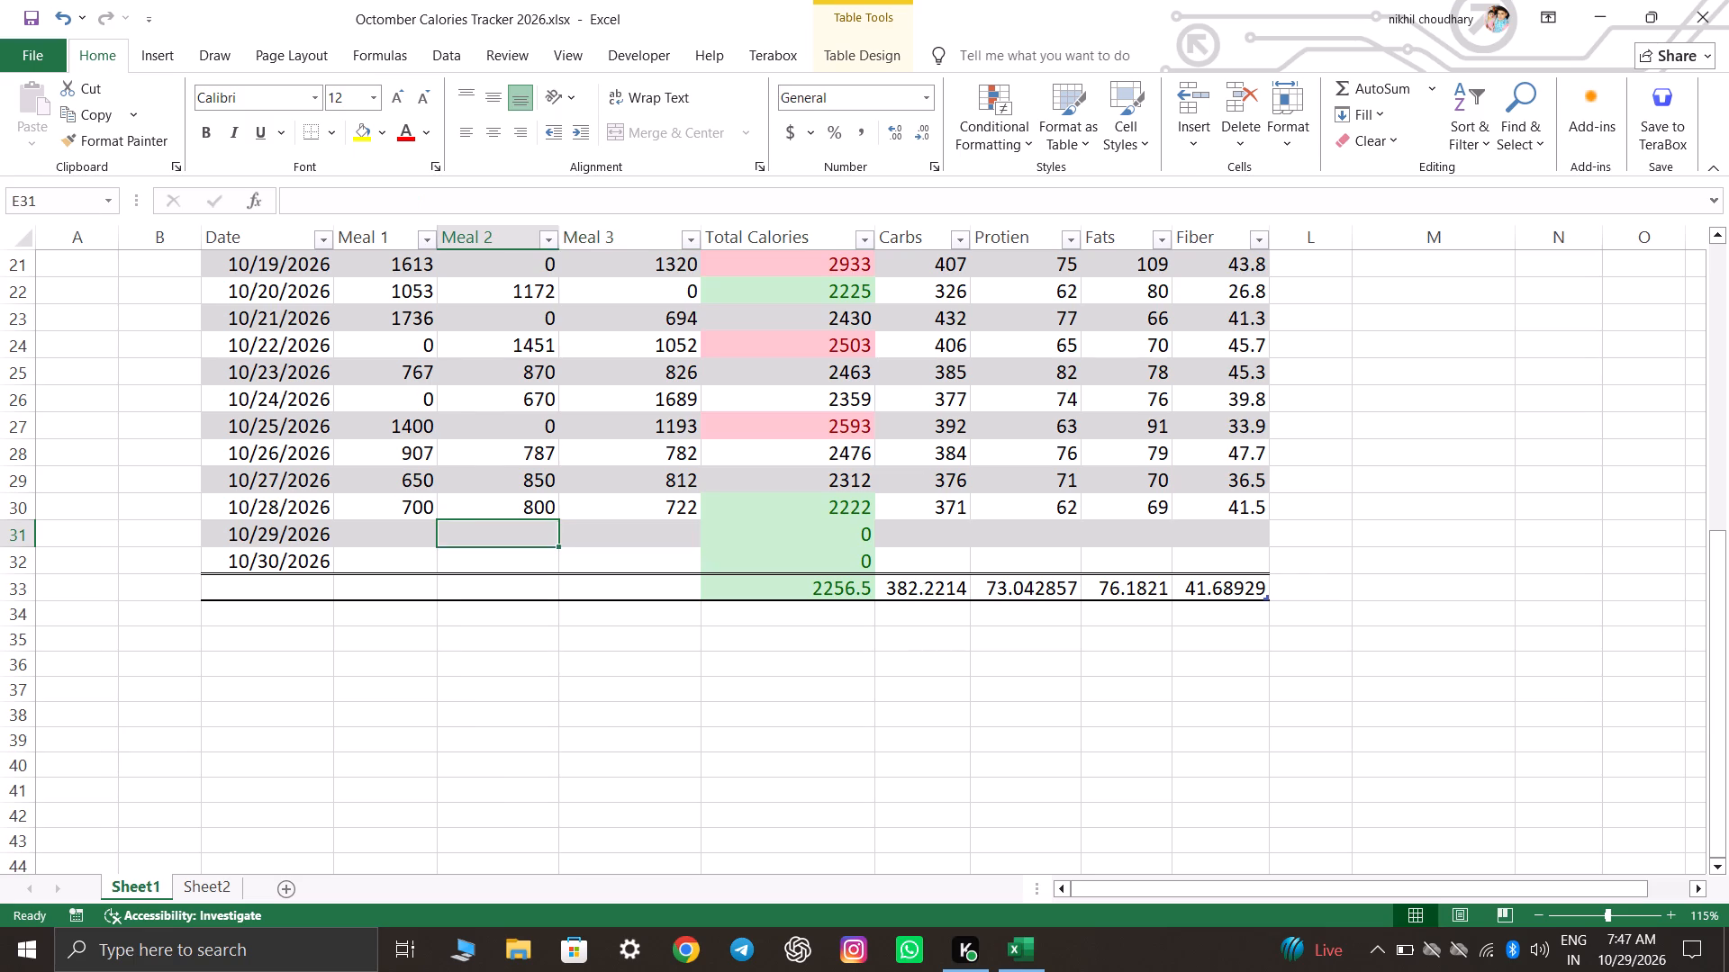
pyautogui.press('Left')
# Clear the contents of the dark totals summary block beside the table, from Total Calories down to Total Fiber.
pyautogui.press('Right')
pyautogui.press('Right')
pyautogui.press('Right')
pyautogui.press('Right')
pyautogui.press('Right')
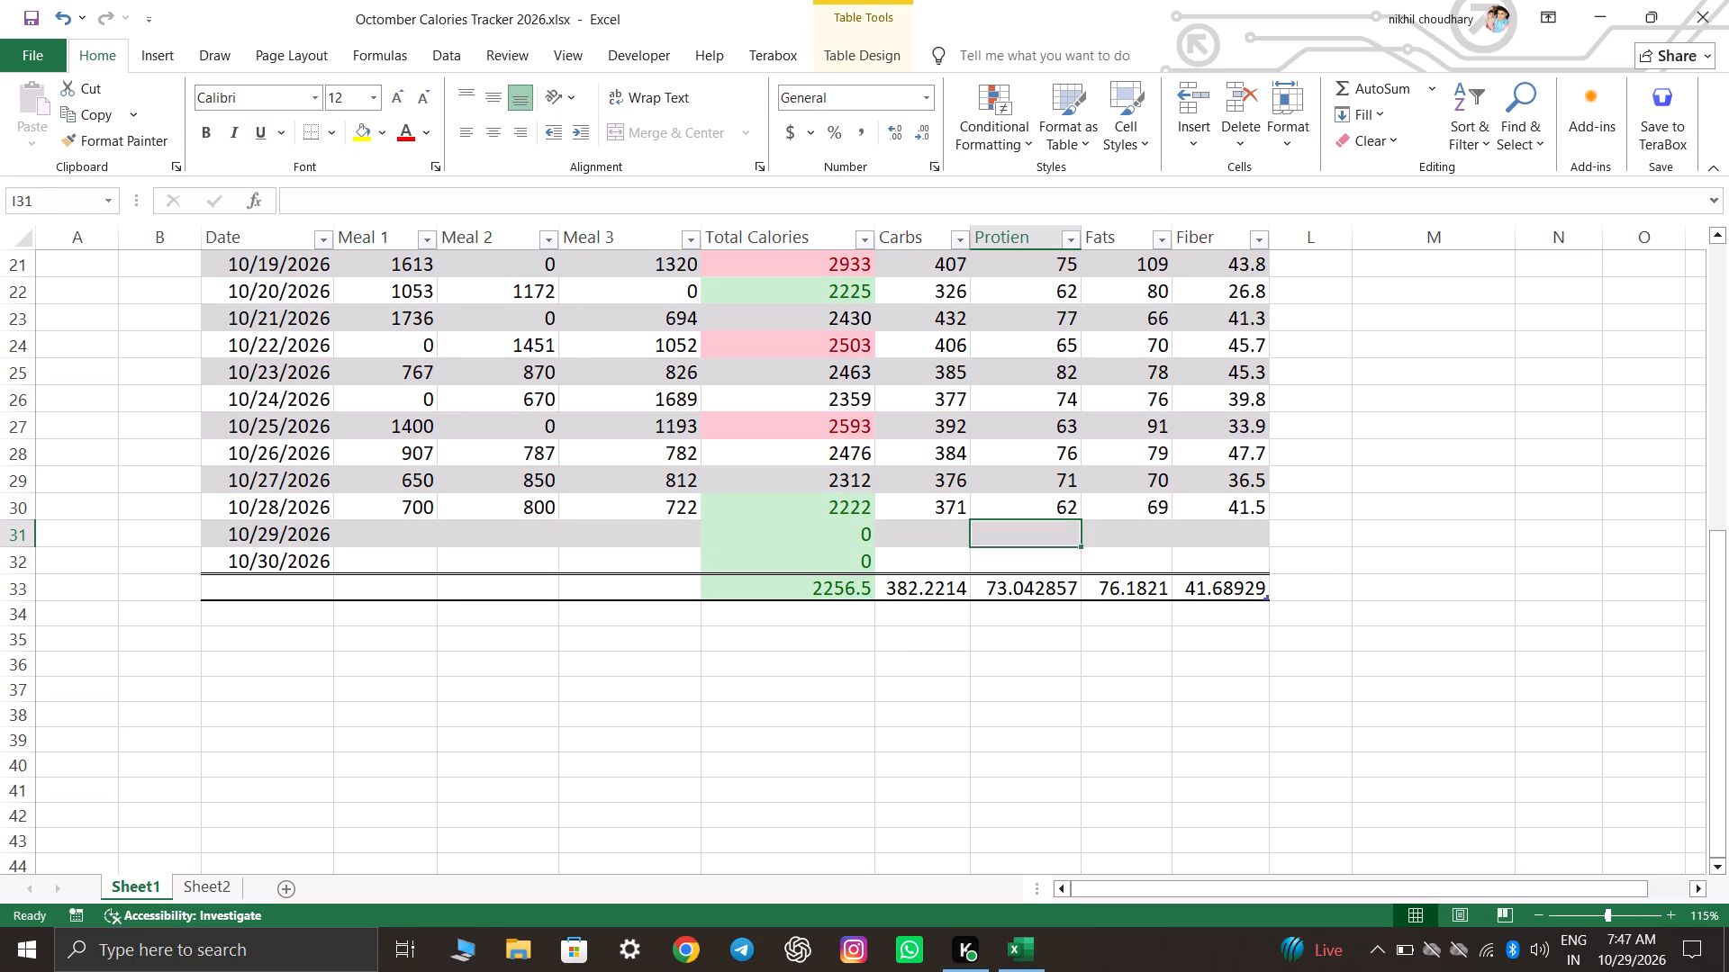
pyautogui.press('Right')
pyautogui.press('Right')
pyautogui.press('Right')
pyautogui.press('Up')
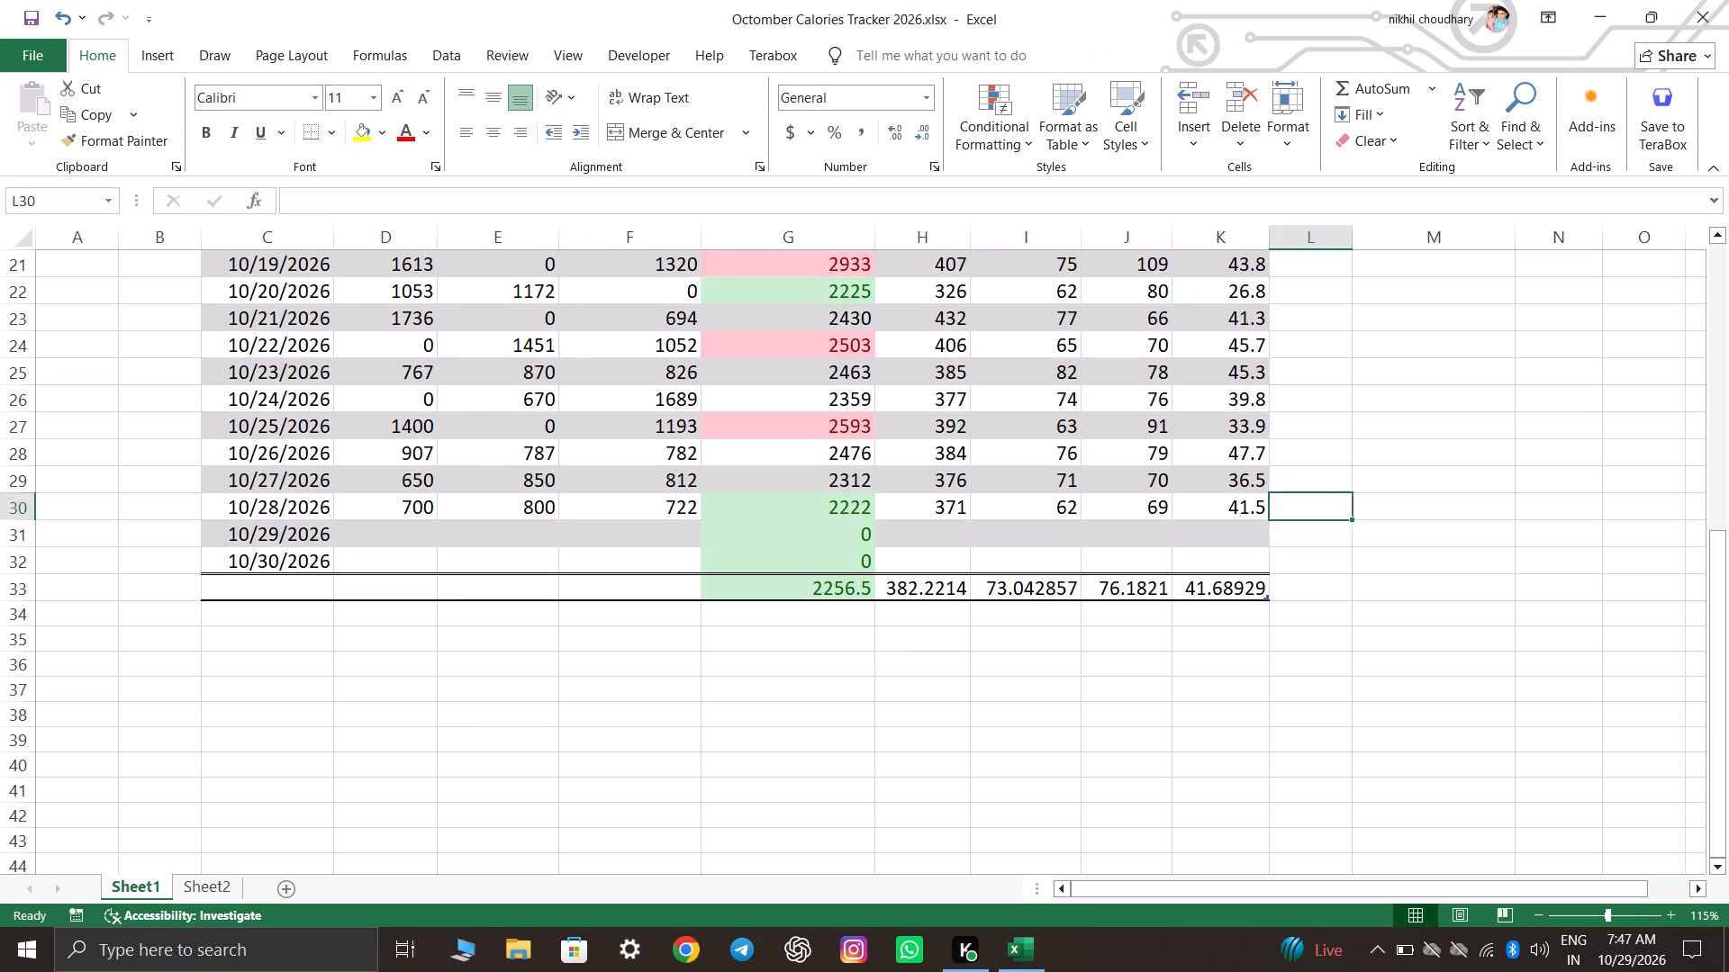
pyautogui.press('Up')
pyautogui.press('Up')
pyautogui.press('Up')
pyautogui.press('Up')
pyautogui.press('Up')
pyautogui.press('Up')
pyautogui.press('Up')
pyautogui.press('Up')
pyautogui.press('Up')
pyautogui.press('Up')
pyautogui.press('Up')
pyautogui.press('Up')
pyautogui.press('Up')
pyautogui.press('Up')
pyautogui.press('Up')
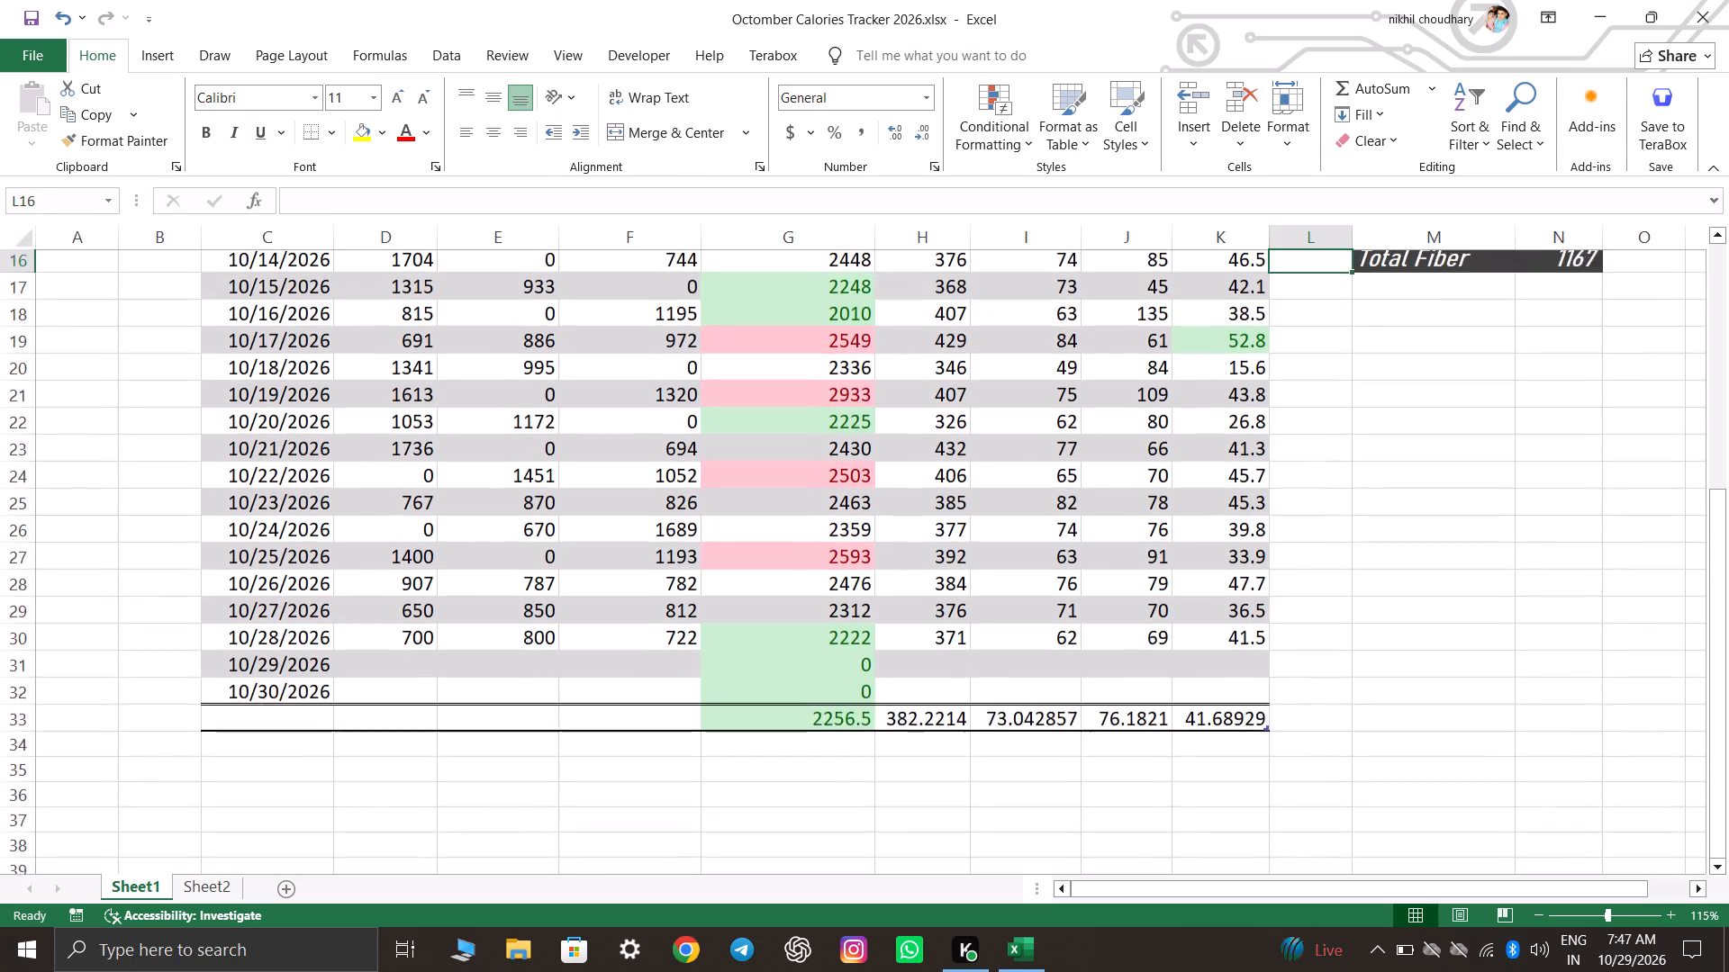
pyautogui.press('Up')
pyautogui.press('Up')
pyautogui.press('Up')
pyautogui.press('Up')
pyautogui.press('Up')
pyautogui.press('Up')
pyautogui.press('Up')
pyautogui.press('Up')
pyautogui.press('Up')
pyautogui.press('Up')
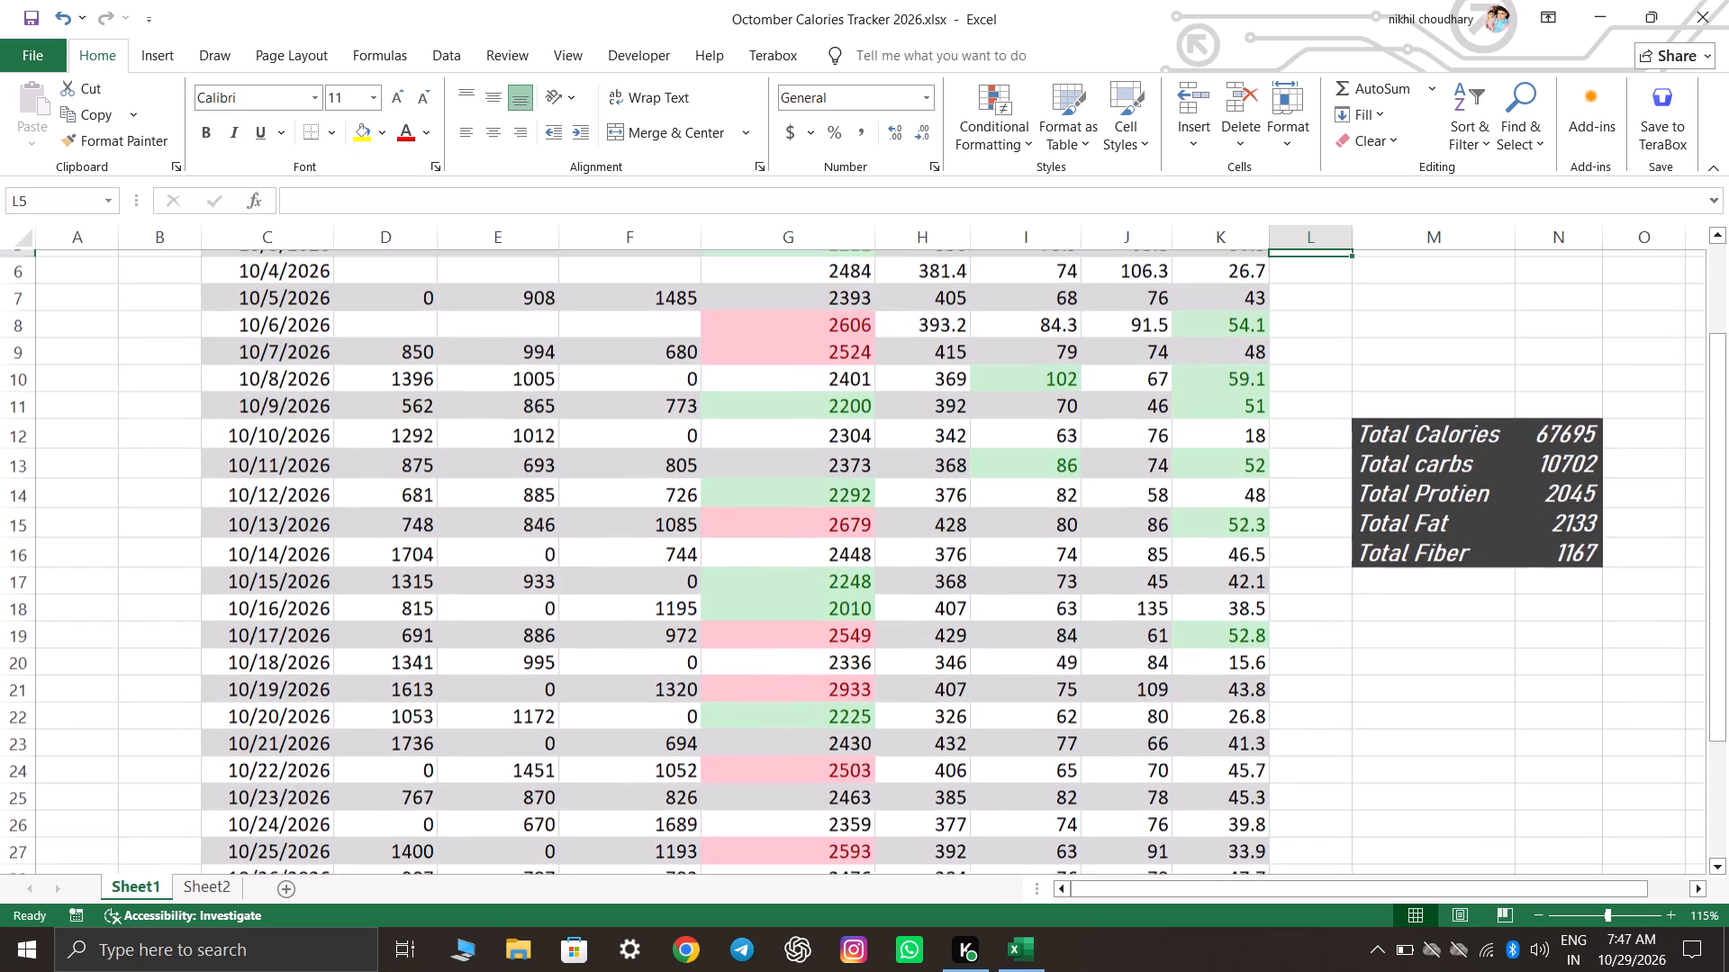
pyautogui.press('Up')
pyautogui.press('Up')
pyautogui.press('Up')
pyautogui.press('Up')
pyautogui.press('Up')
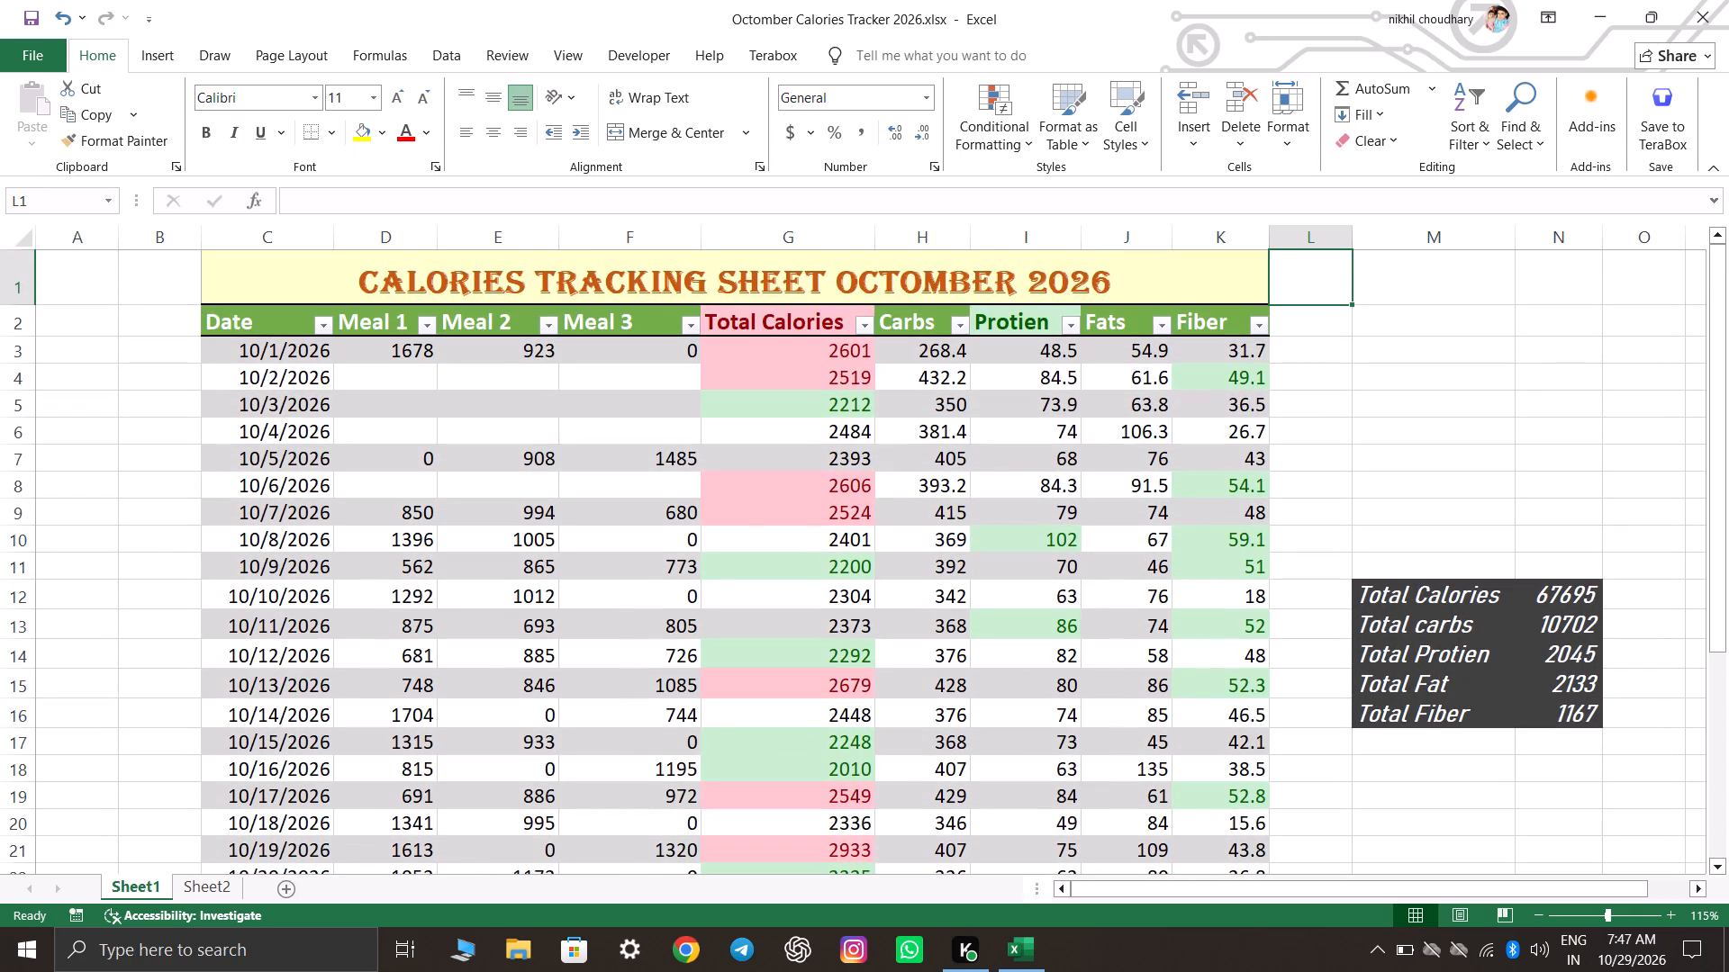
pyautogui.moveTo(1391, 588); pyautogui.dragTo(1556, 727)
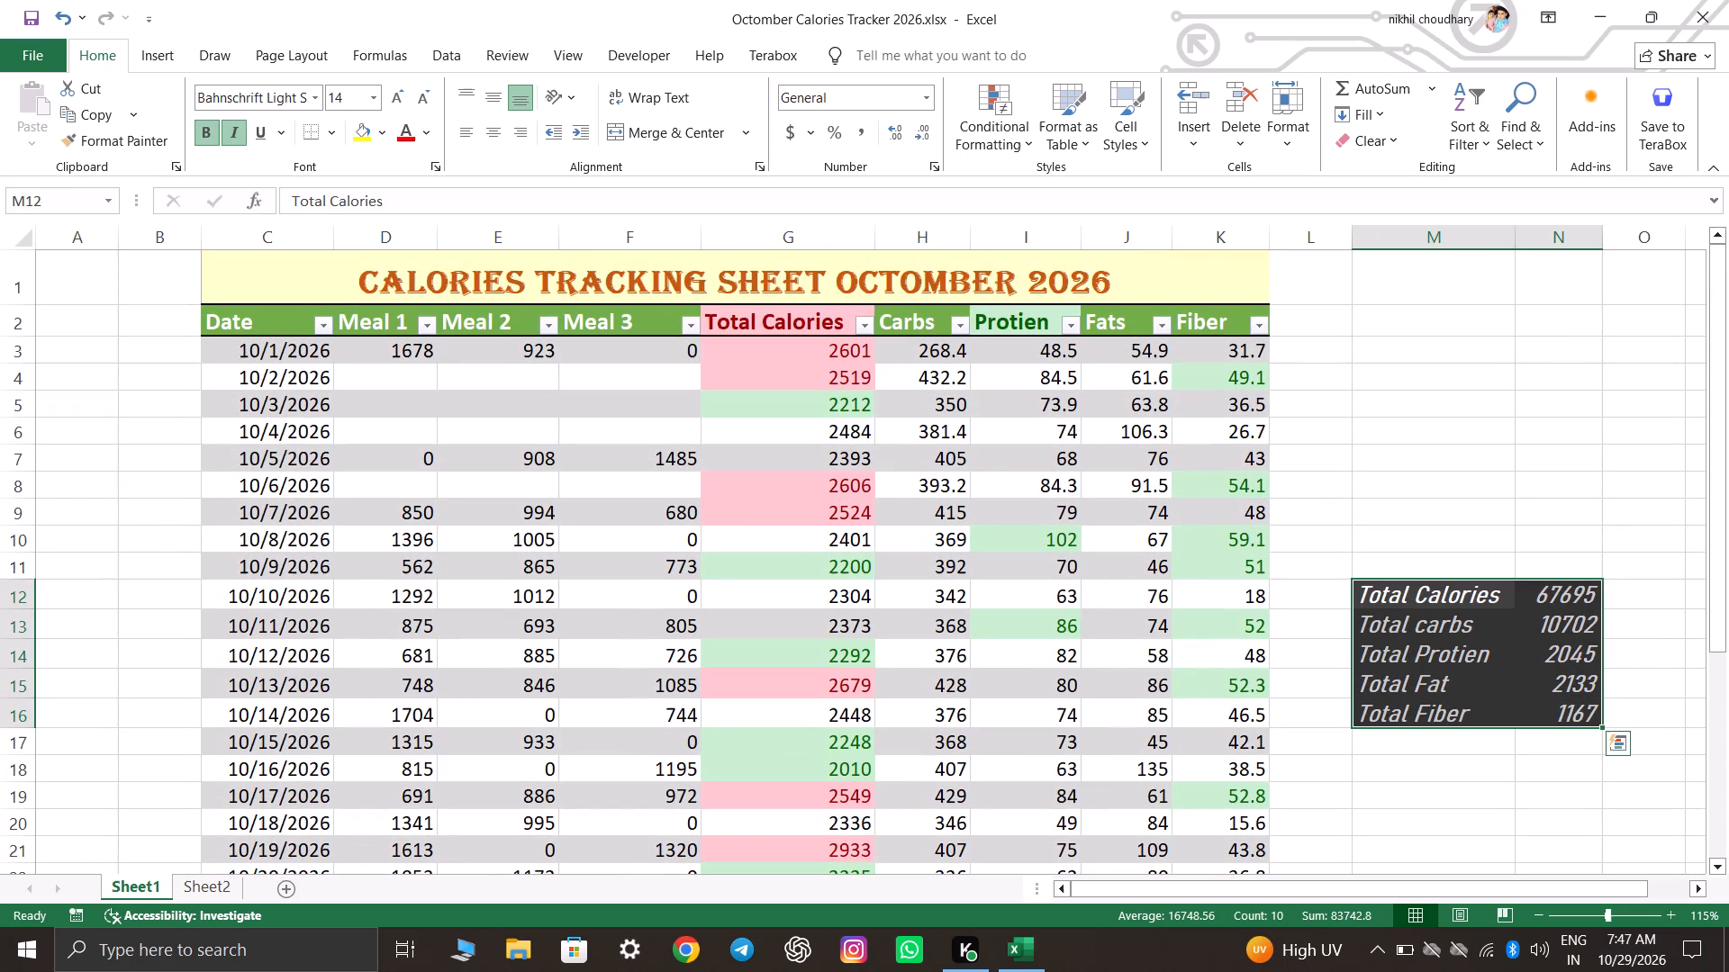
pyautogui.press('Delete')
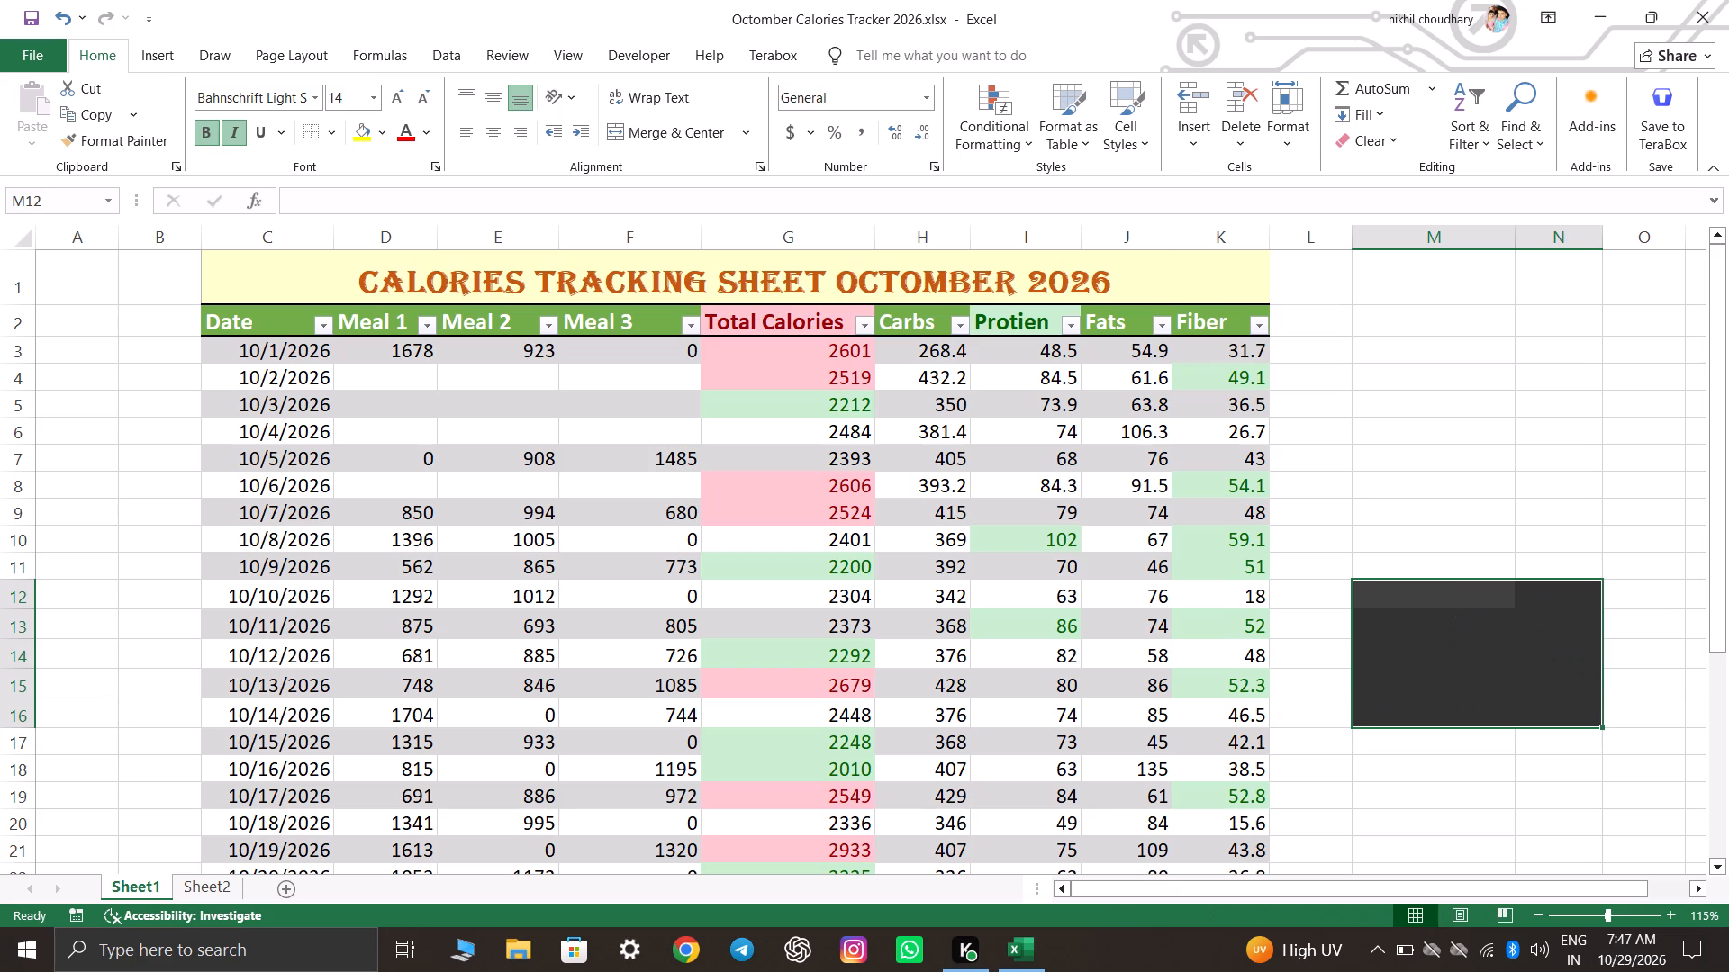
pyautogui.click(1606, 410)
# Change the fill of the emptied totals block M12:N16 to white.
pyautogui.click(1534, 643)
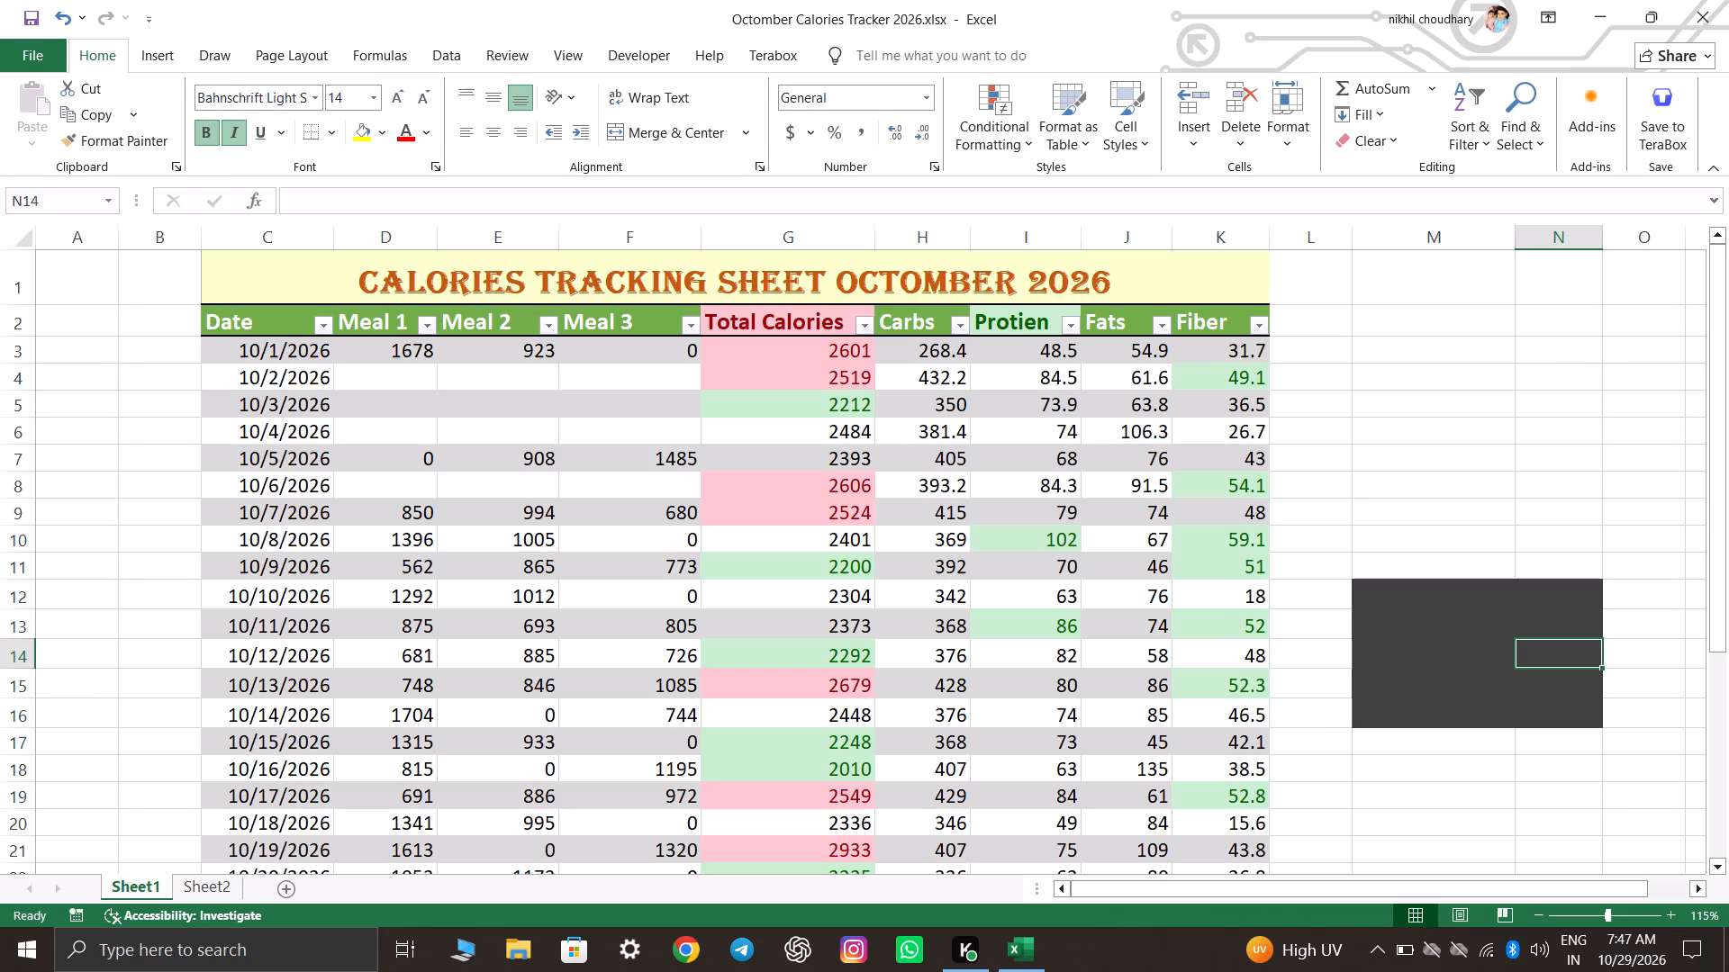
pyautogui.moveTo(1370, 593); pyautogui.dragTo(1577, 708)
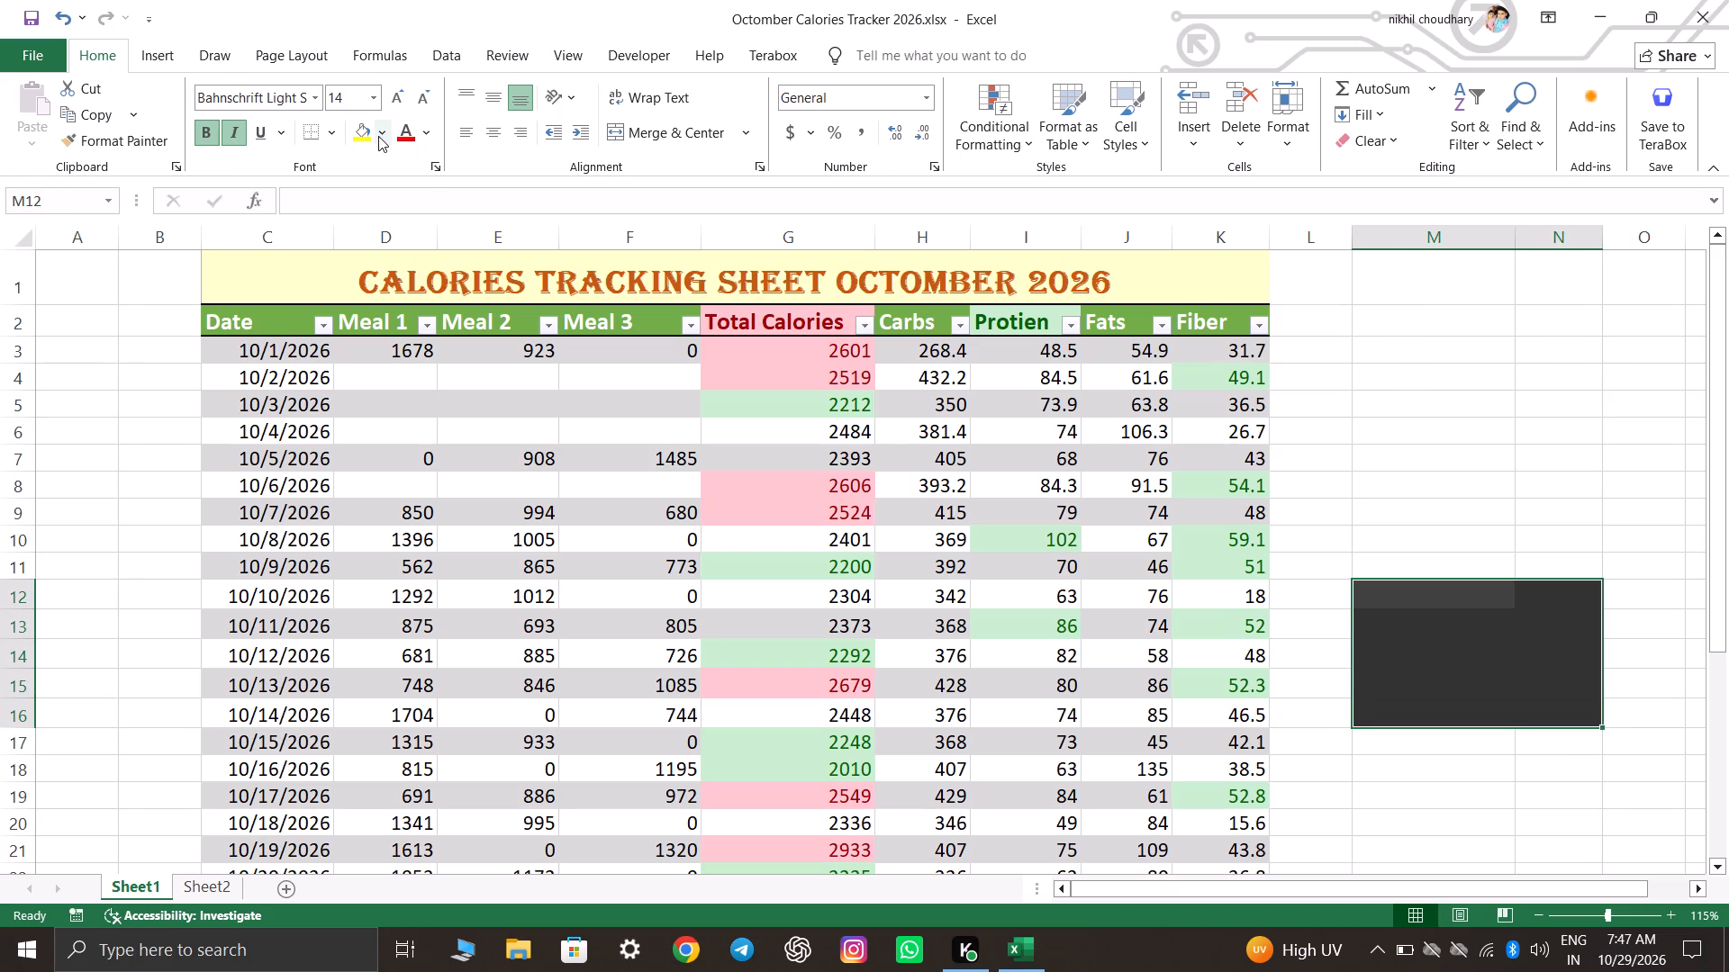
pyautogui.click(383, 132)
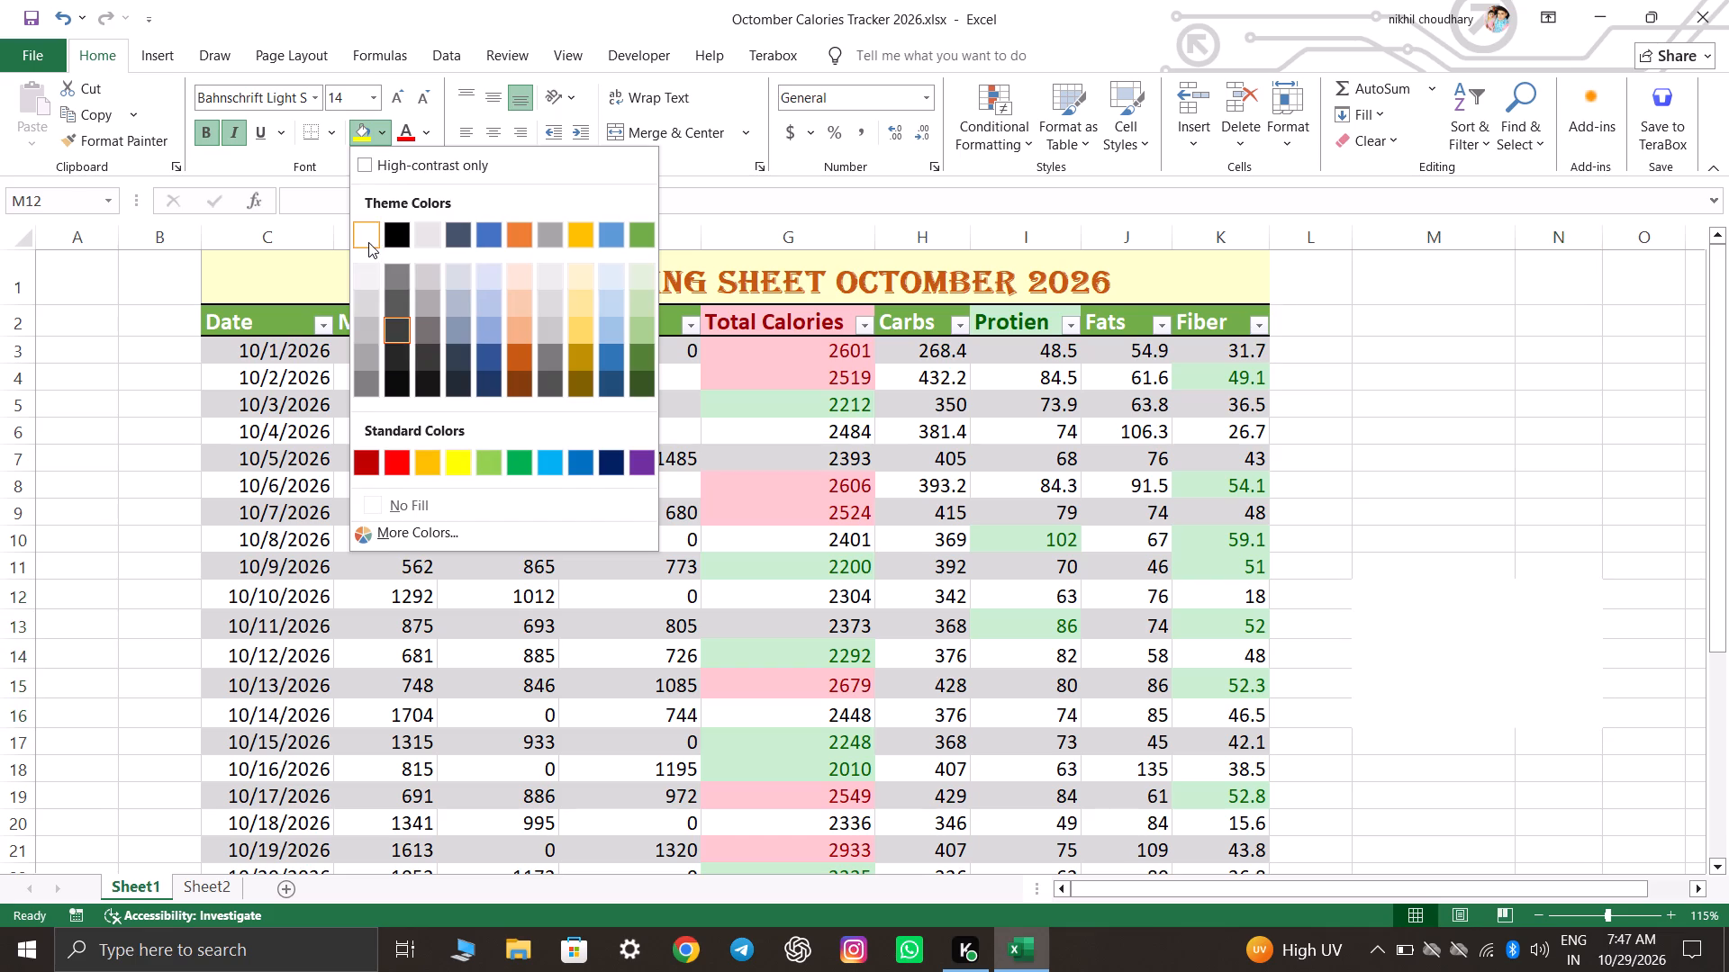
pyautogui.click(368, 242)
pyautogui.click(1315, 366)
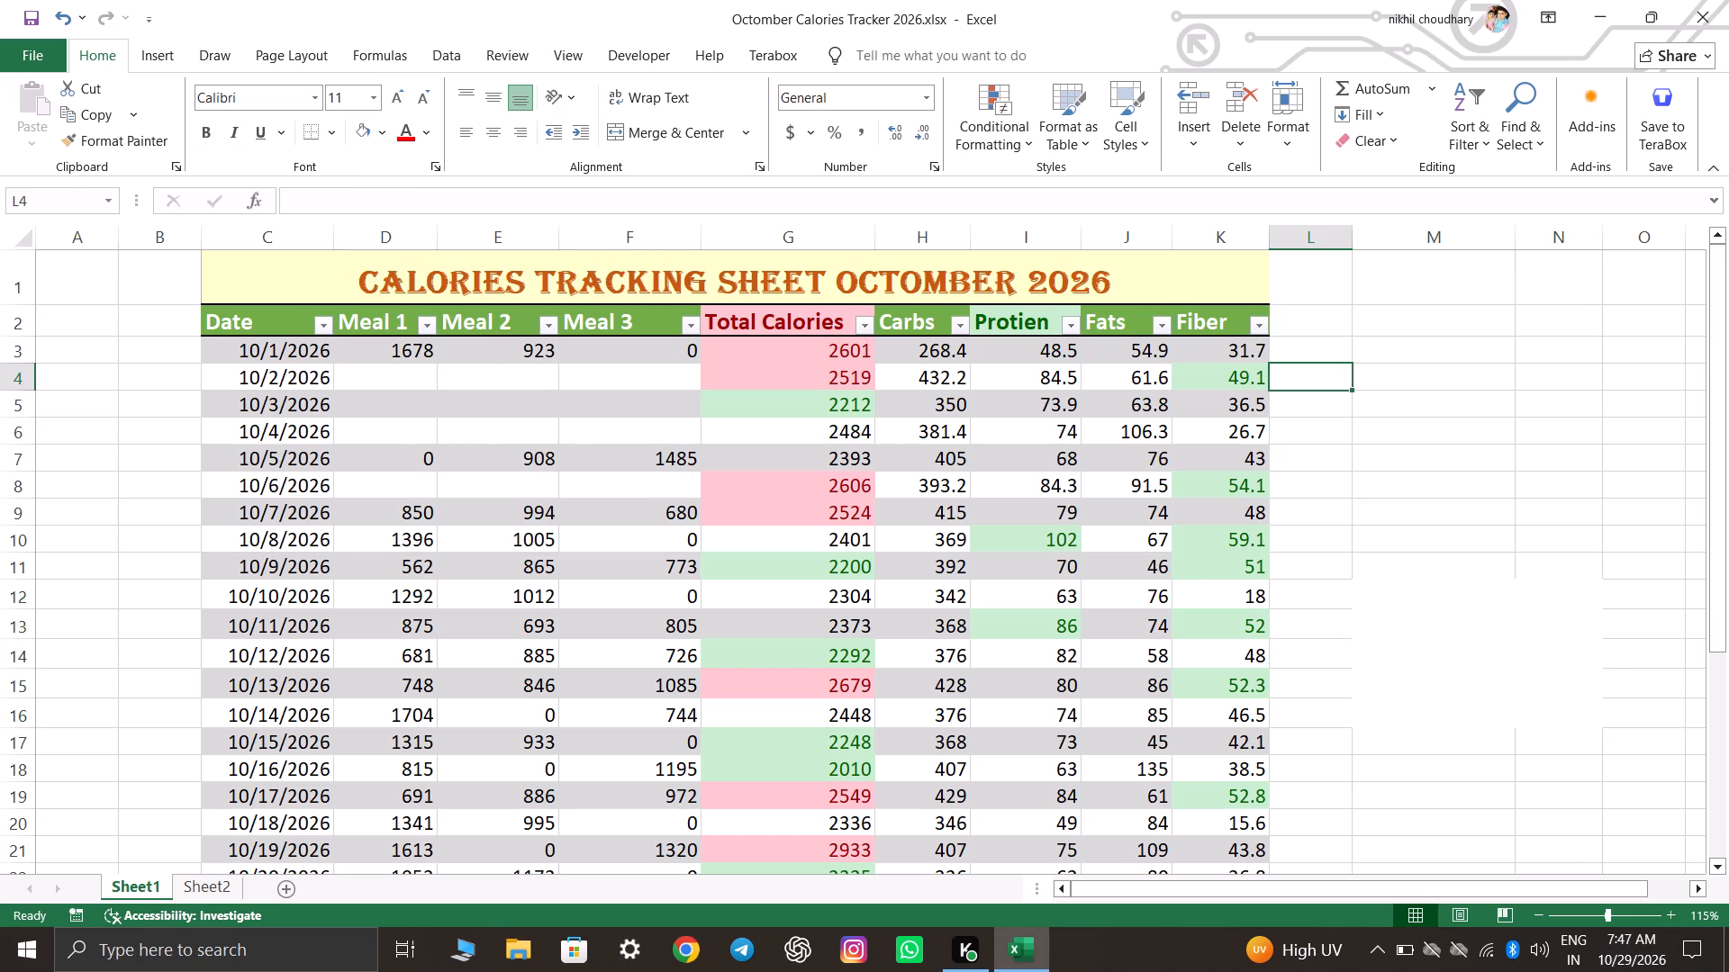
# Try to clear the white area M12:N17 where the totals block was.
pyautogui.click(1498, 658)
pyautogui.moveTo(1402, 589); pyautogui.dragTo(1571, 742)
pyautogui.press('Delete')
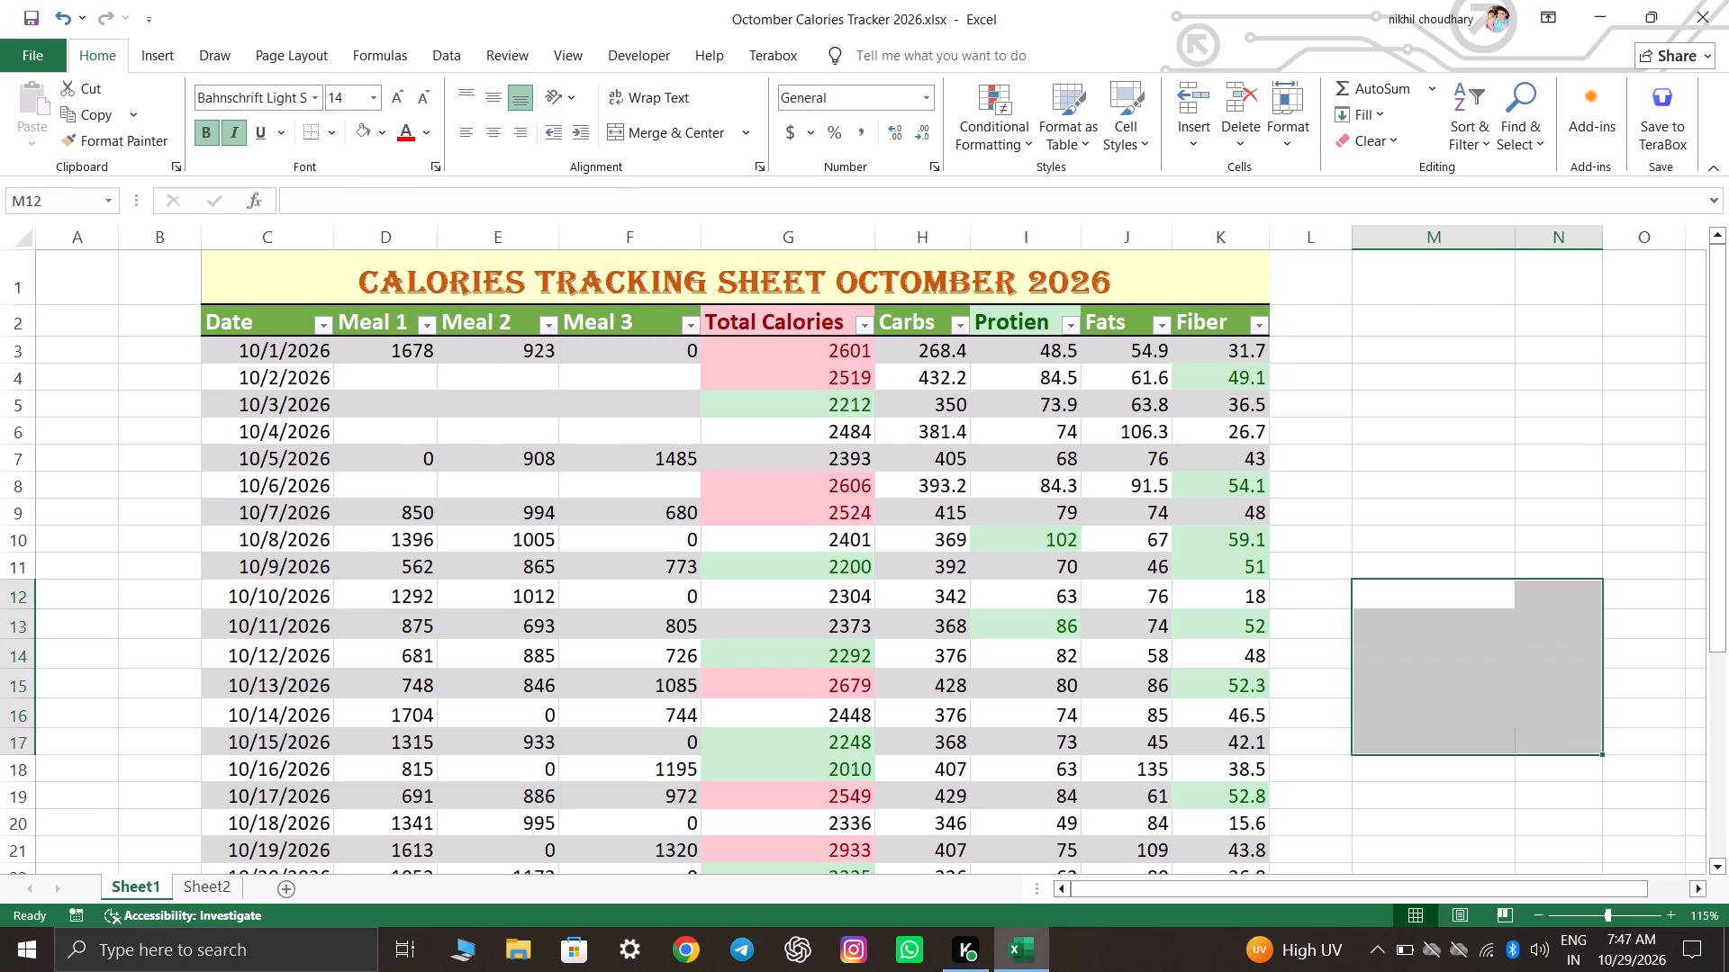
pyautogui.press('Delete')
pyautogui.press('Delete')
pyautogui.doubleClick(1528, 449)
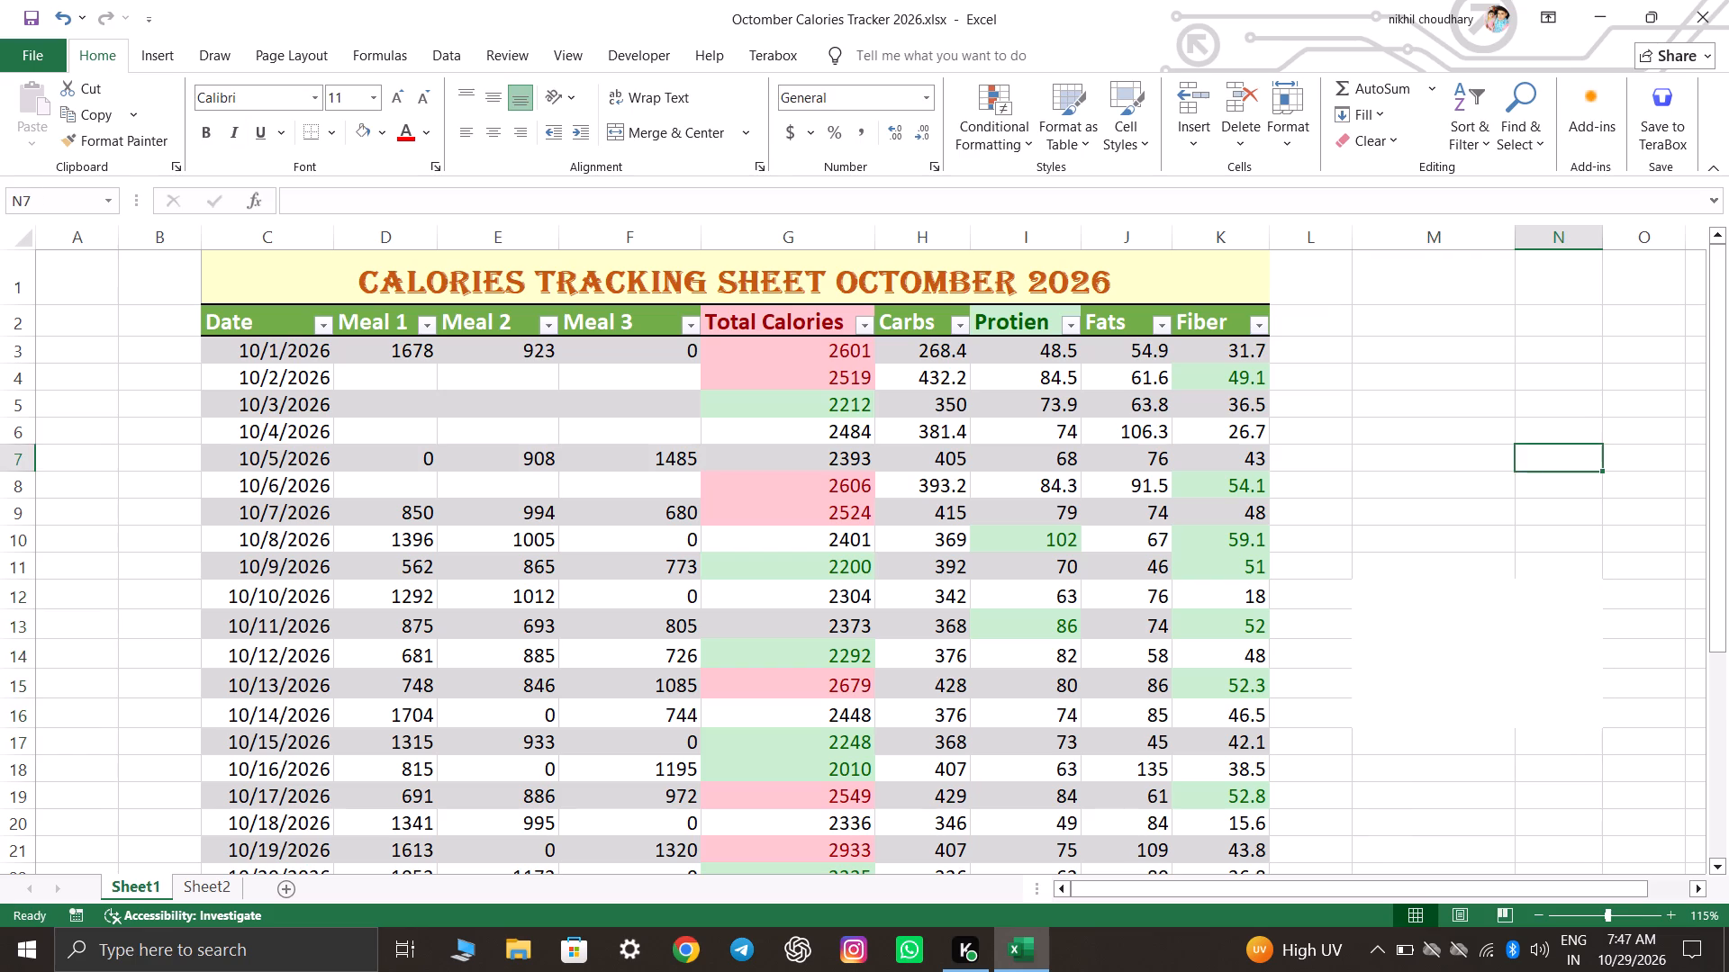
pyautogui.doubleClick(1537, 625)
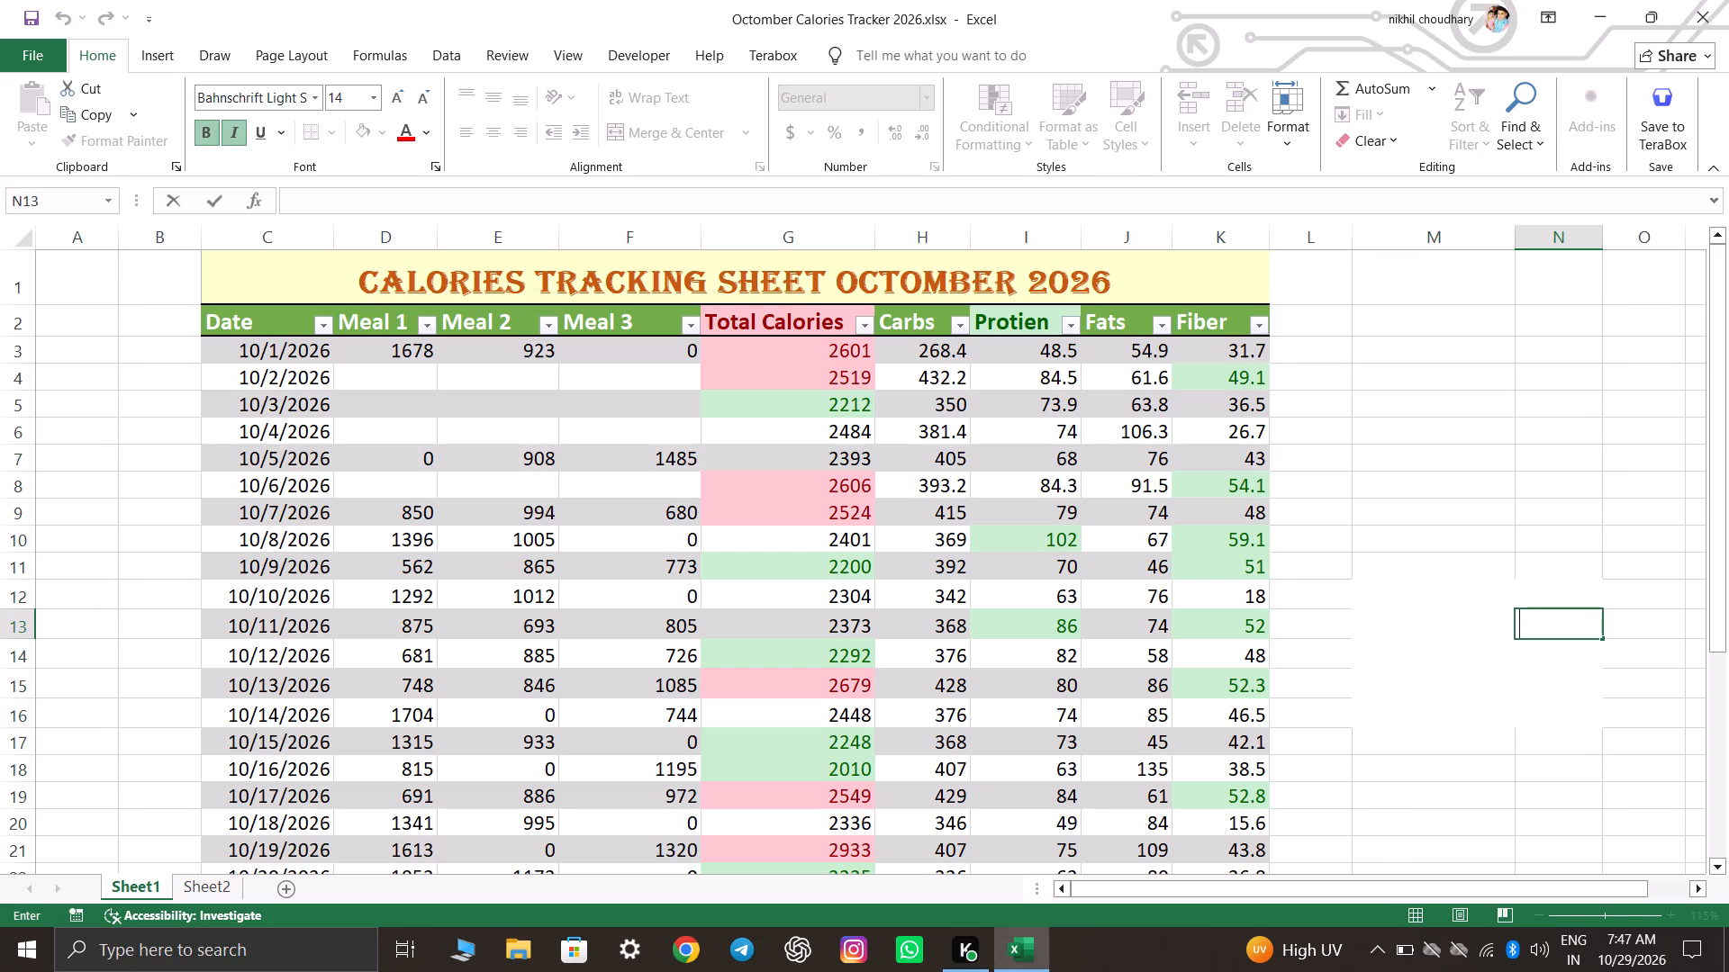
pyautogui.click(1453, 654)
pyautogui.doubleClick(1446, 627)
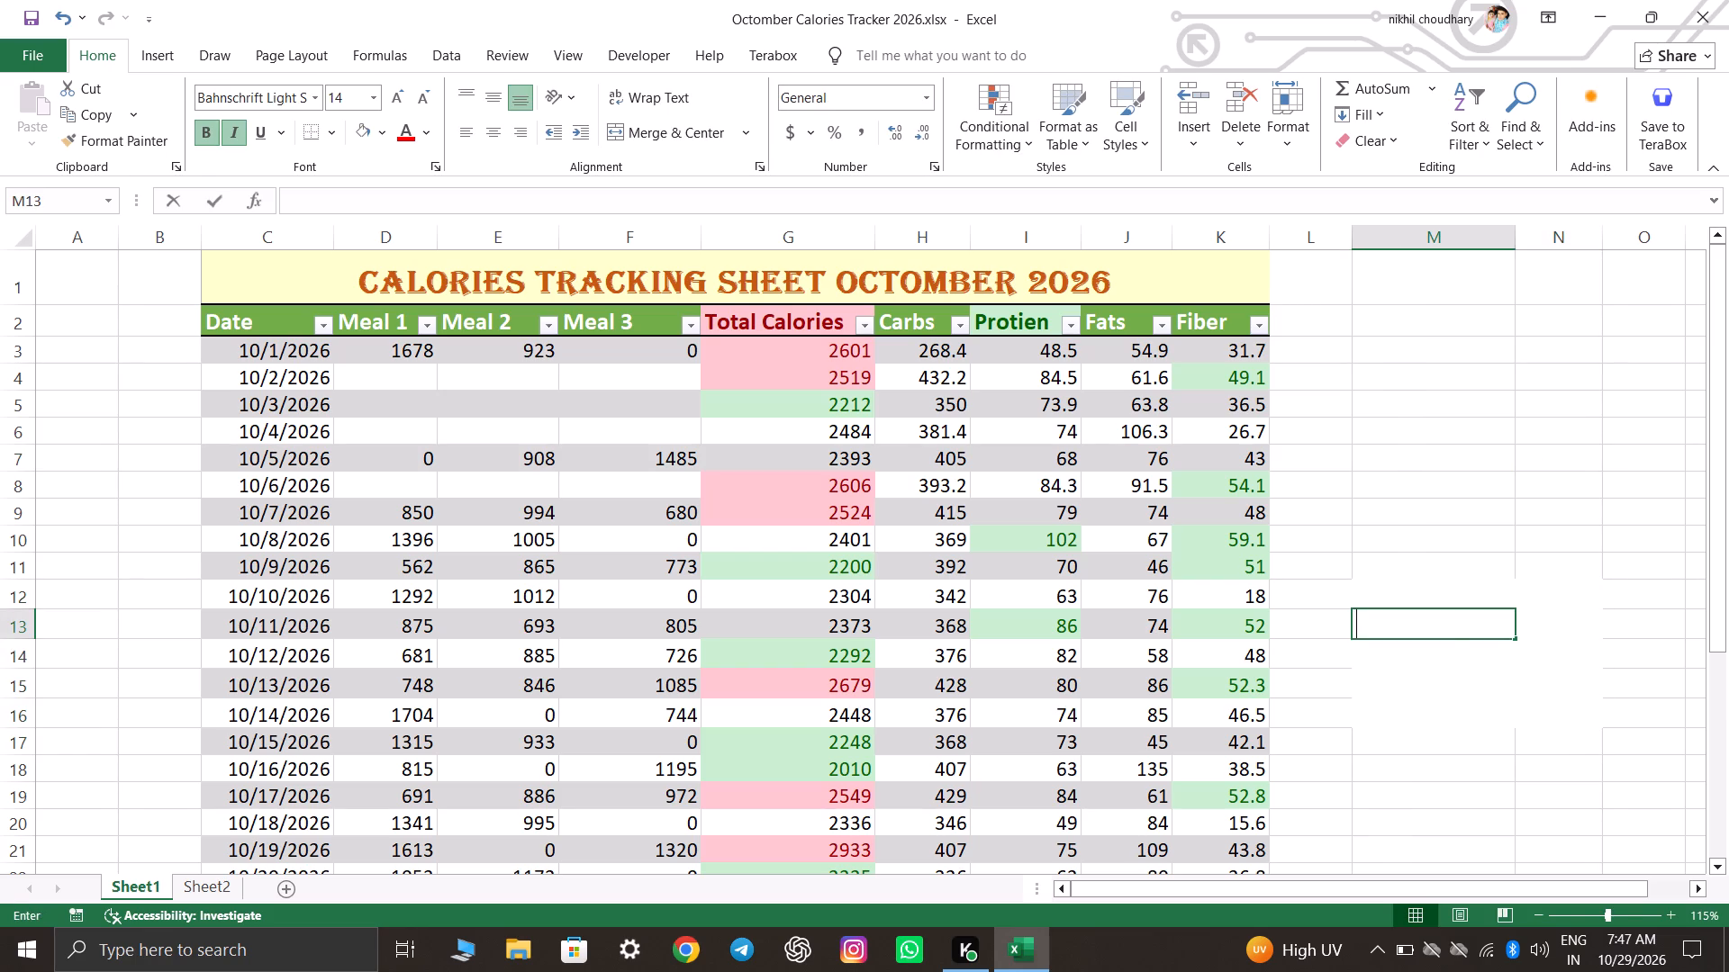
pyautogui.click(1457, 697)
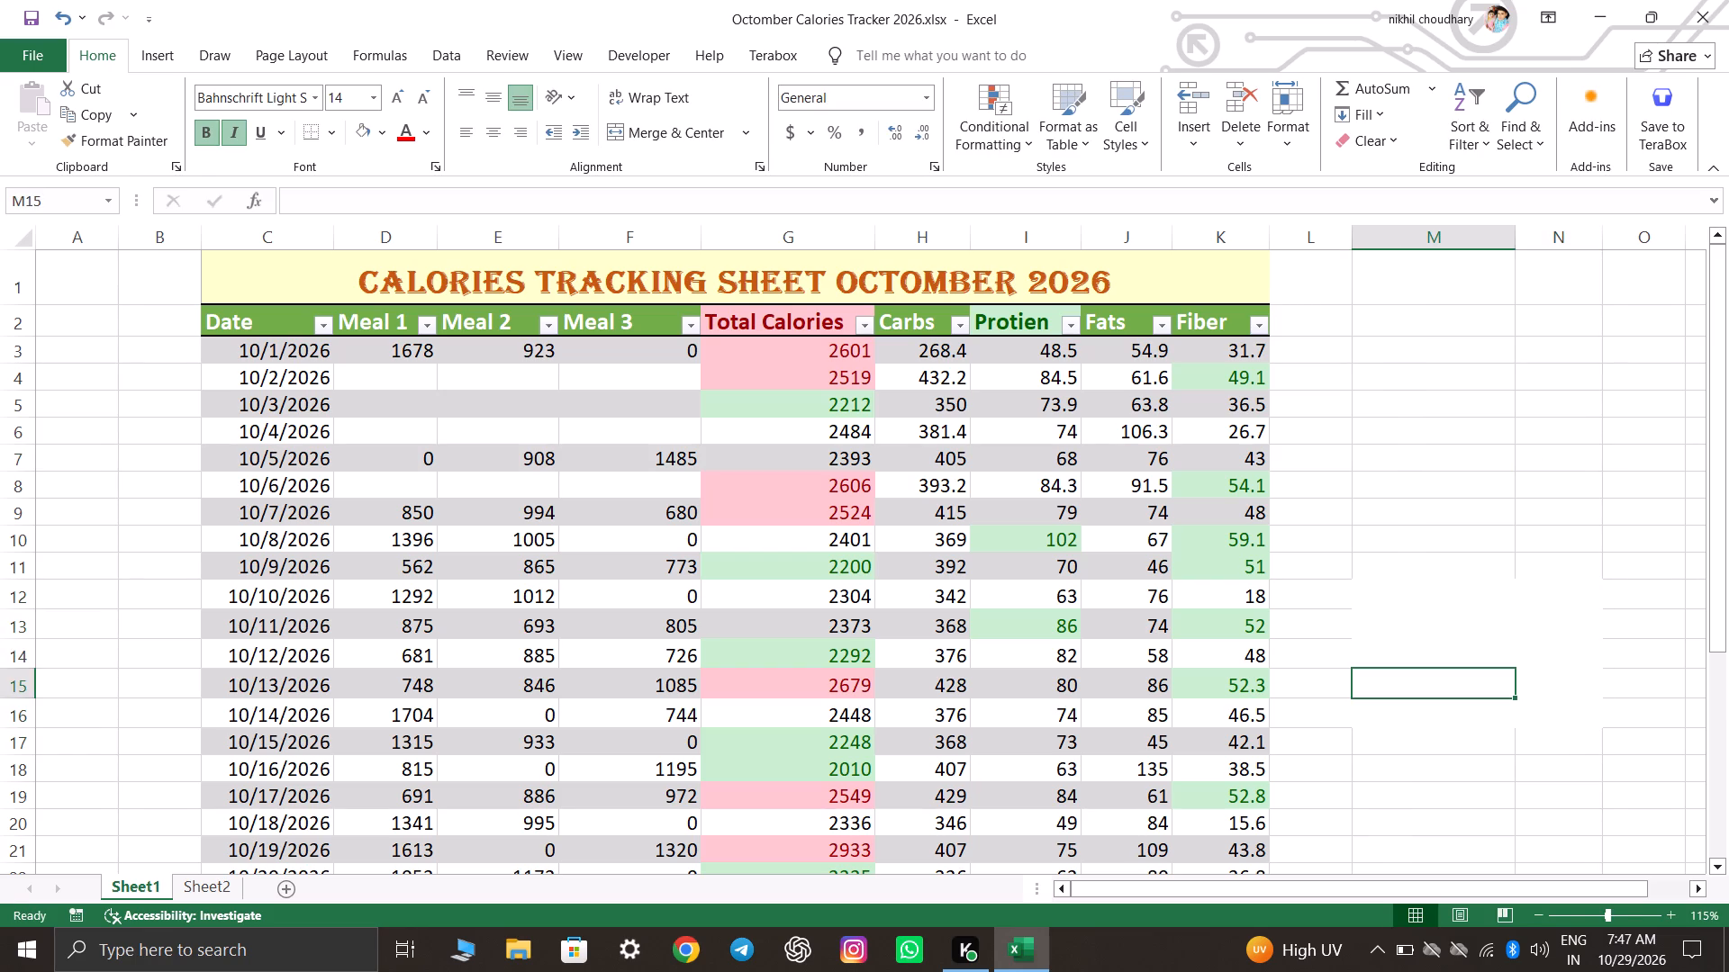
# Add a Steps column to the table immediately after the Fiber column.
pyautogui.click(1300, 330)
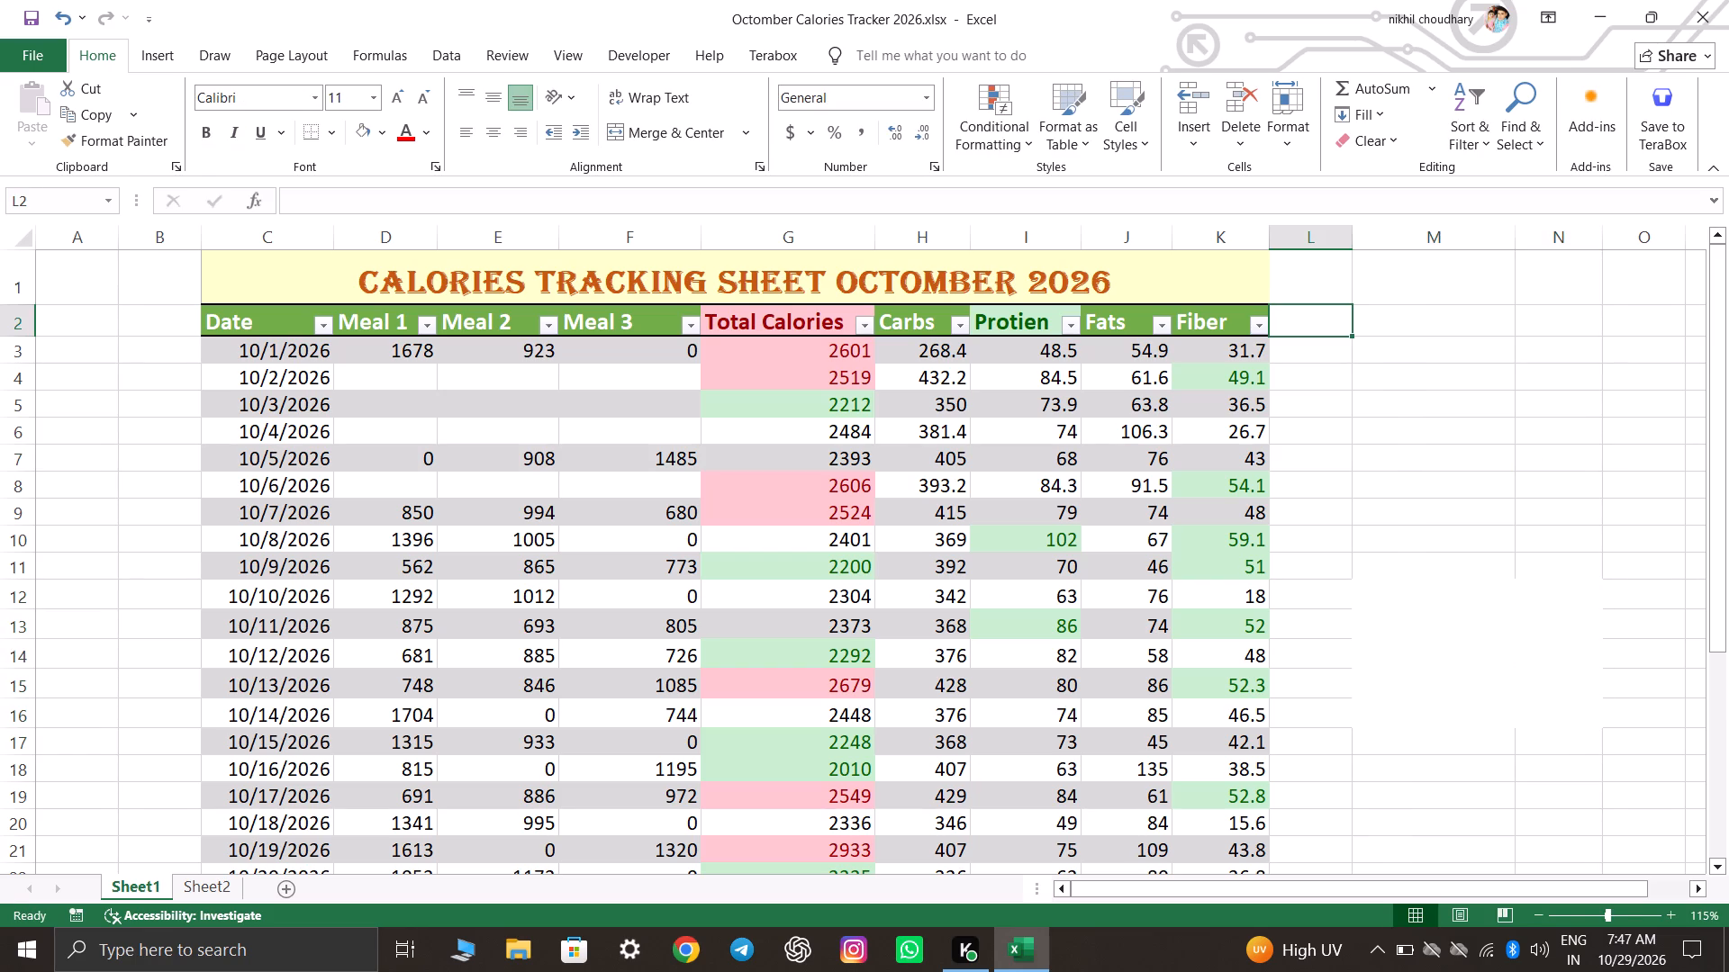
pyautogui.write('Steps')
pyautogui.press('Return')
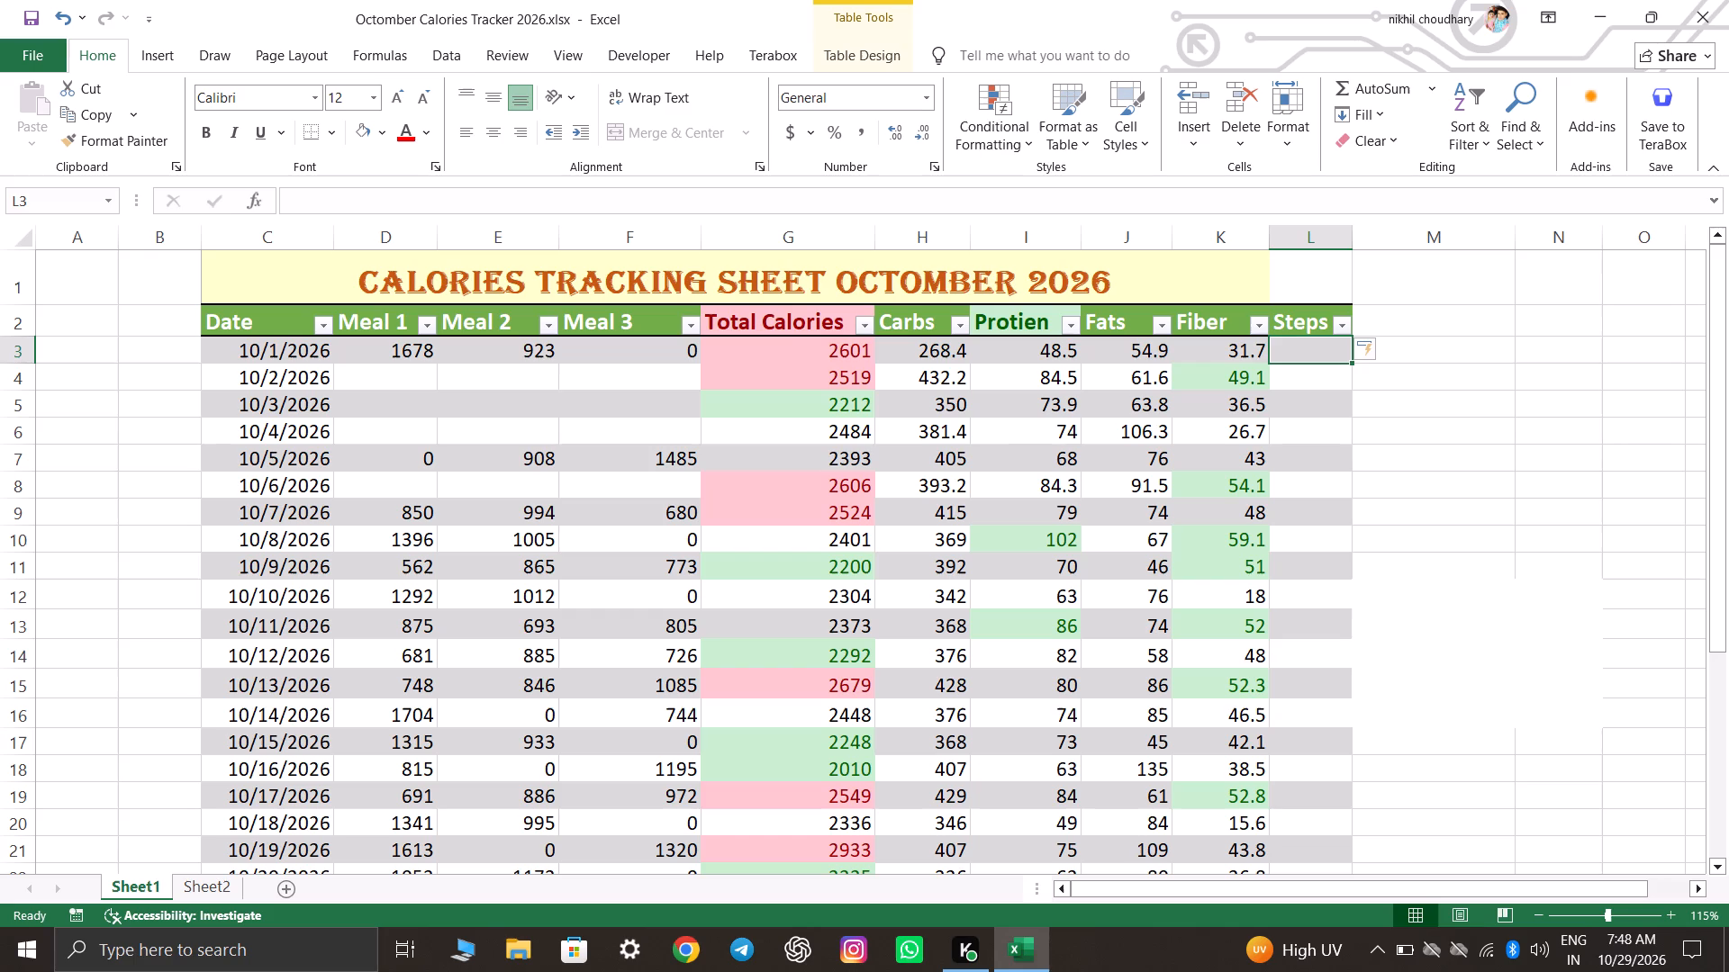
# Enter the Steps for 10/1 through 10/4/2026: 7796, 8547, 7417 and 13378.
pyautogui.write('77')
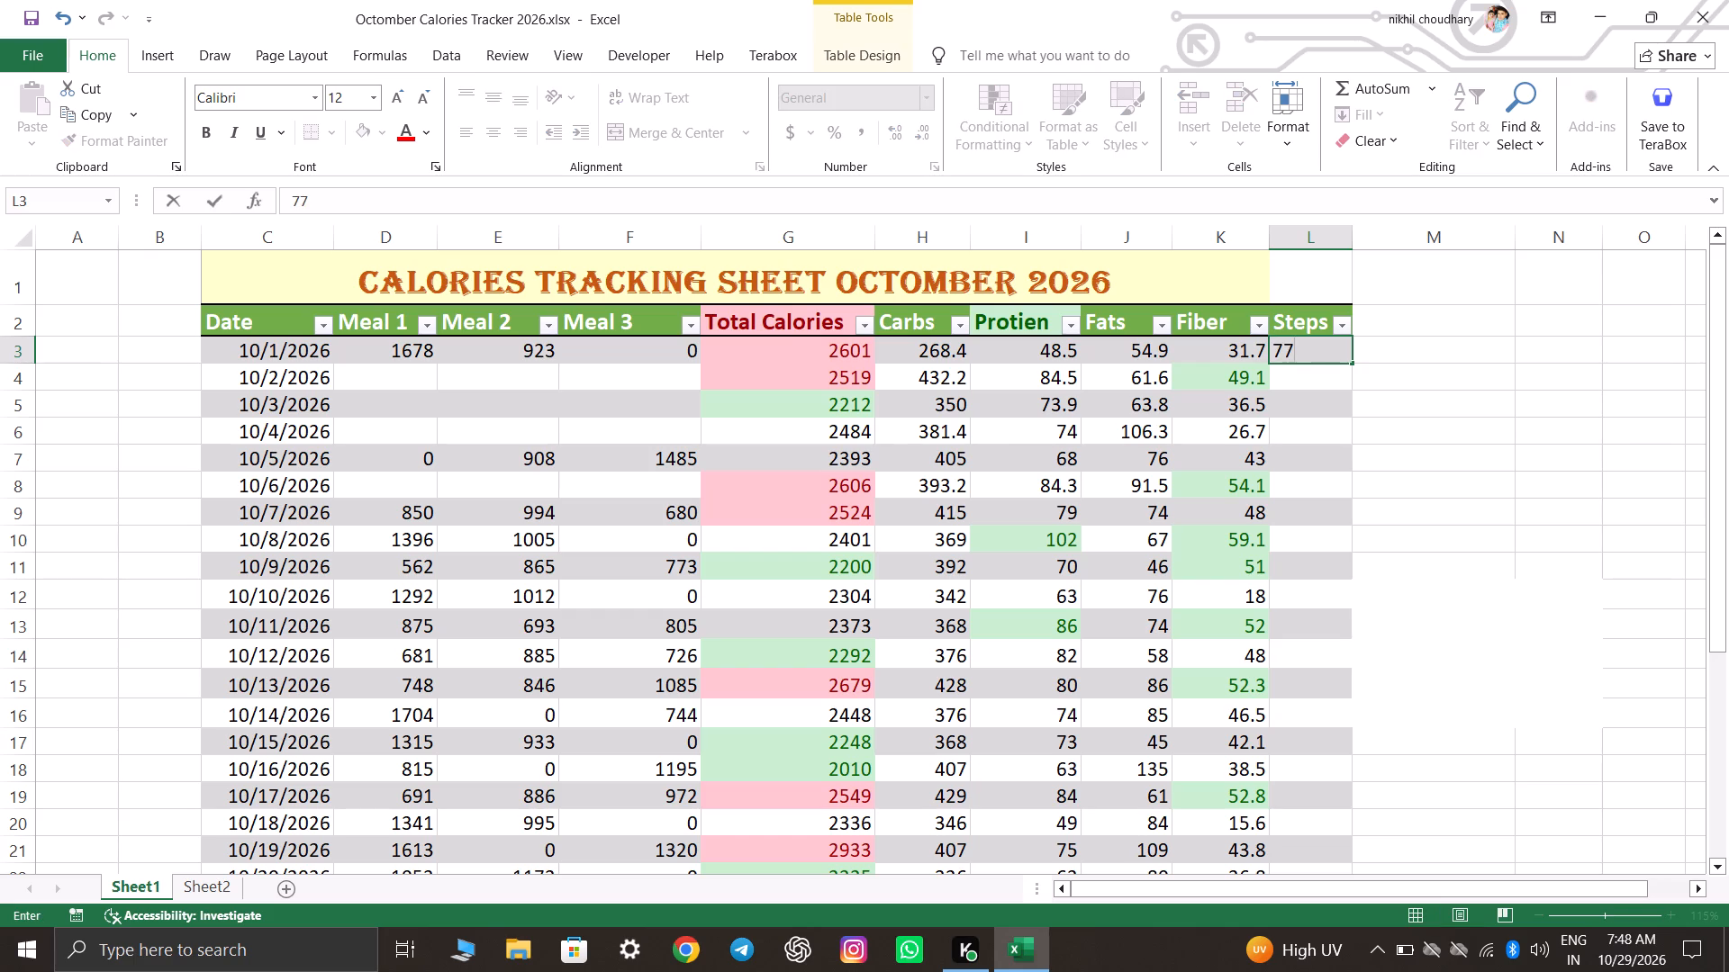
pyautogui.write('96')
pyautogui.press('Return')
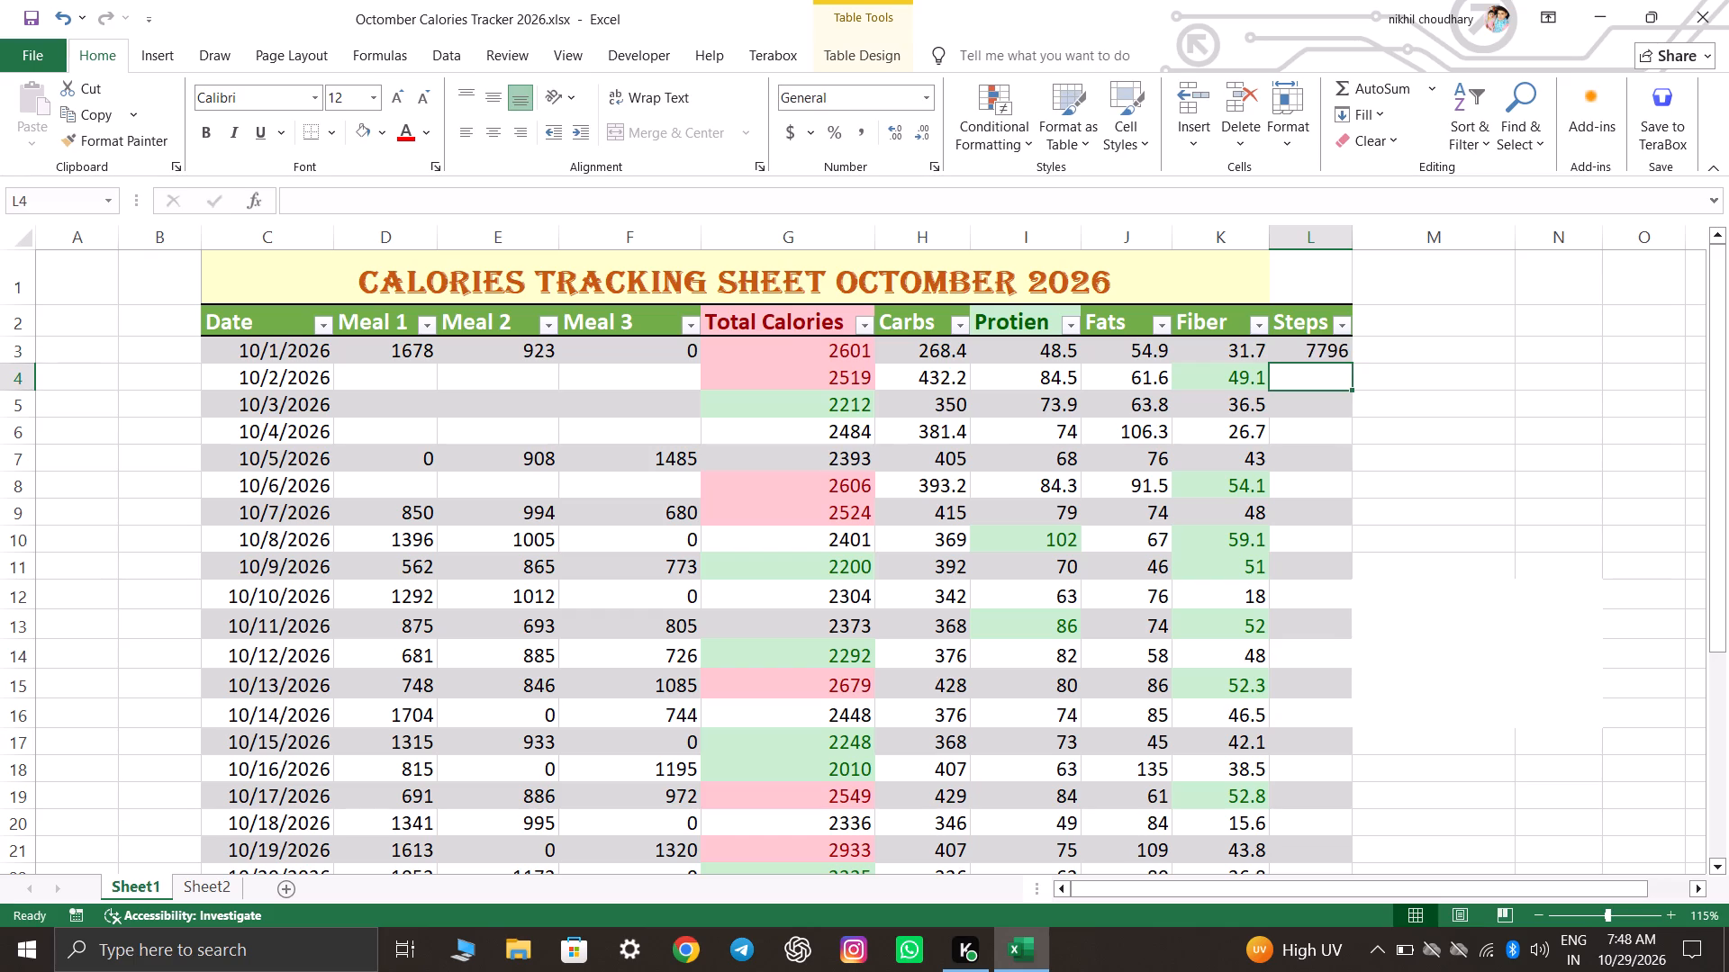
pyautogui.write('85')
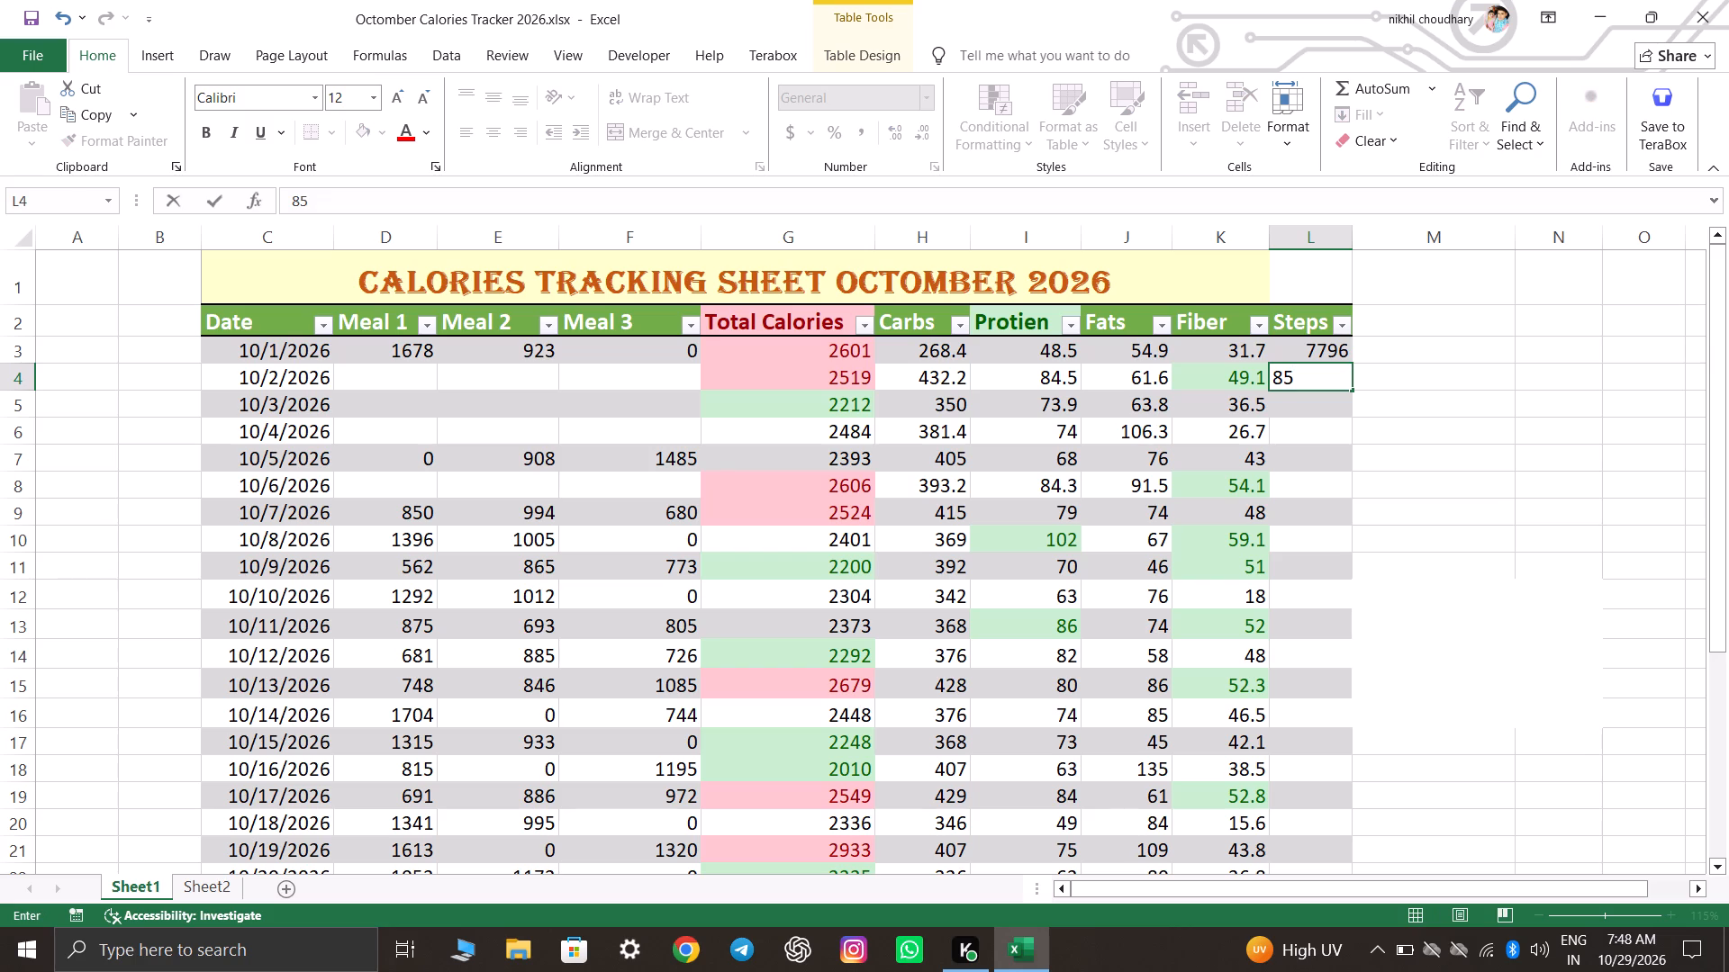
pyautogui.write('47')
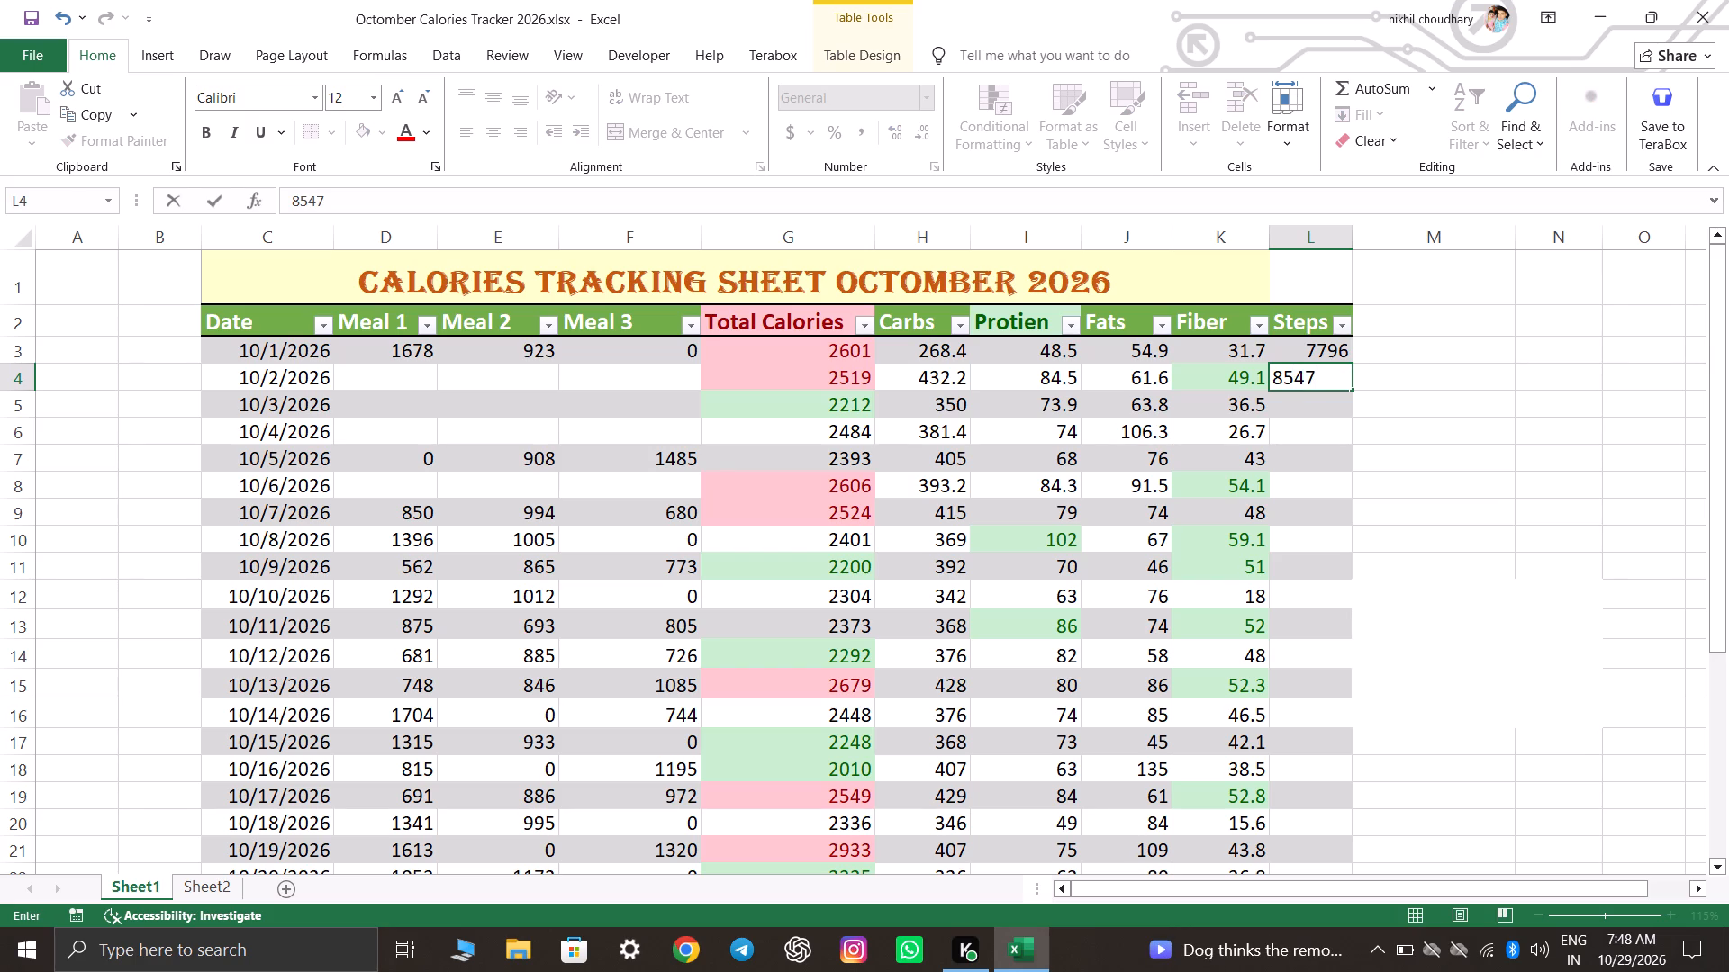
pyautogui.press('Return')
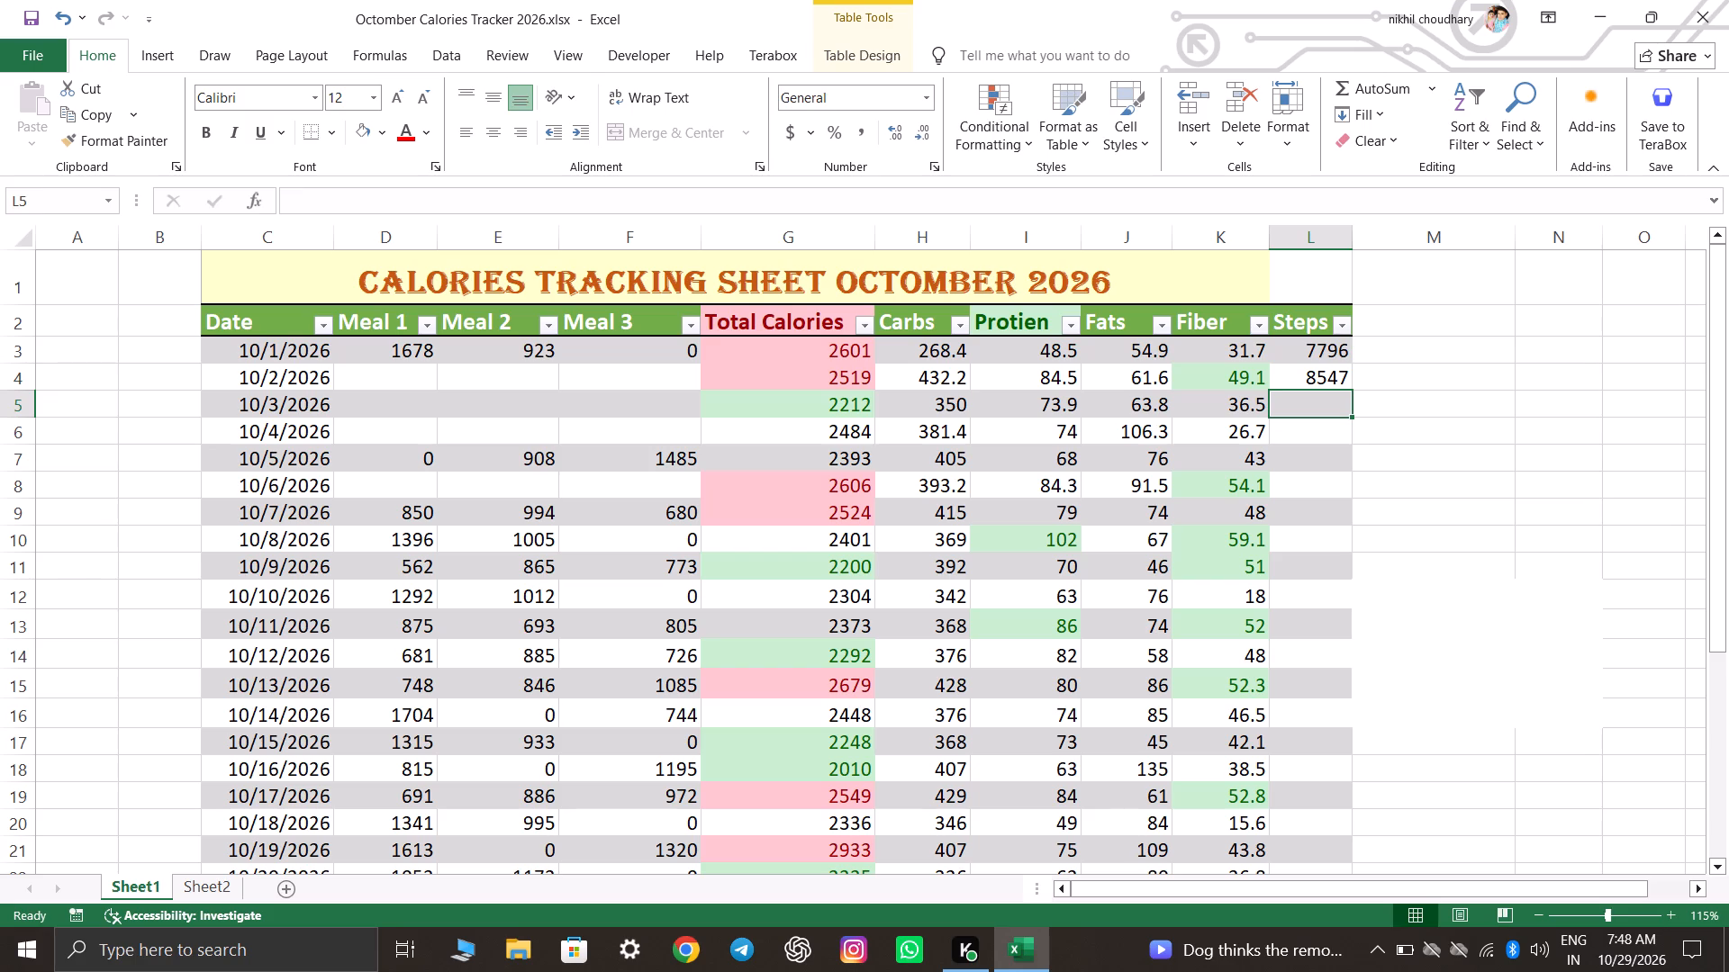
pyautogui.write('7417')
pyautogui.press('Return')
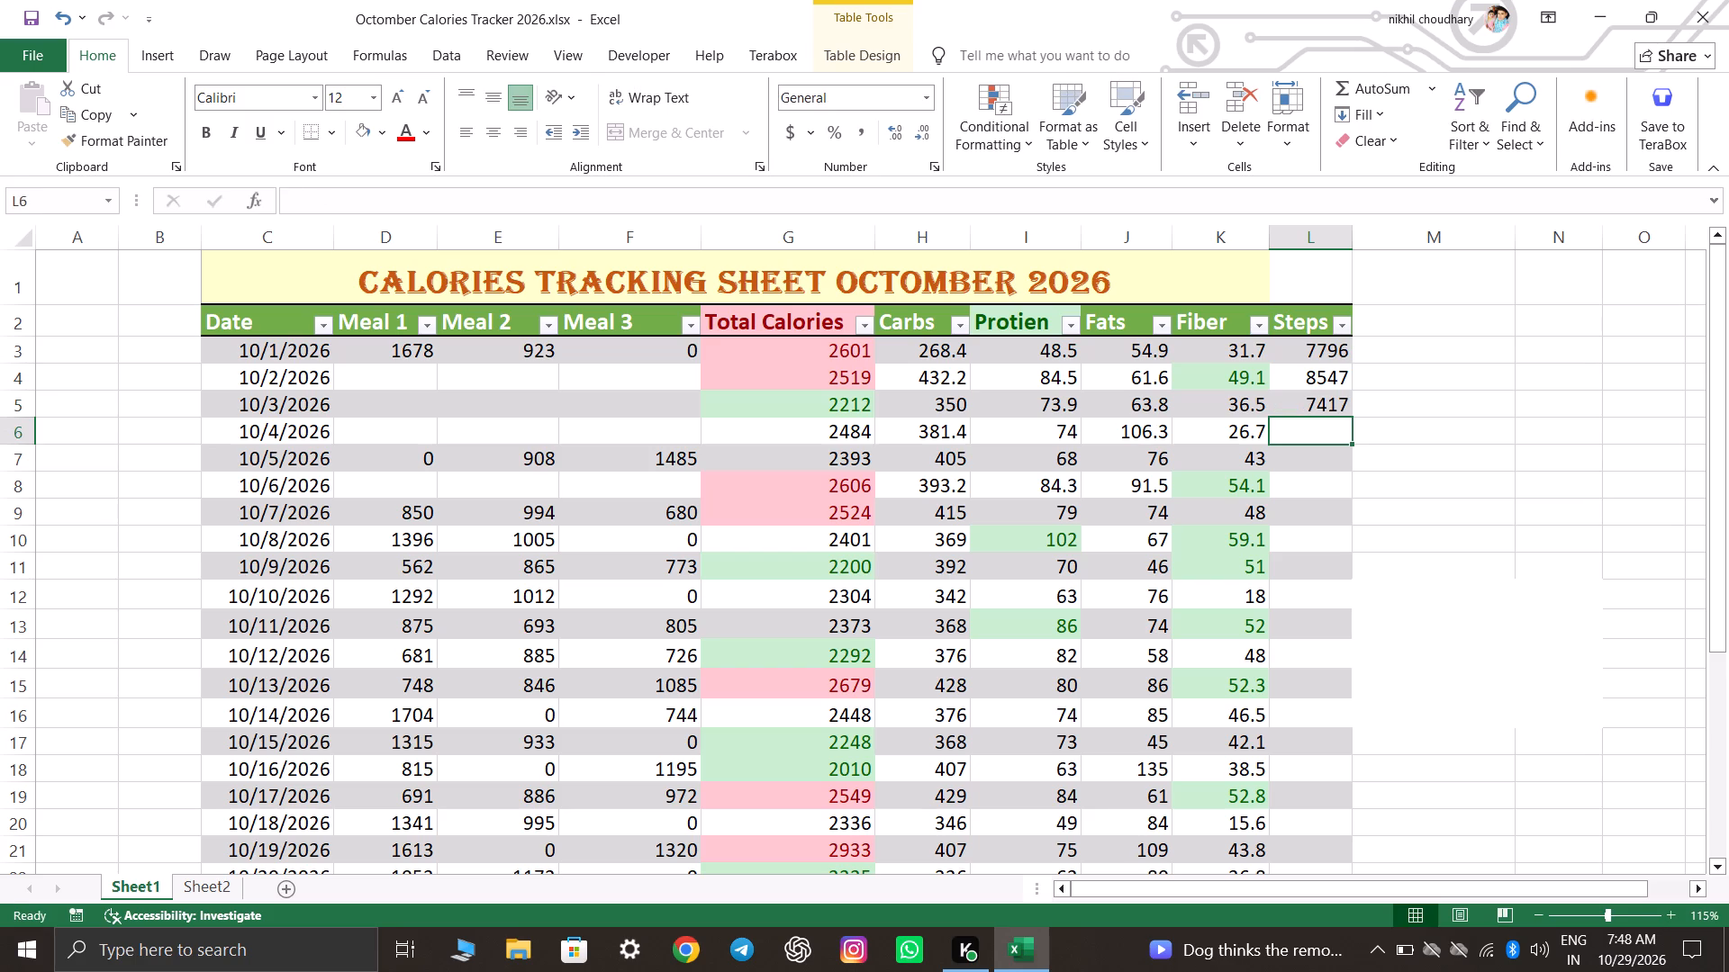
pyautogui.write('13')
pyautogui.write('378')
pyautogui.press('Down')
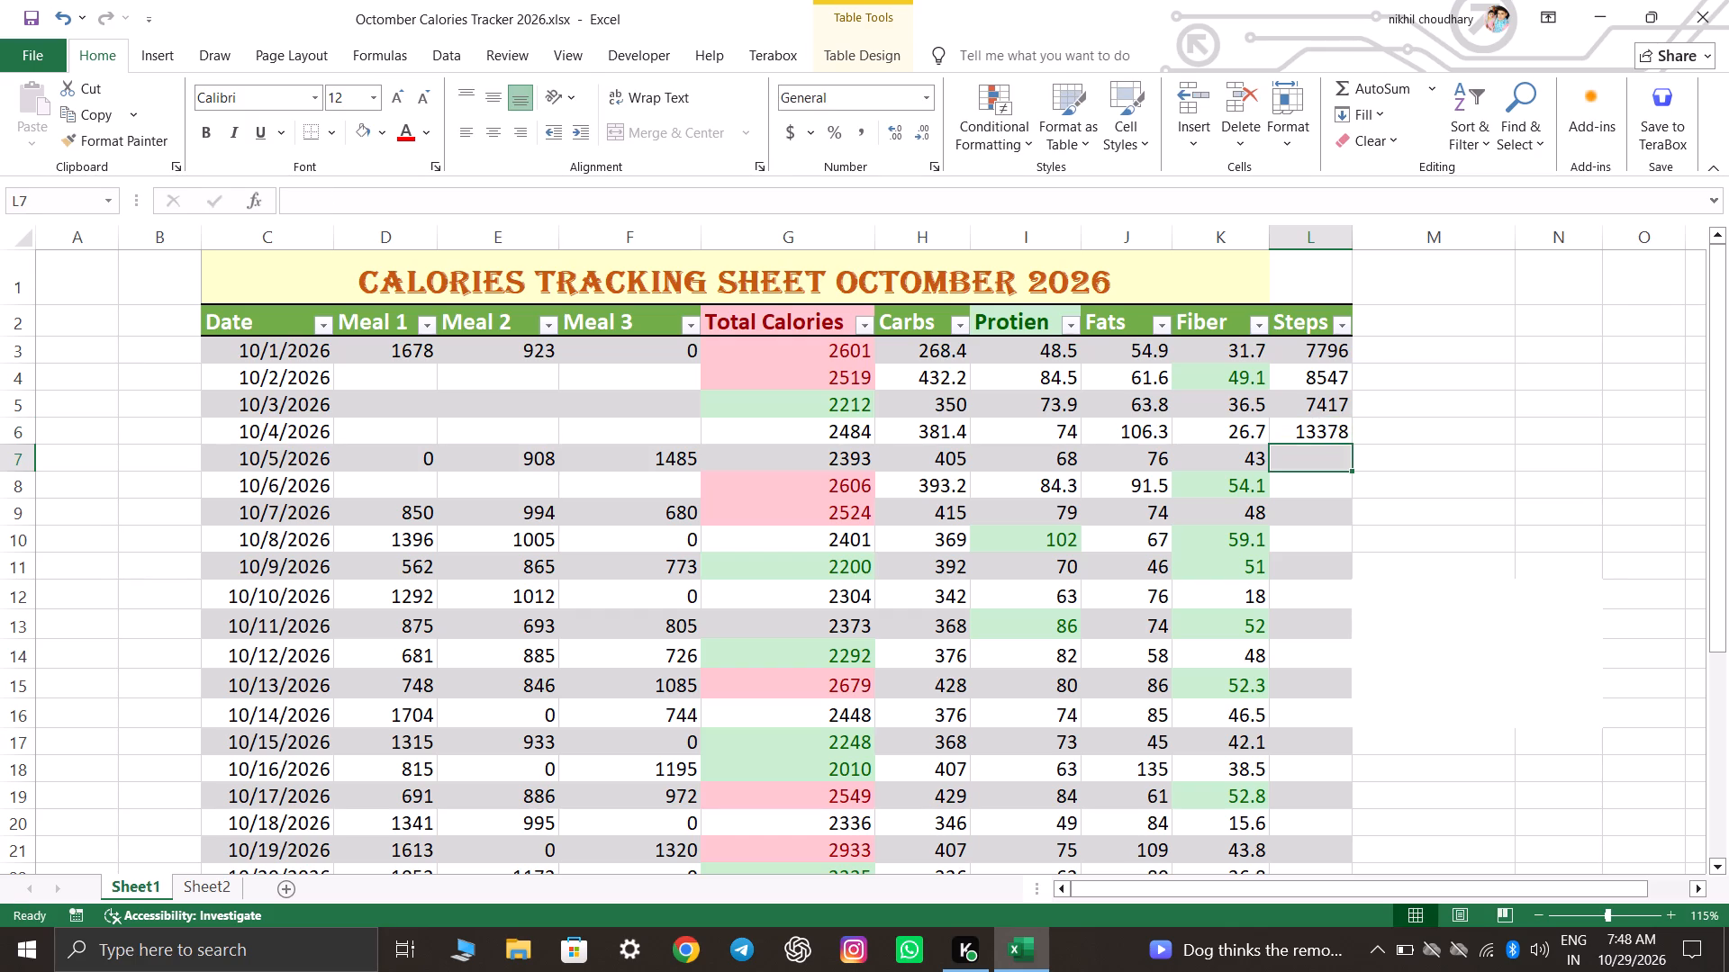
# Enter the Steps for 10/5 through 10/7/2026: 7234, 8131 and 8712.
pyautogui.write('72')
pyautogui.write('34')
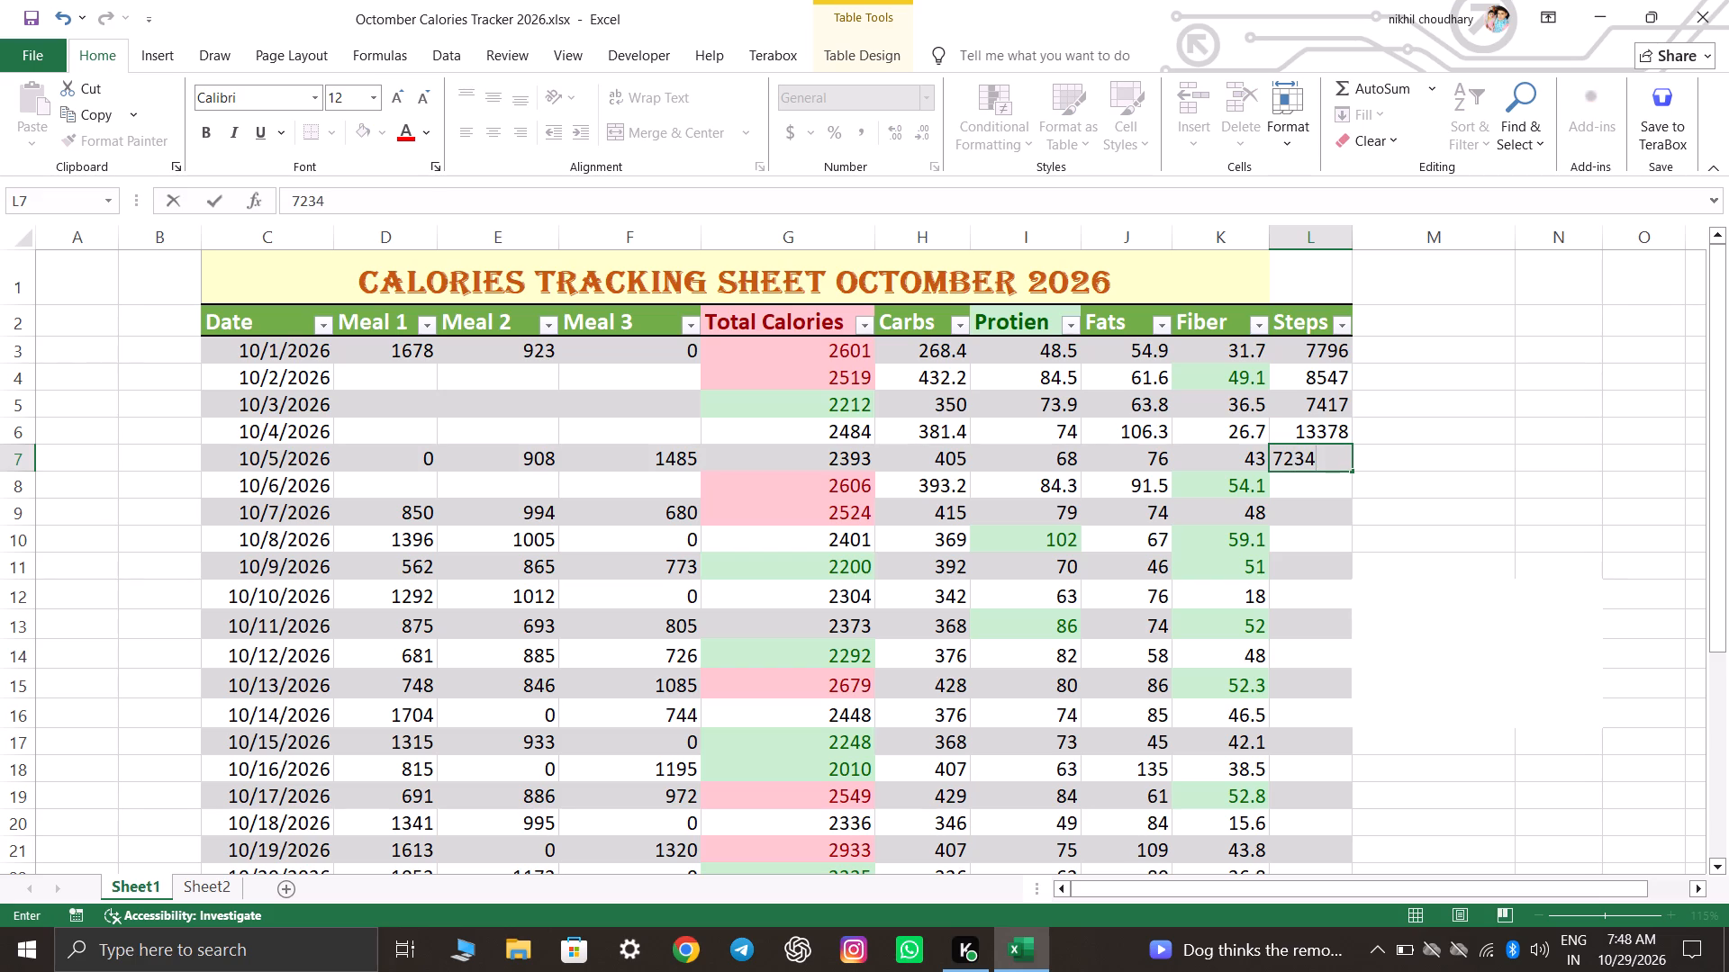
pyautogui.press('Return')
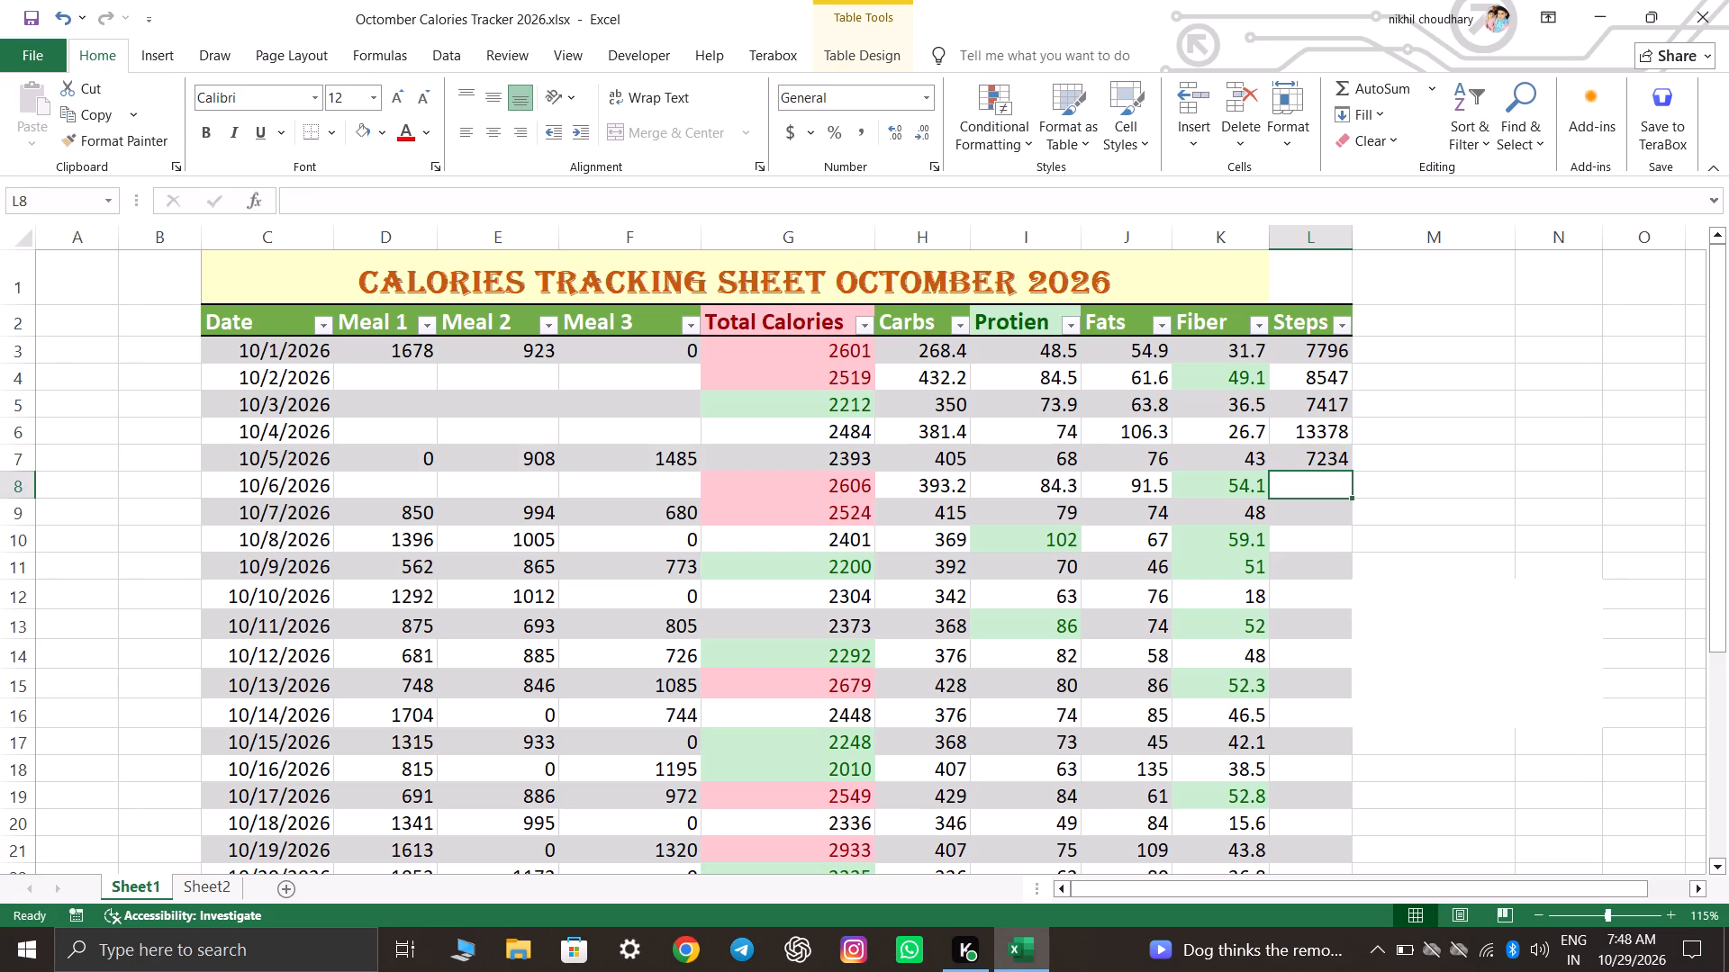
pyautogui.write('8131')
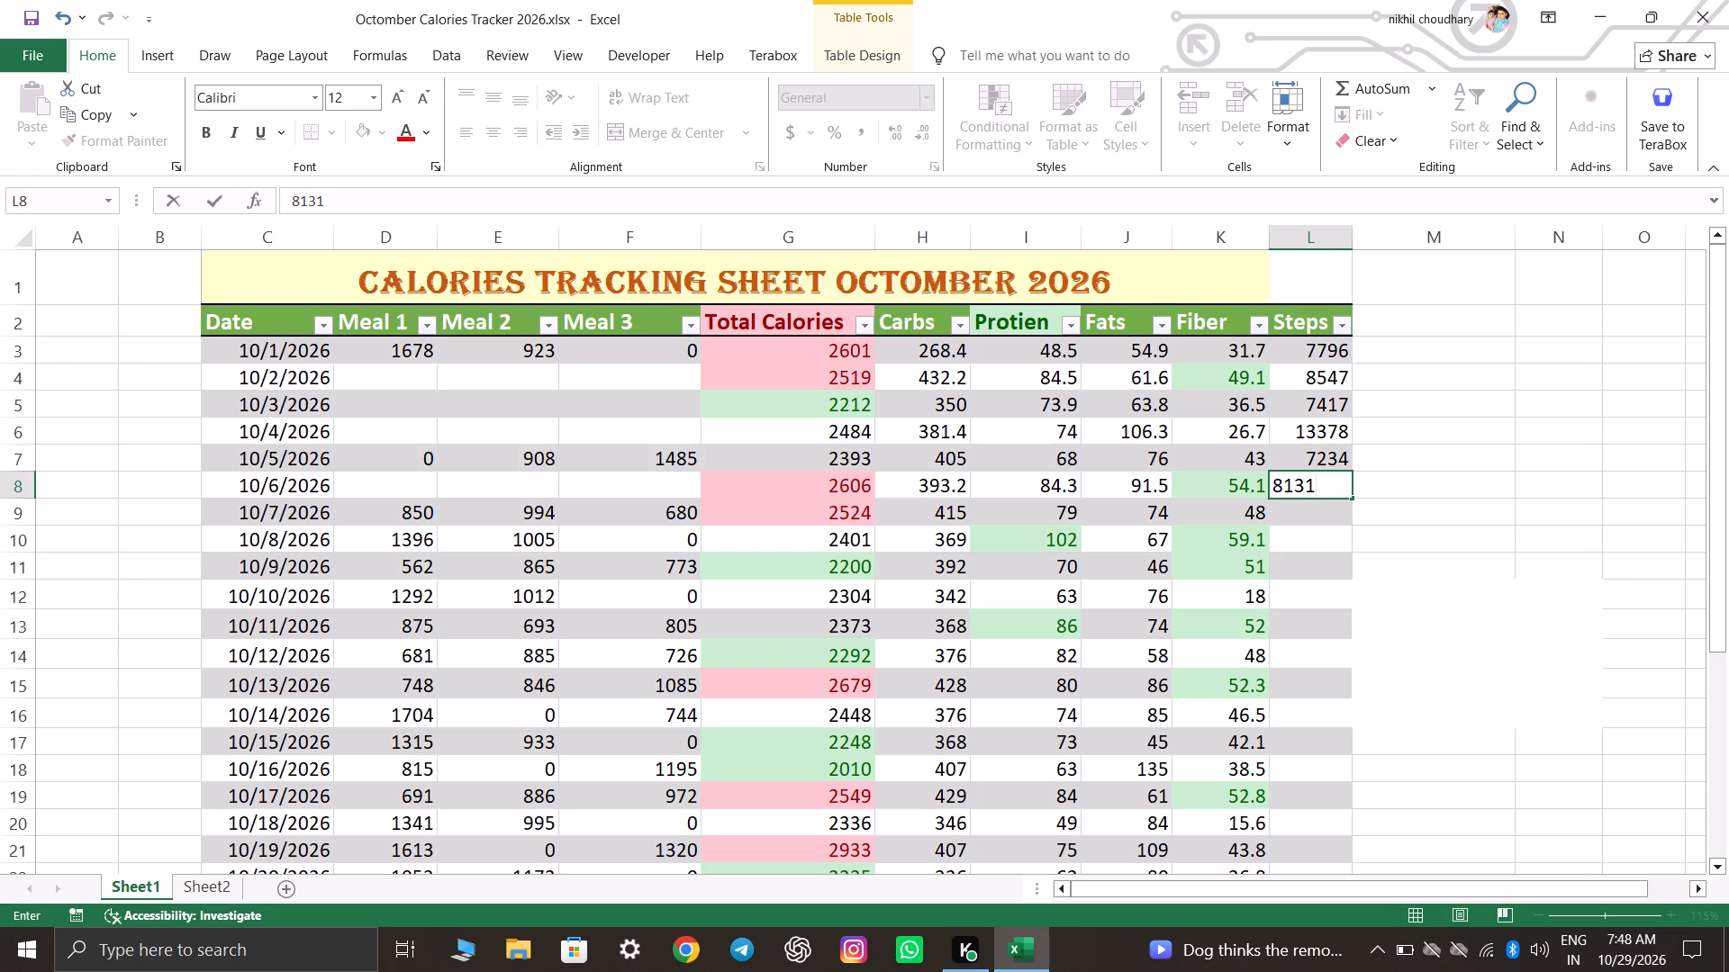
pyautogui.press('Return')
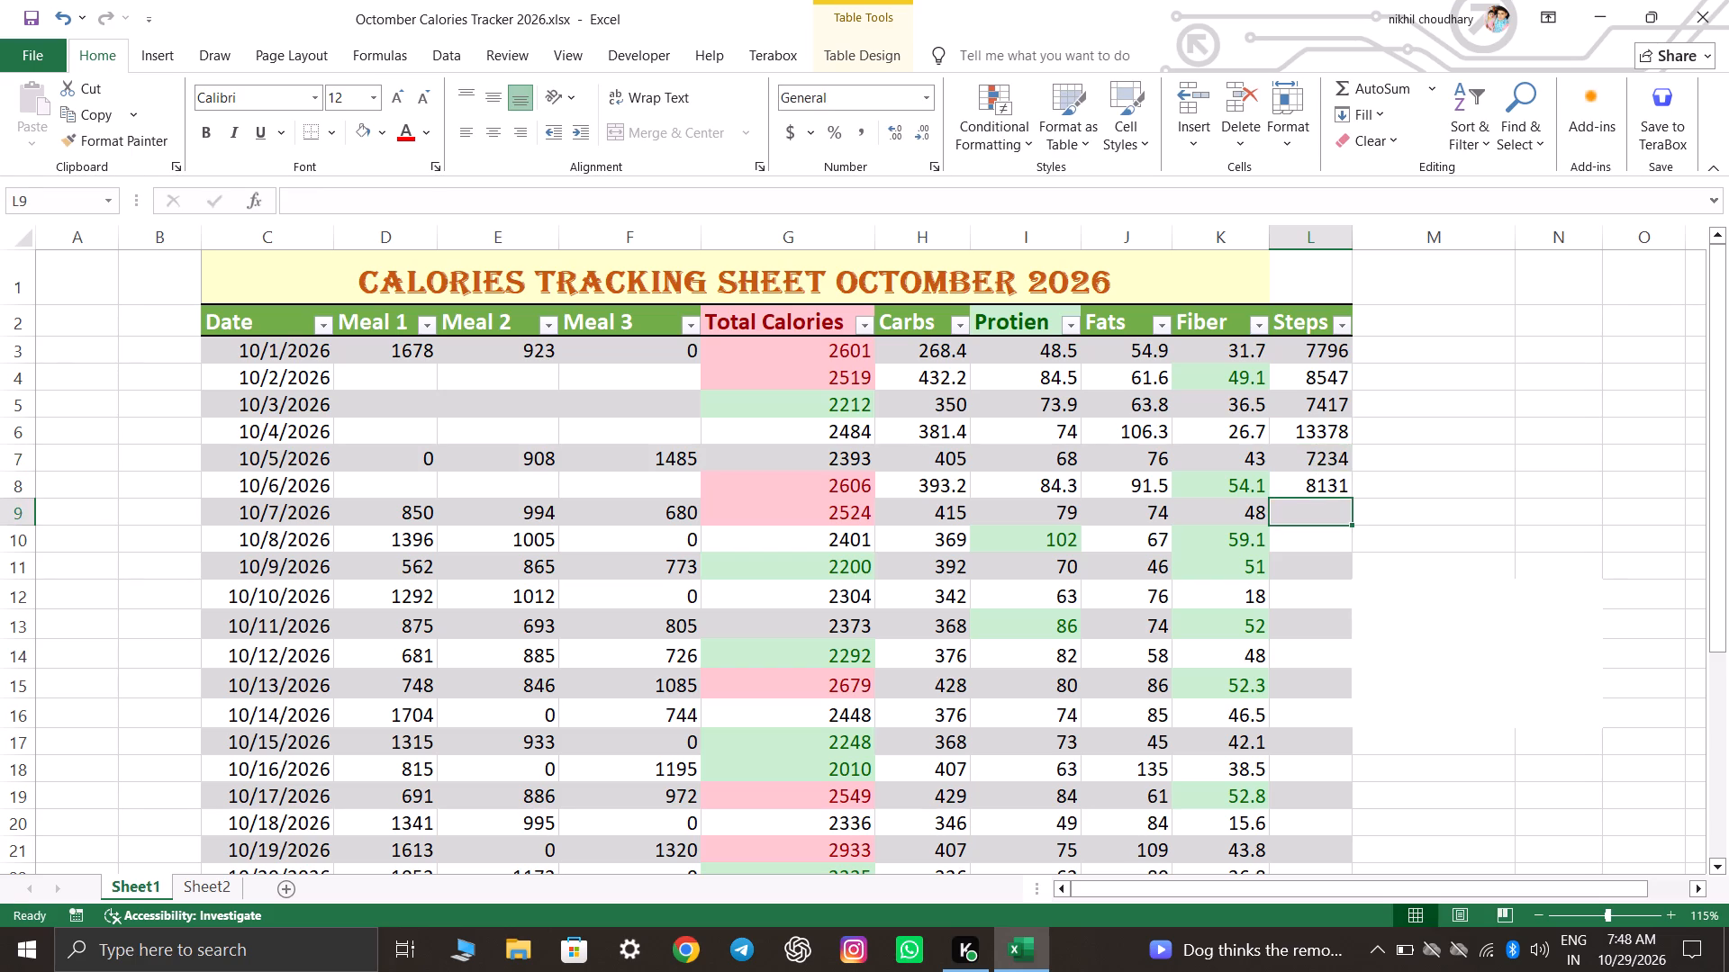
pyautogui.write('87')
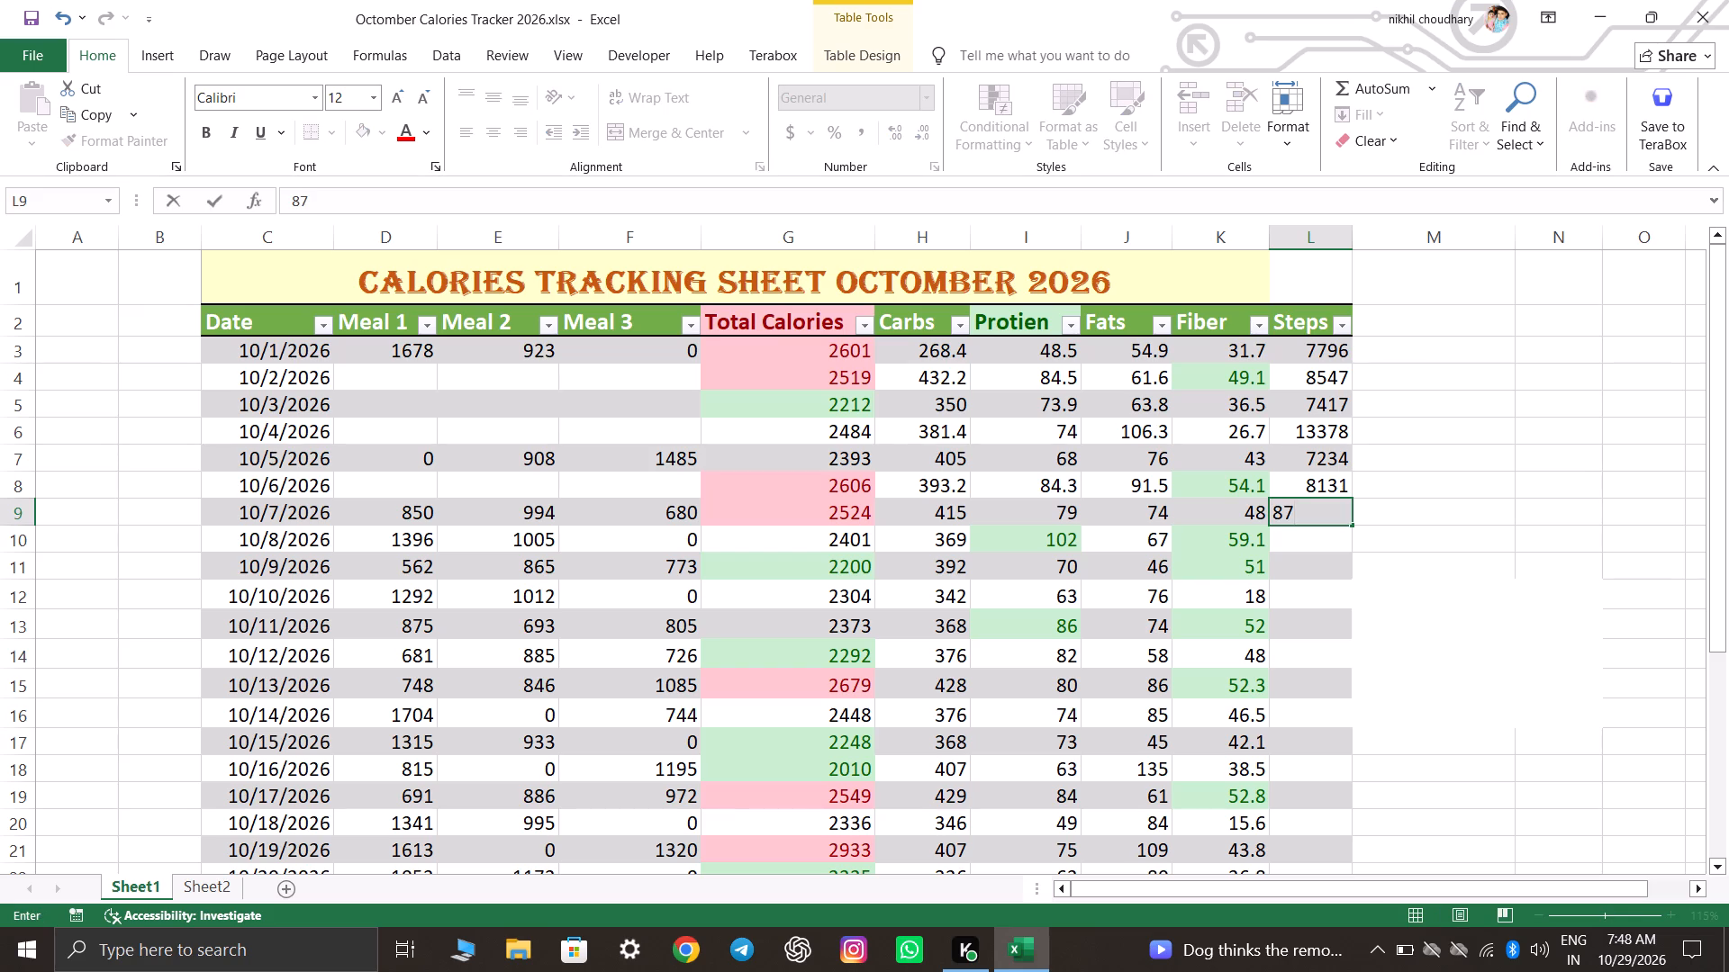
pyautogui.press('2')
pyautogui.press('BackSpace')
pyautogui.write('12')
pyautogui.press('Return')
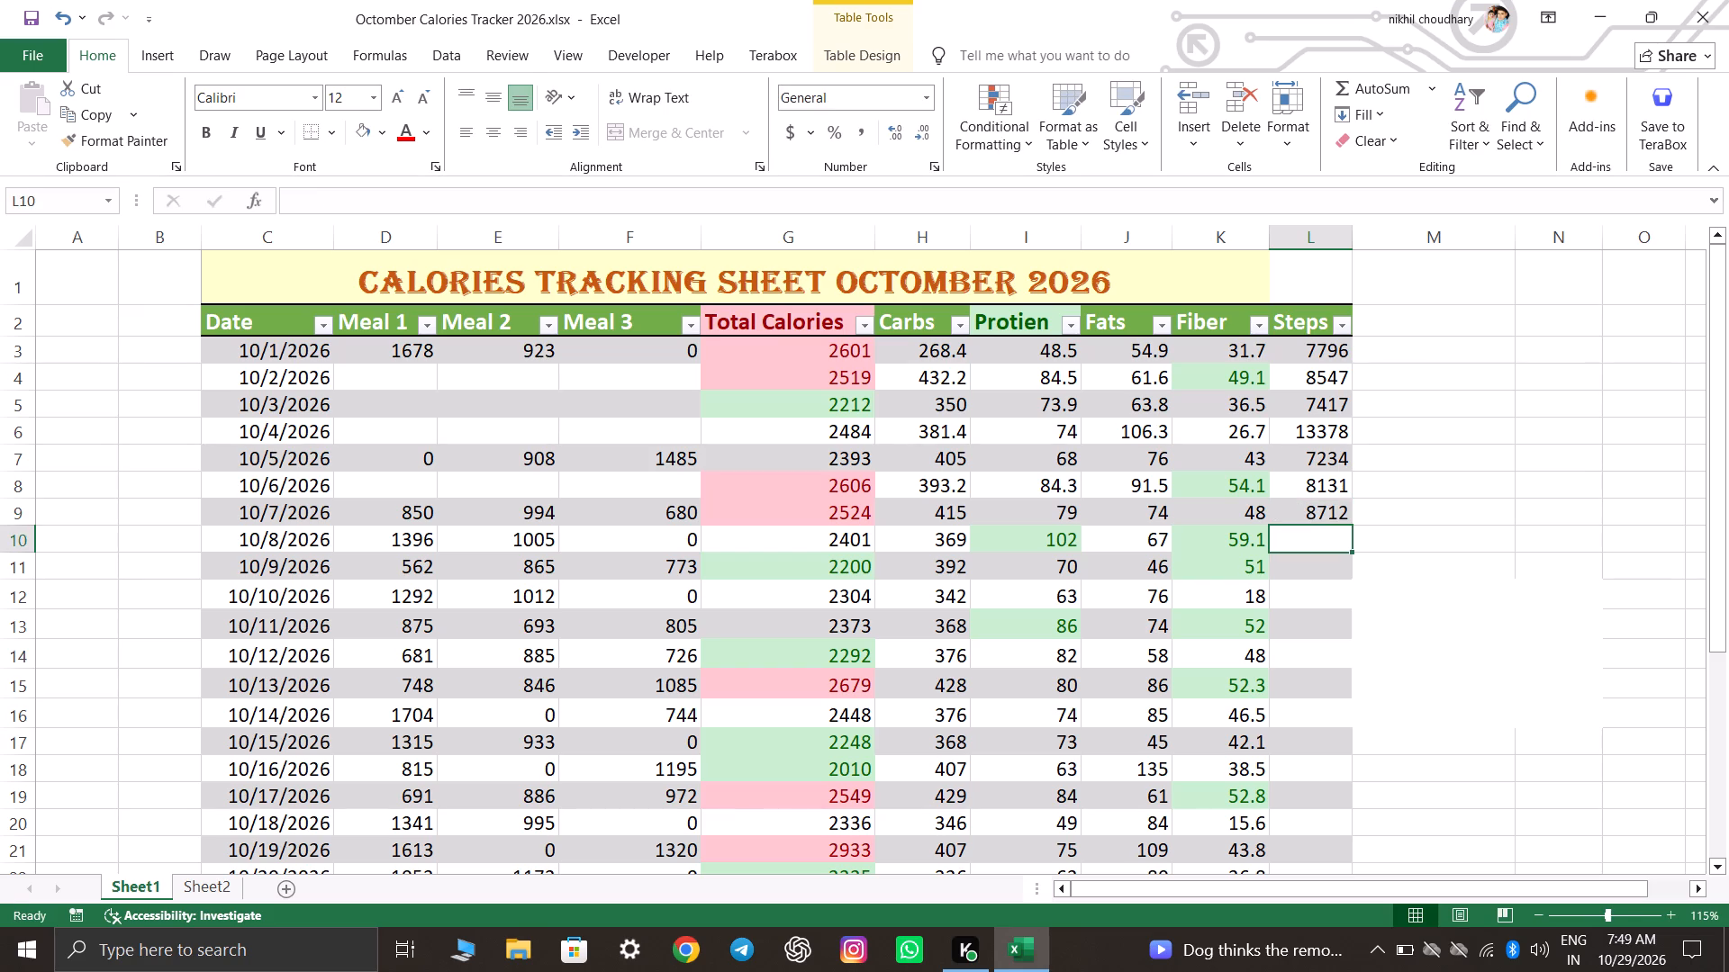
# Enter 9403 as the Steps for 10/9/2026 and return to the blank 10/8/2026 entry.
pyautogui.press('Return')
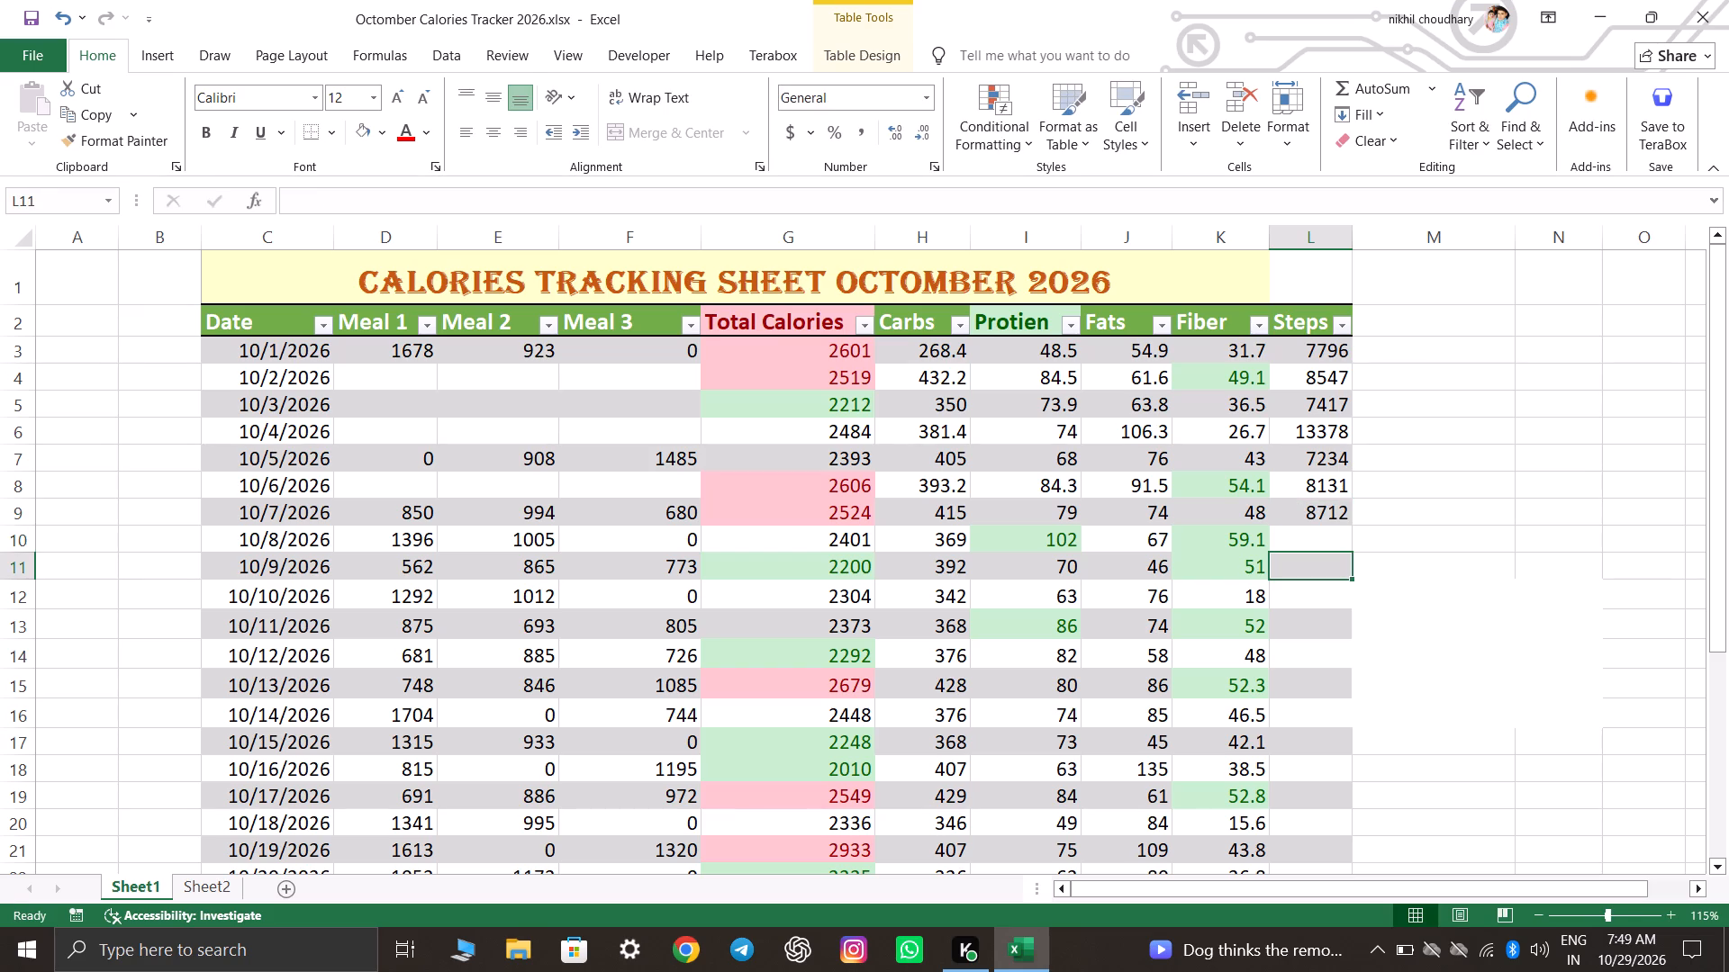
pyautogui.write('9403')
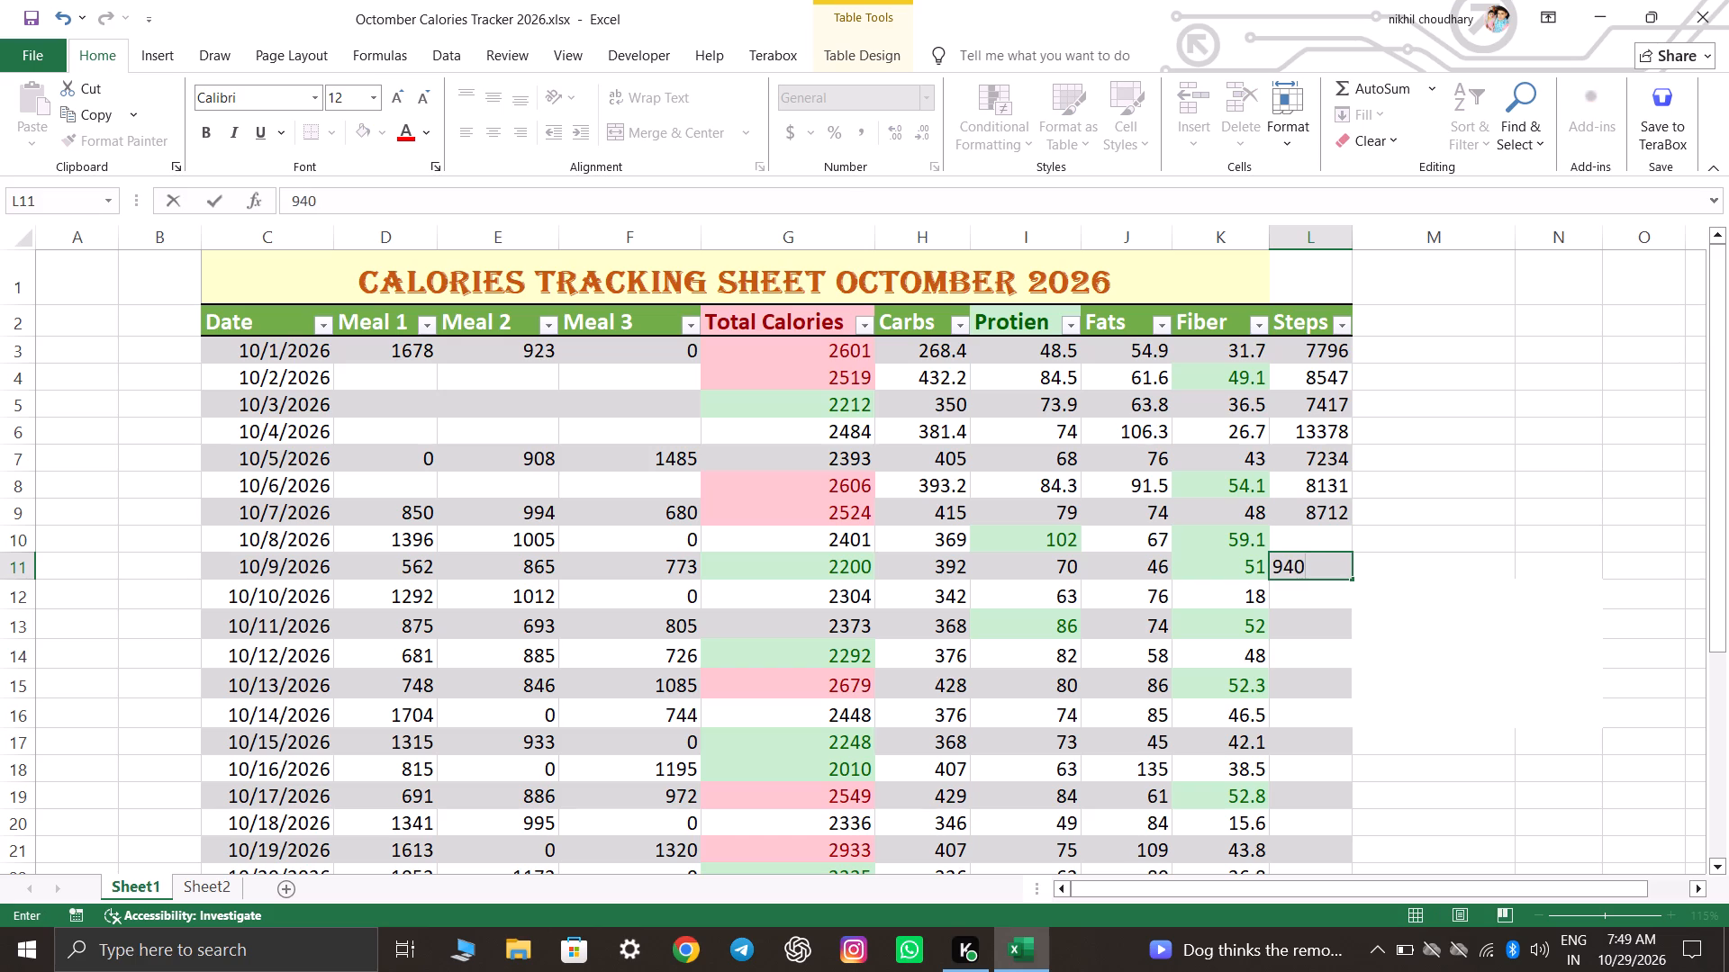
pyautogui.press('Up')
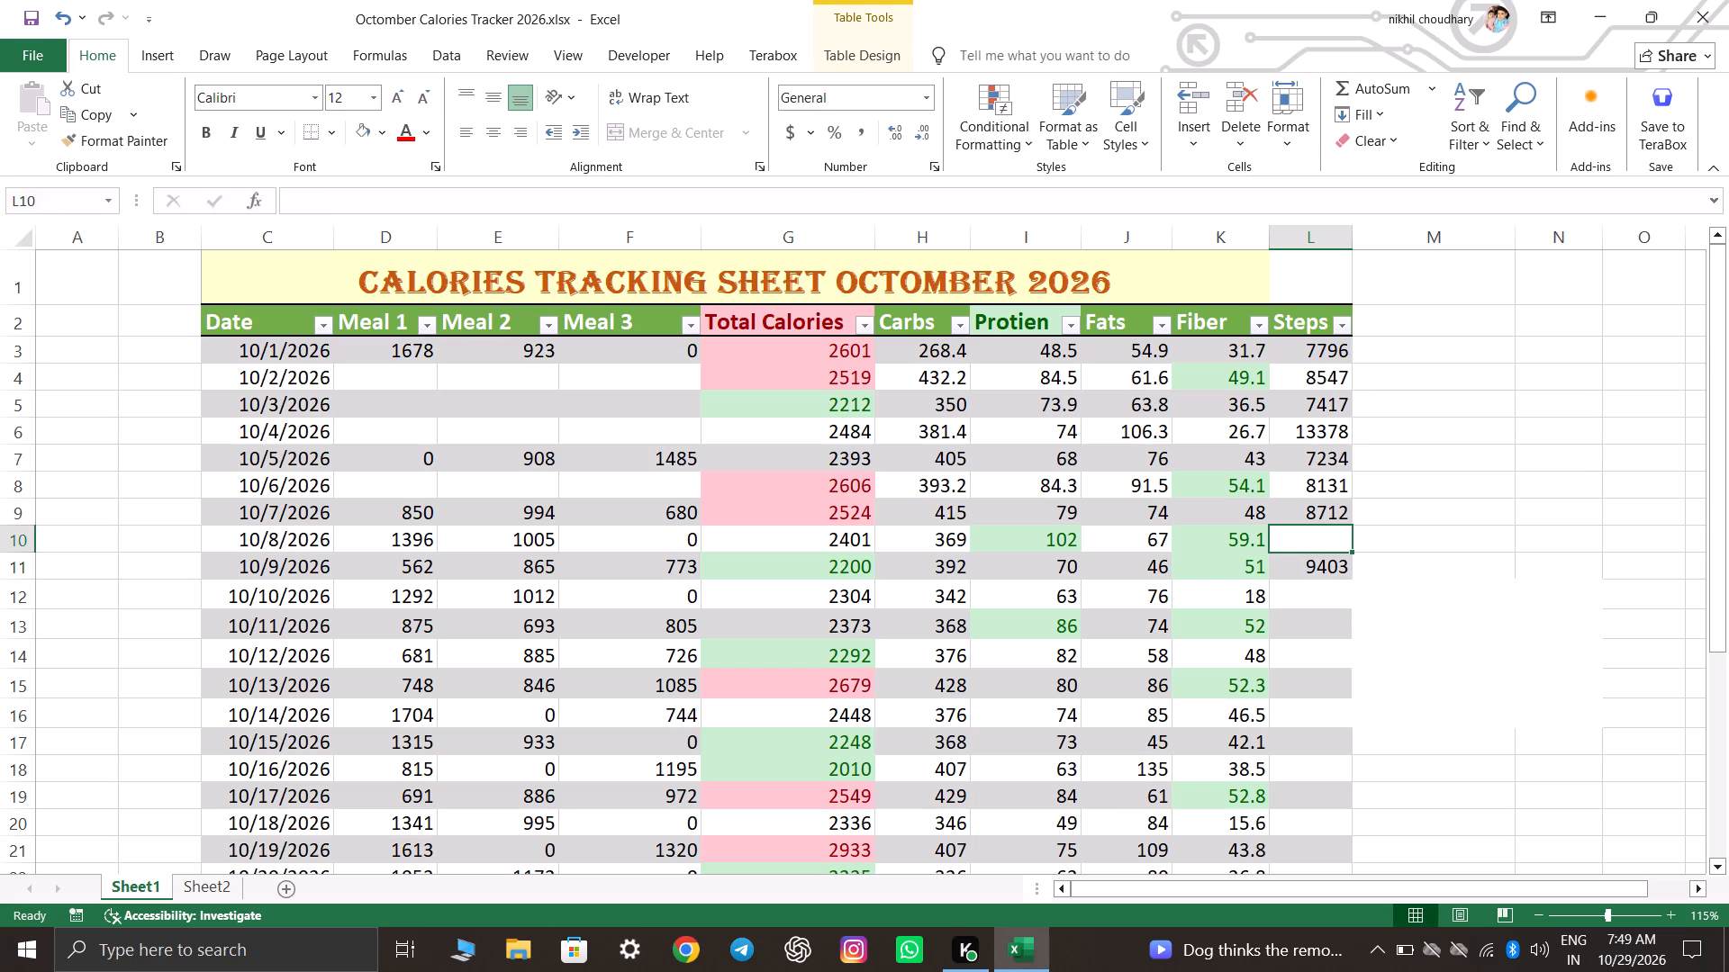
# Enter the Steps for 10/8 through 10/11/2026: 9403, 9301, 11805 and 10991.
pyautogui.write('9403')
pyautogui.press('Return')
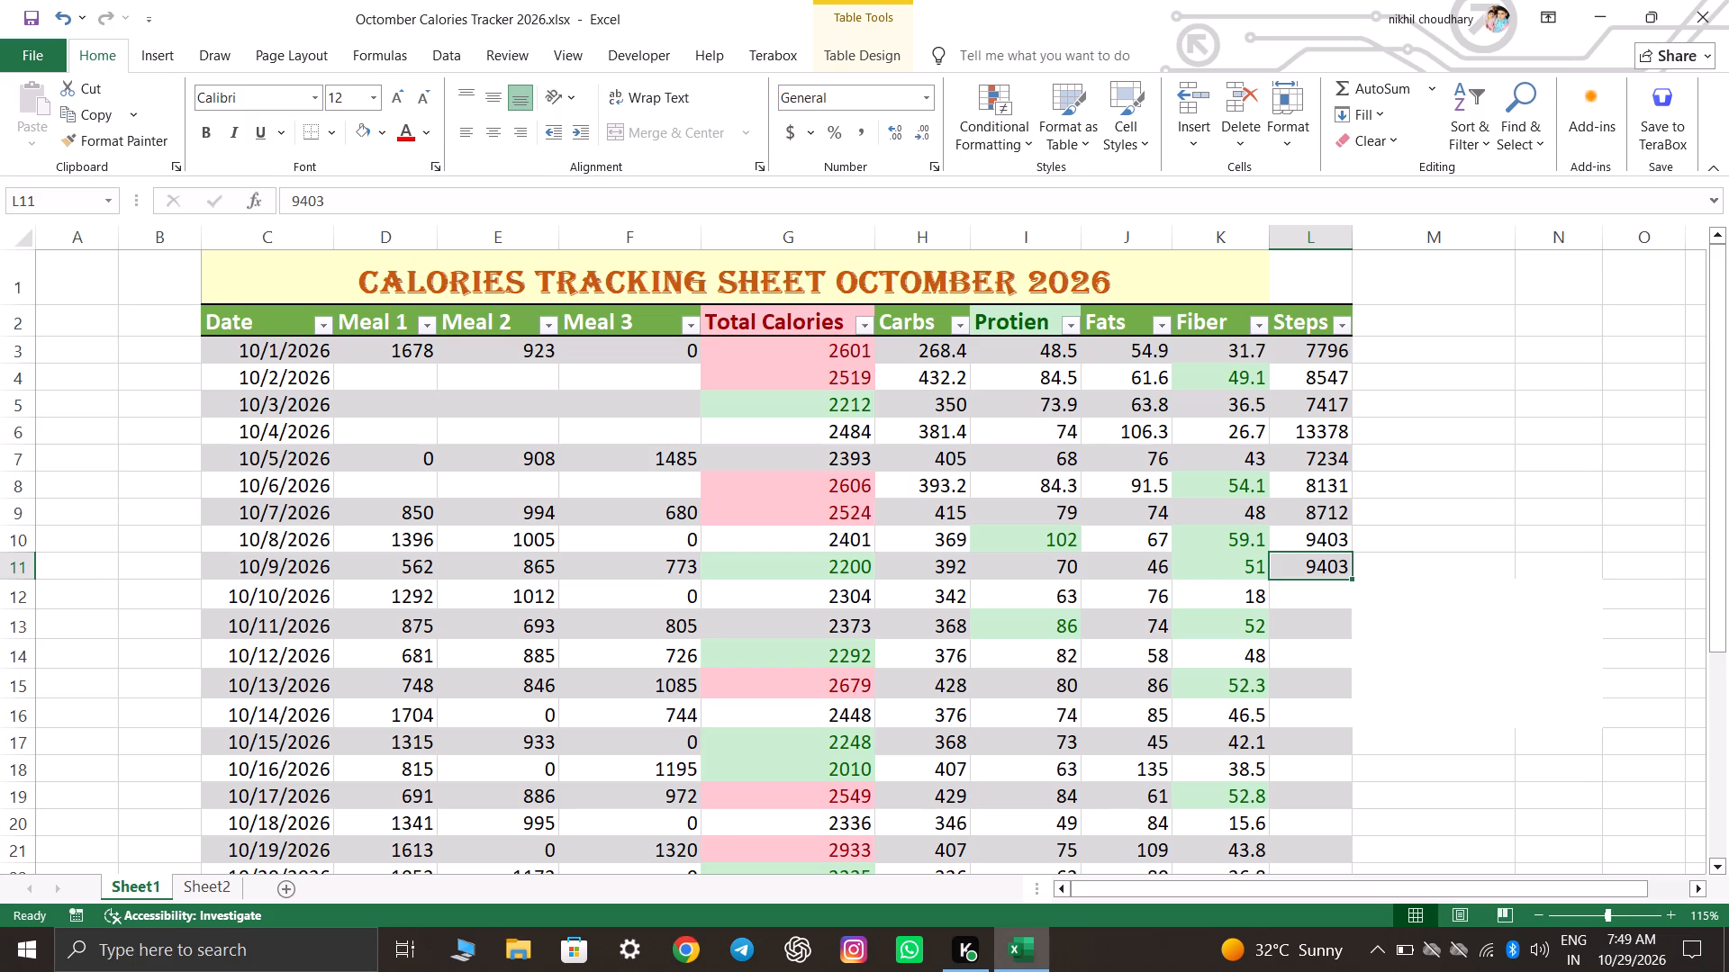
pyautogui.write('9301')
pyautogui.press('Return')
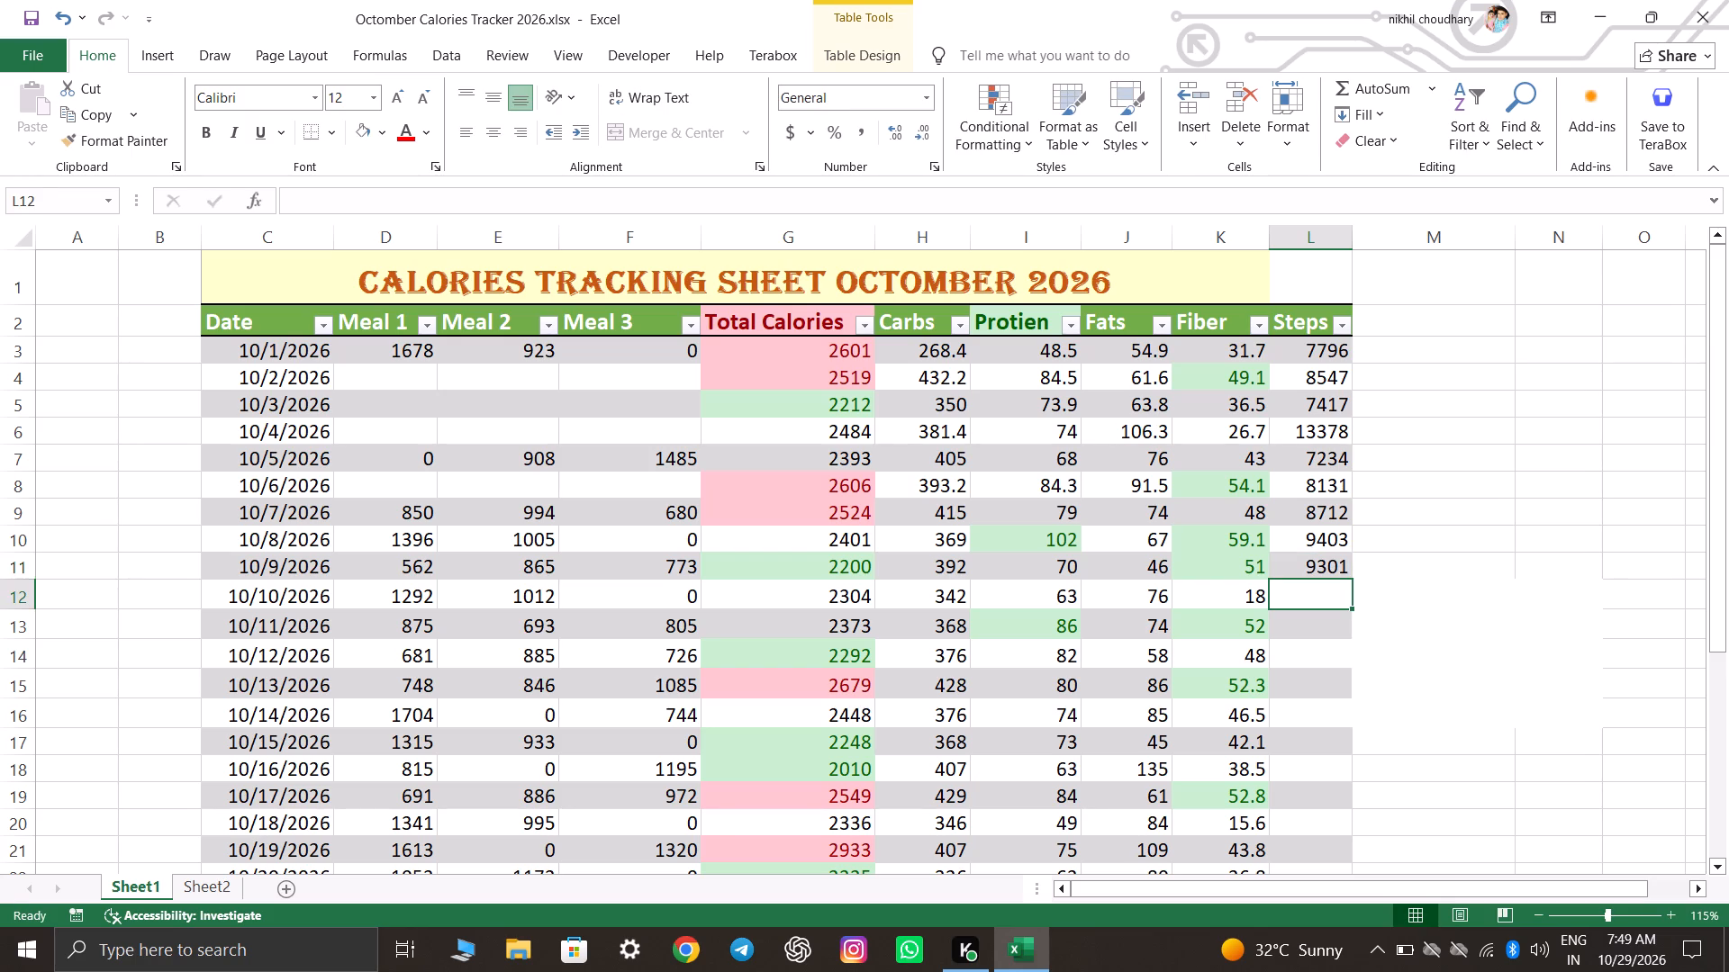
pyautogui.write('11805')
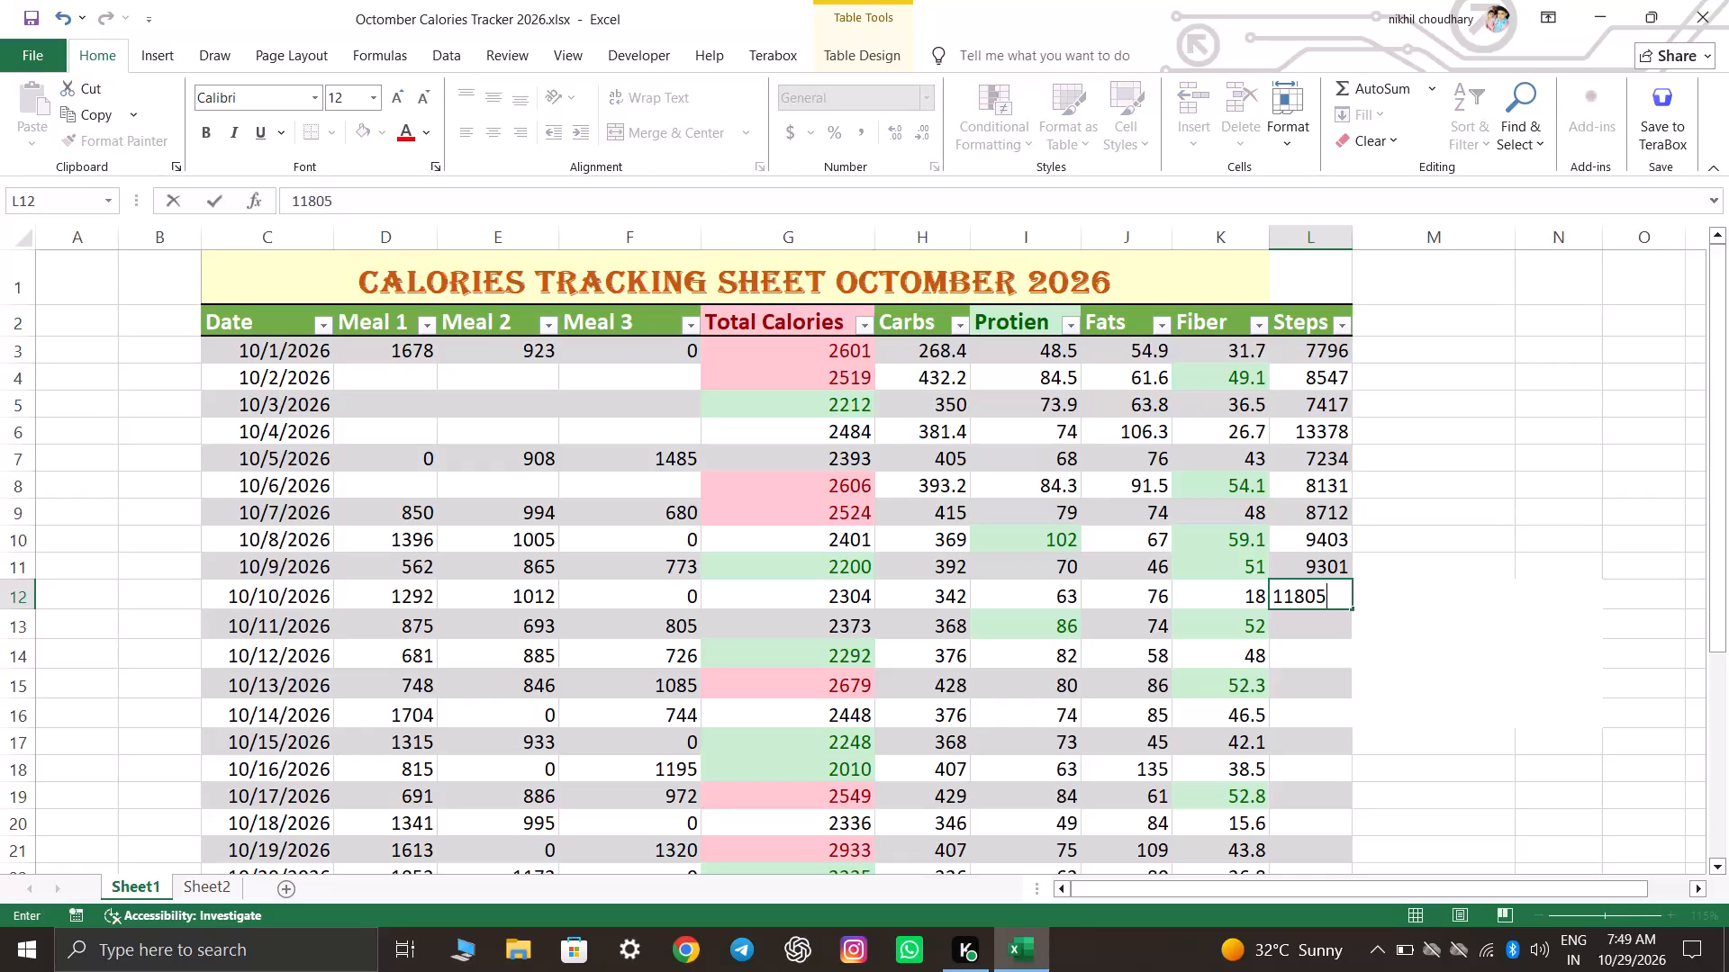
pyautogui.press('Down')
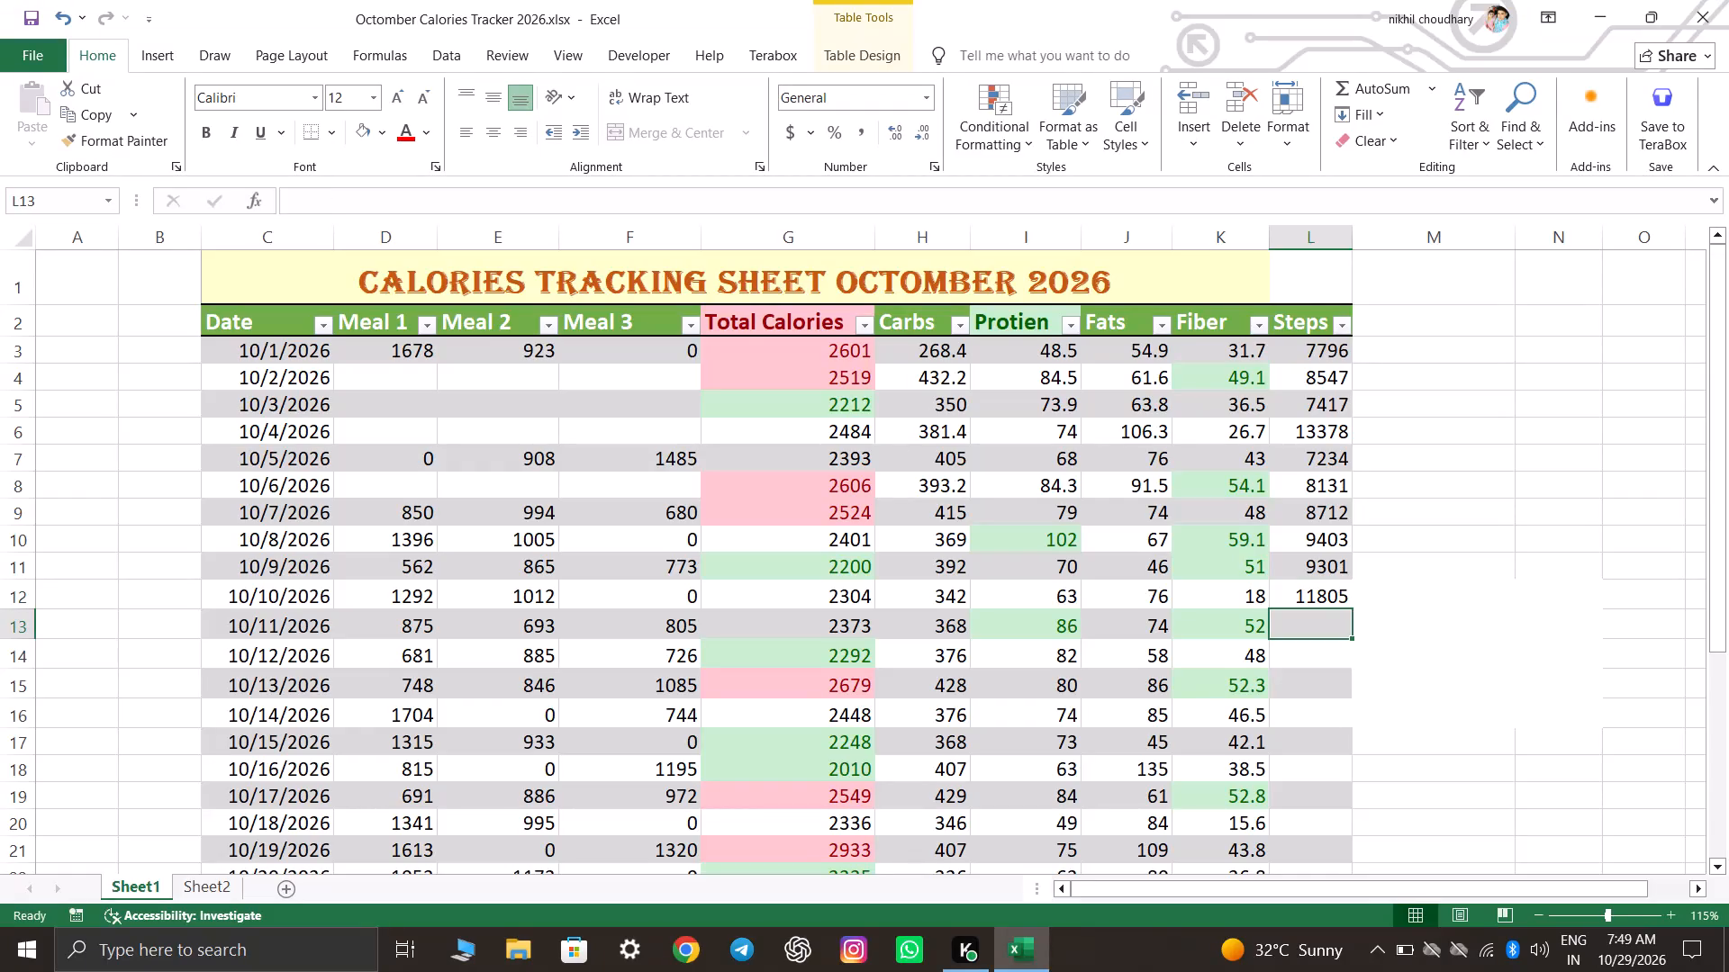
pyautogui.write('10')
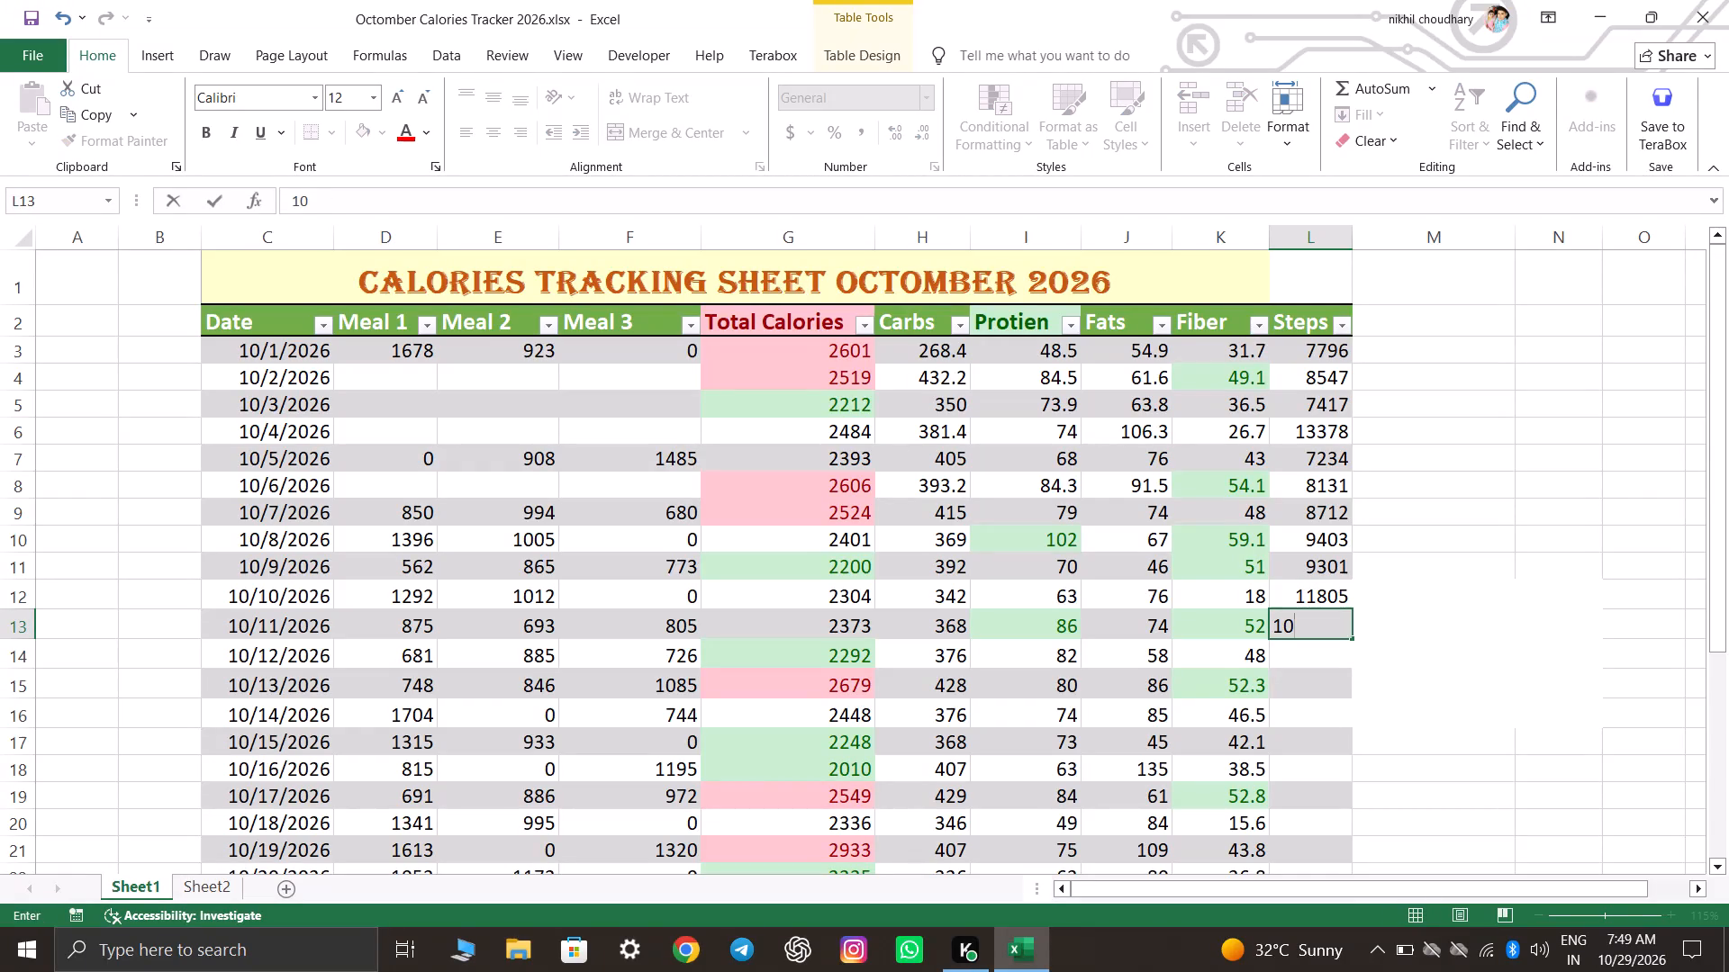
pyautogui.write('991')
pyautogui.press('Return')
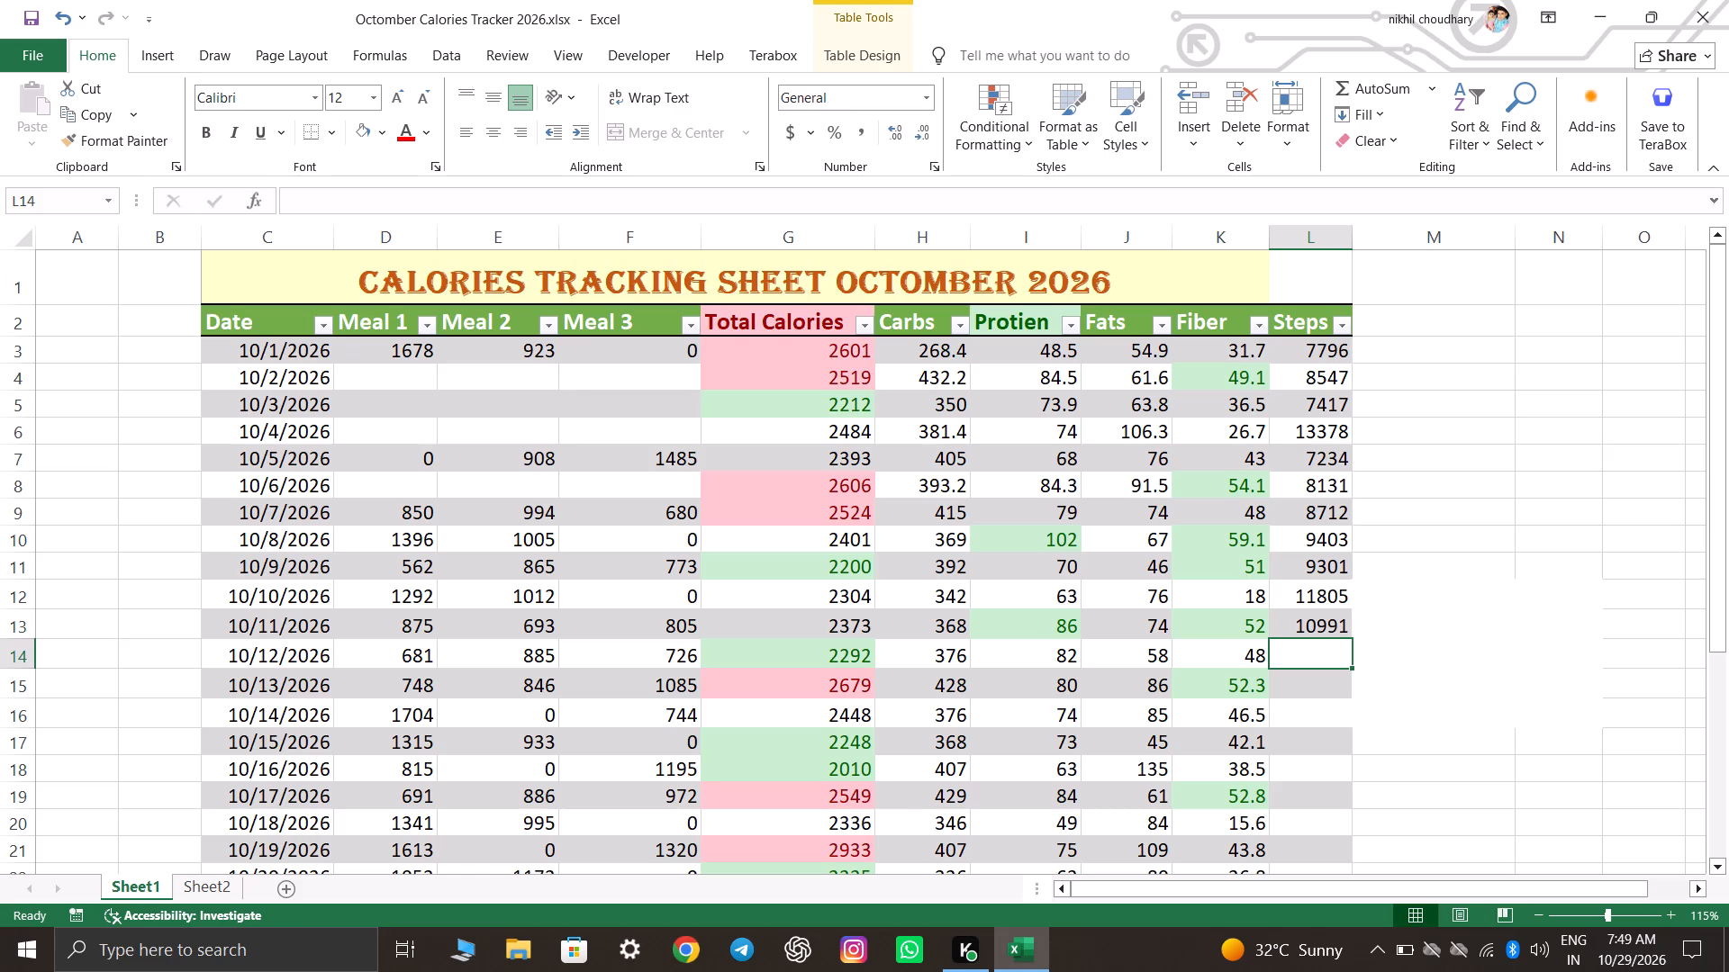
# Enter the Steps for 10/12 through 10/14/2026: 4629, 8138 and 4625.
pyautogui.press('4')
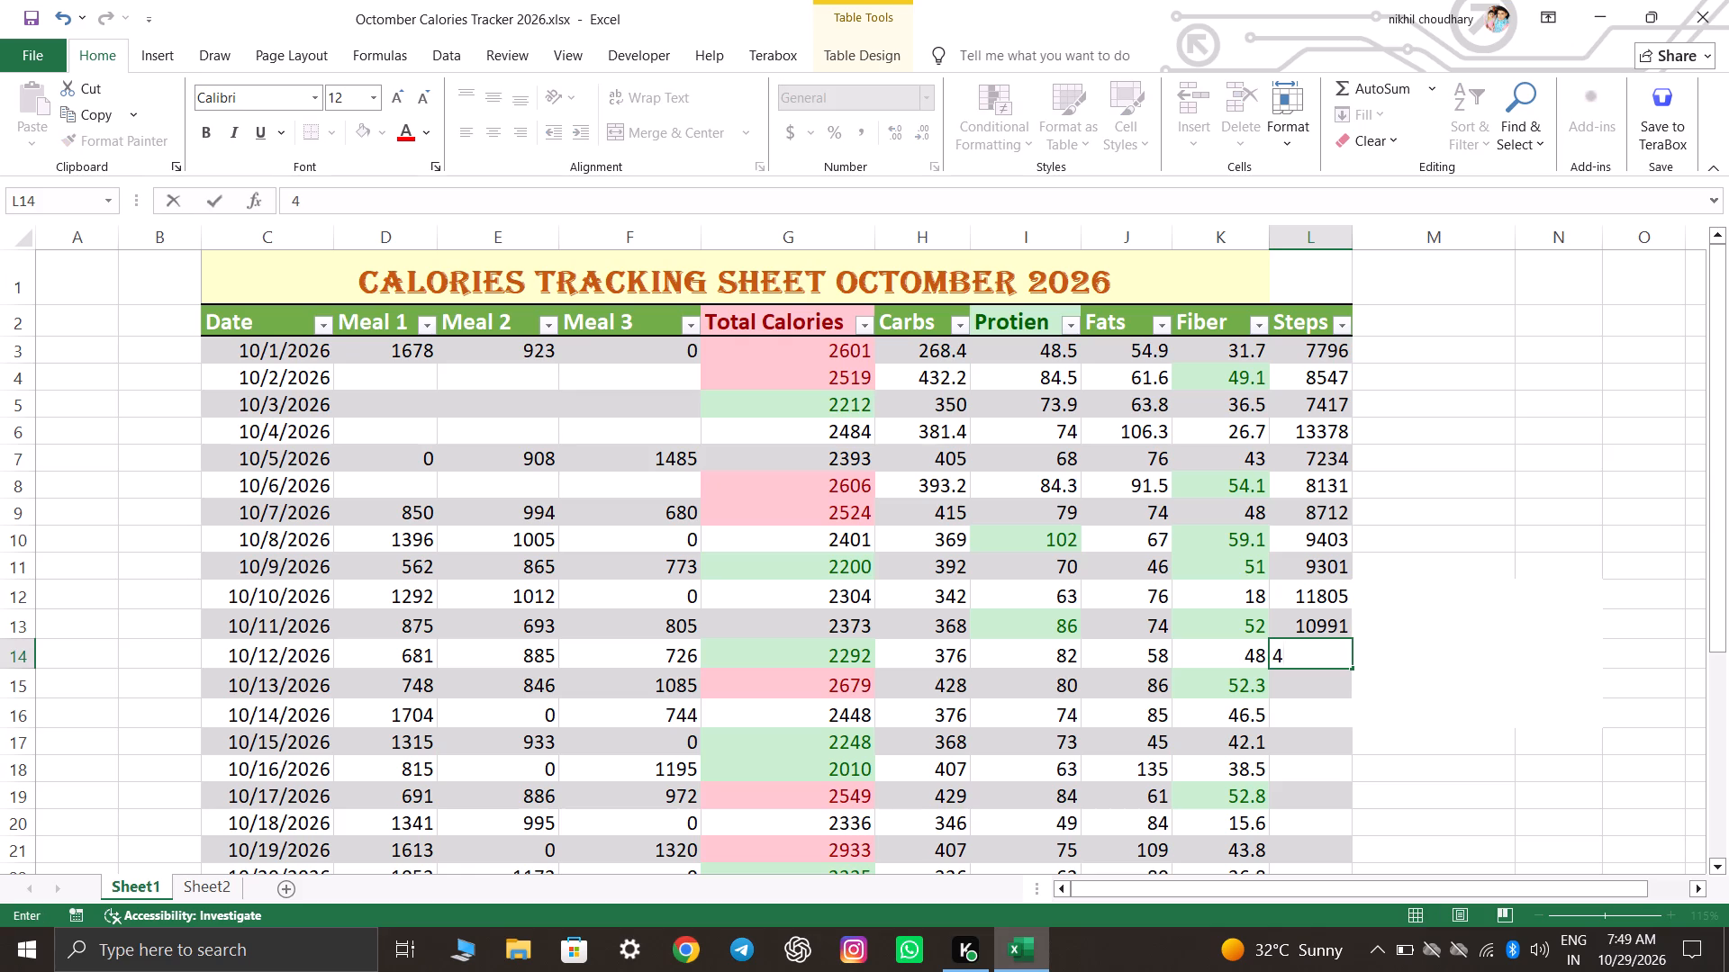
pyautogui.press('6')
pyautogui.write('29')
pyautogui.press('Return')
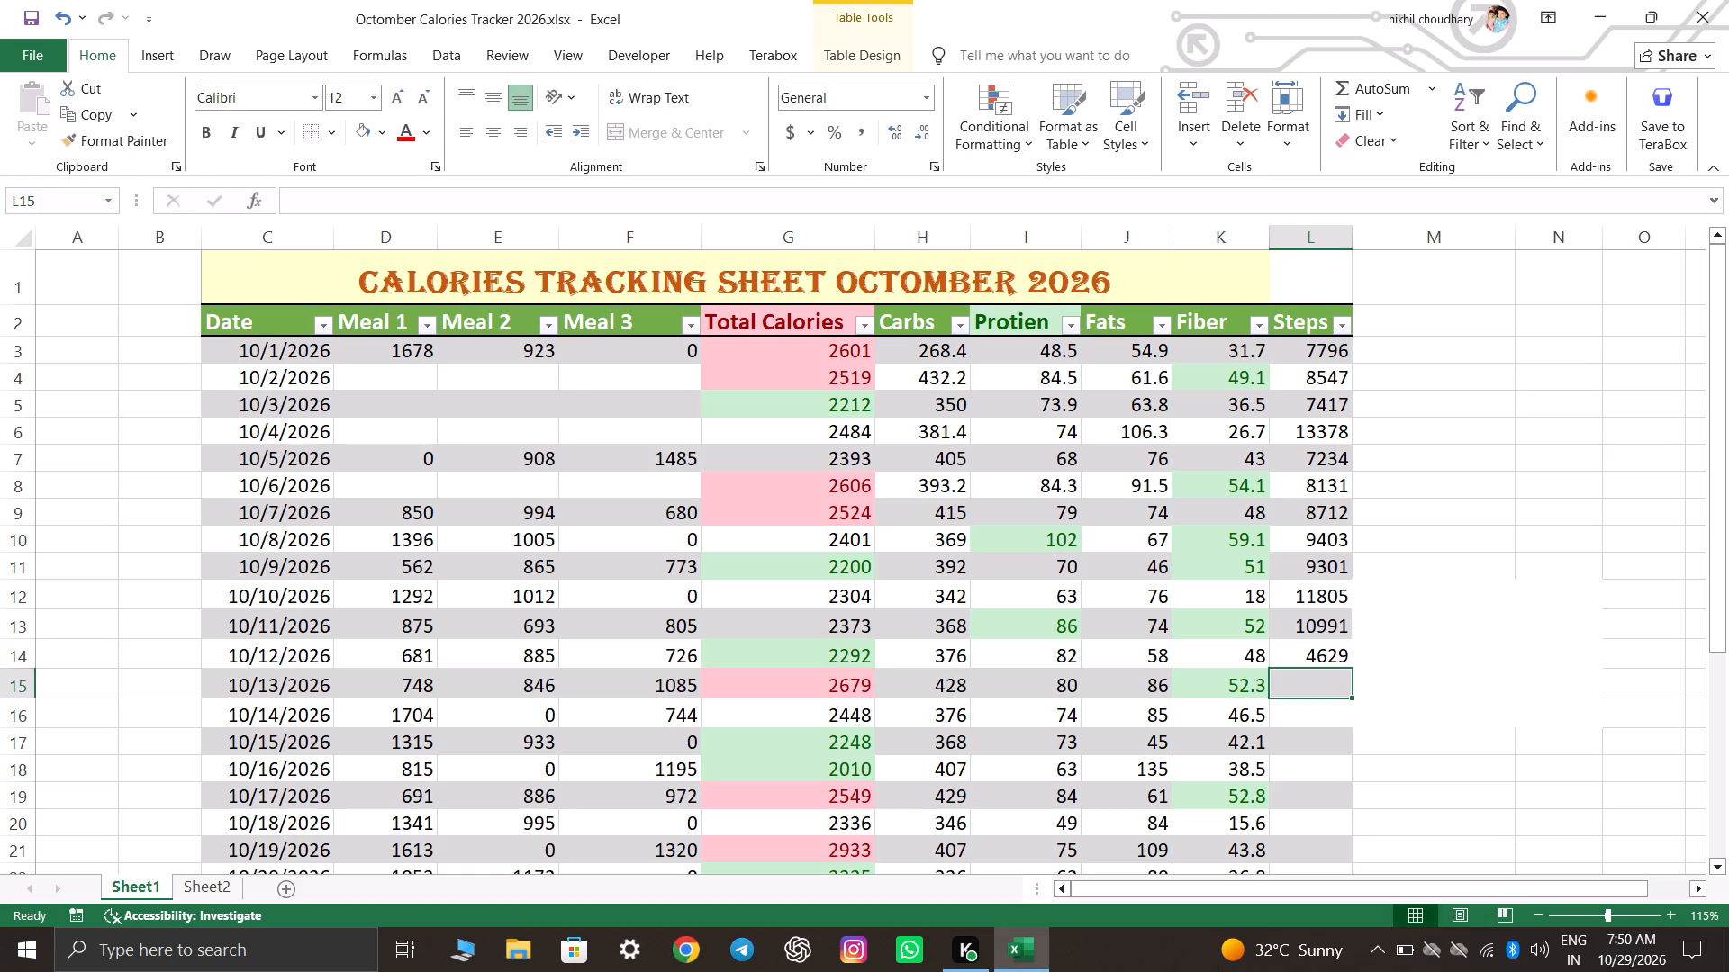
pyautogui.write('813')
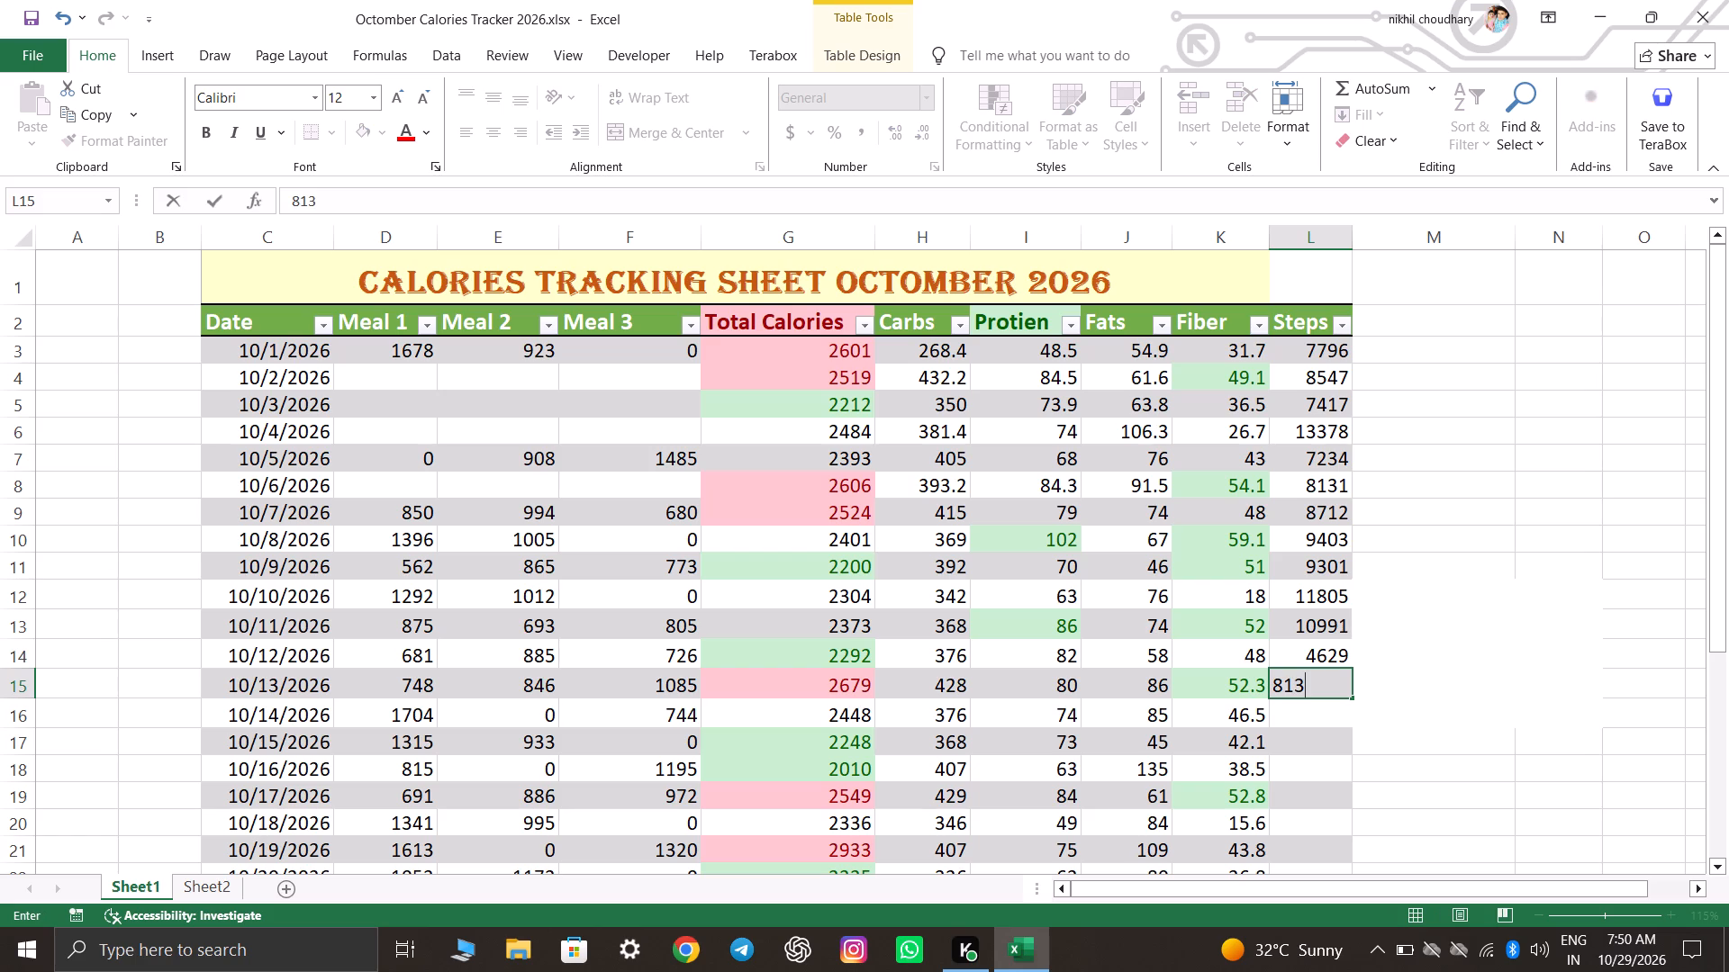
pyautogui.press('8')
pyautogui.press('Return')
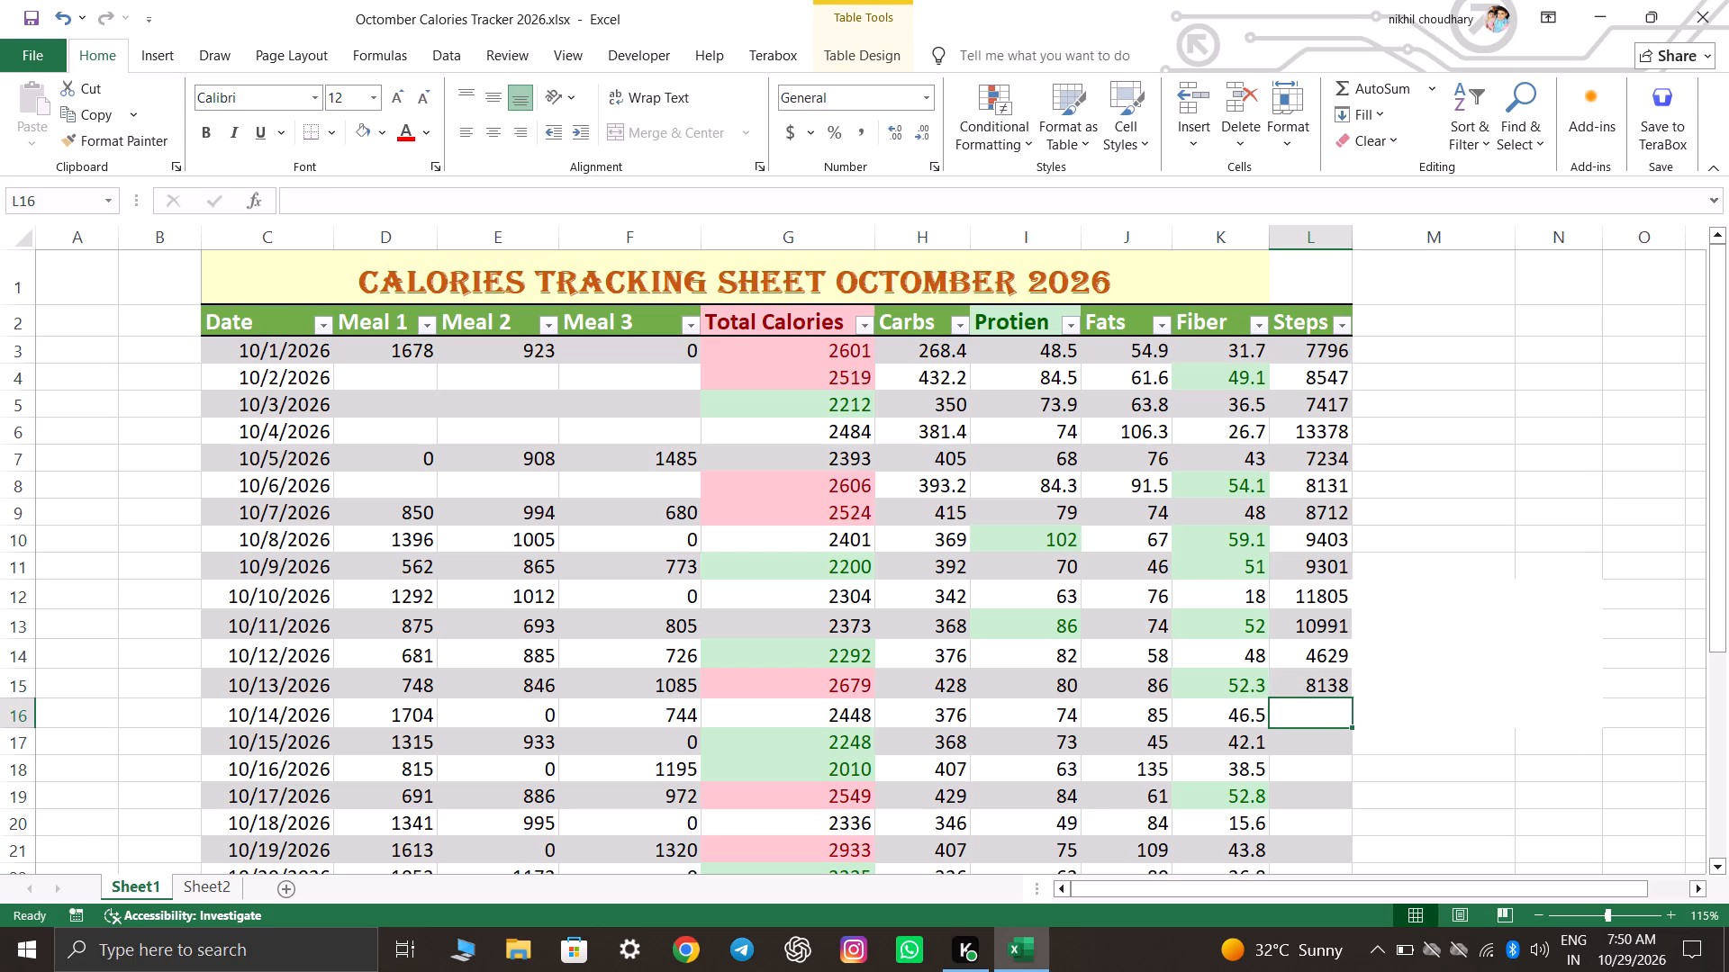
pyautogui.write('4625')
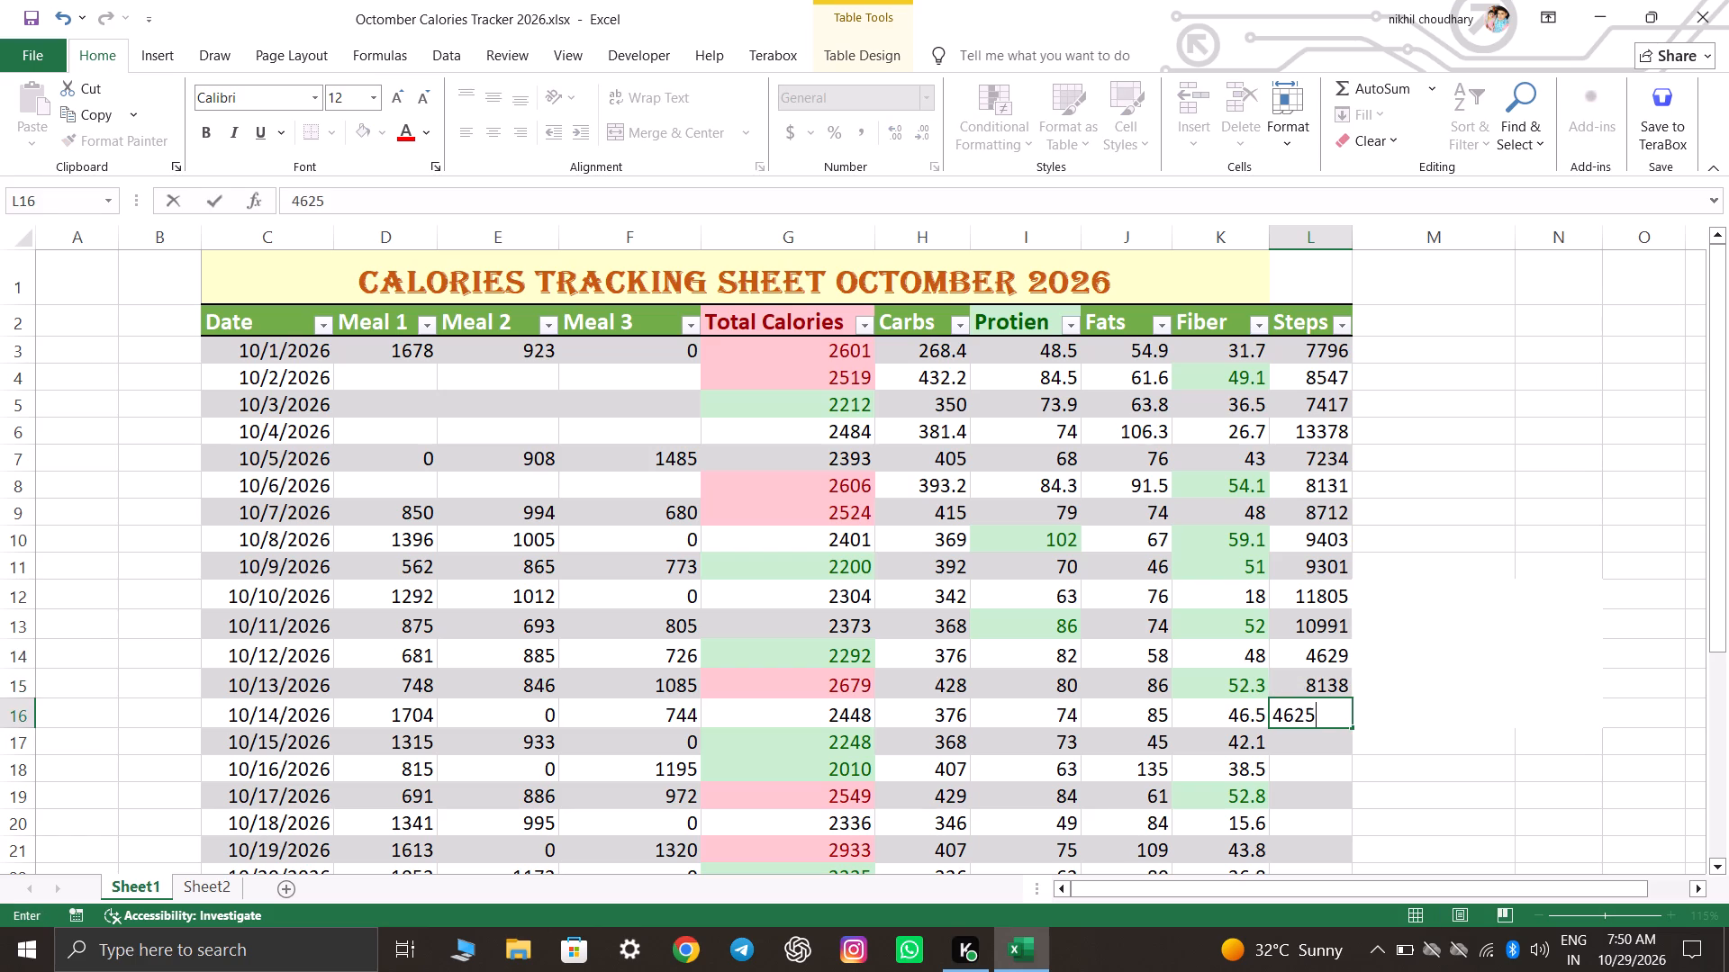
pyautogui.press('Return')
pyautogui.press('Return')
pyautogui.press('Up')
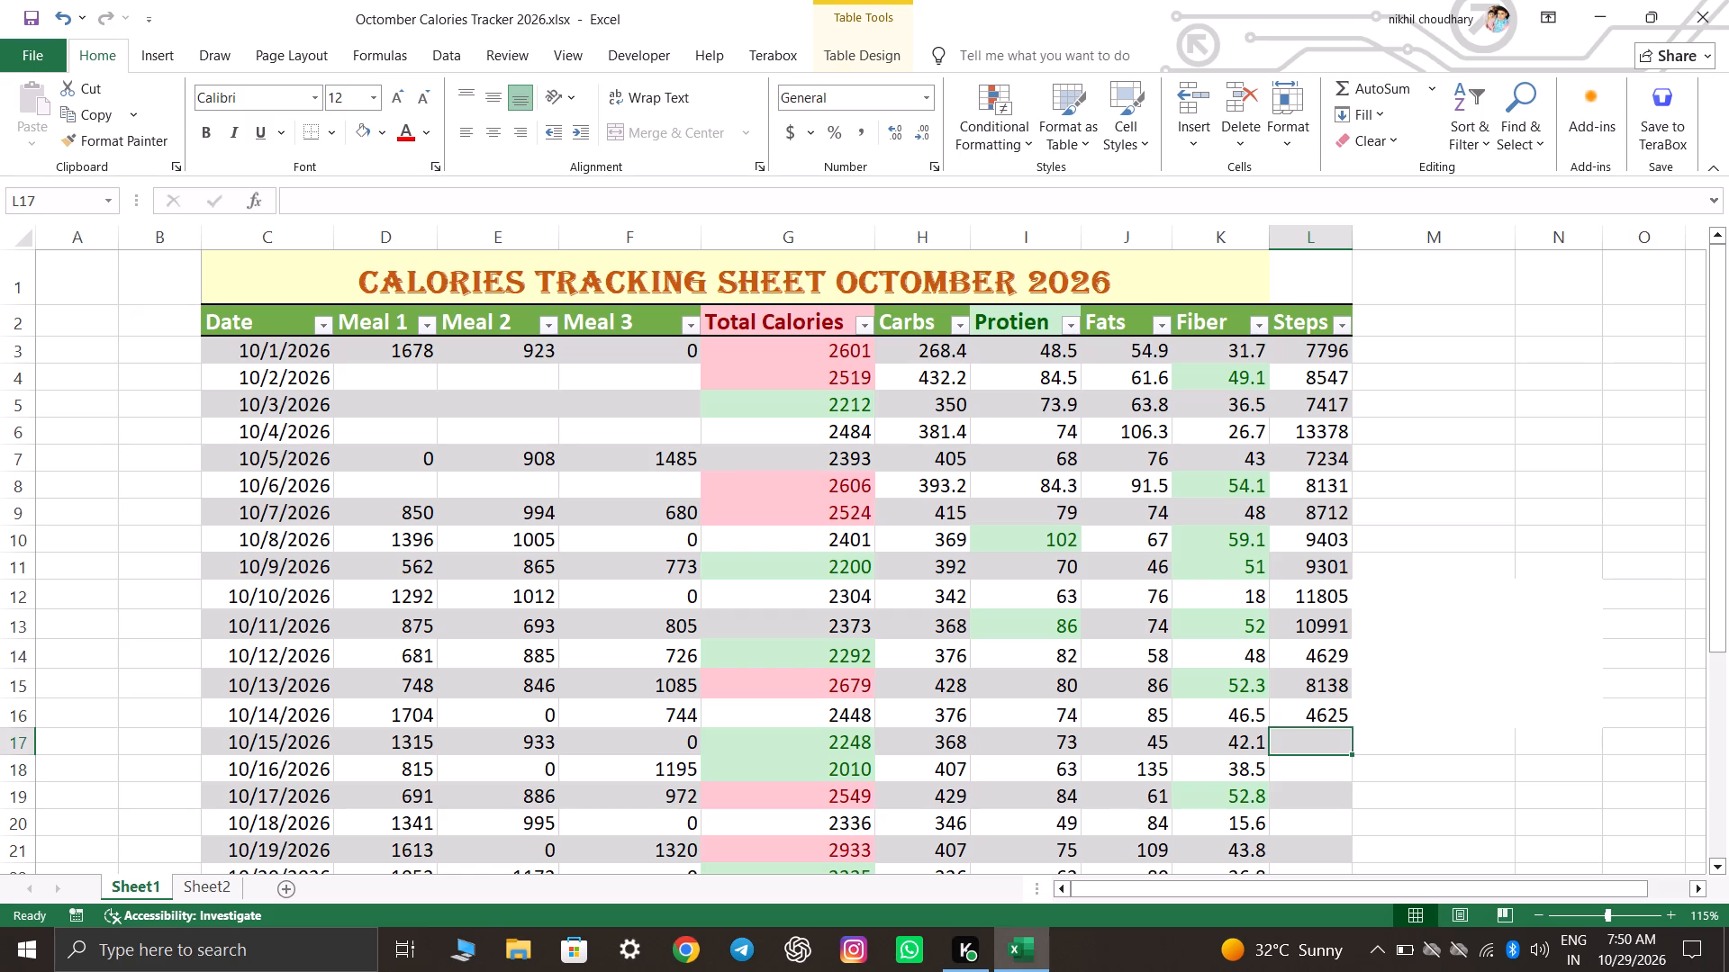
# Enter the Steps for 10/15 through 10/17/2026: 8009, 7519 and 11760.
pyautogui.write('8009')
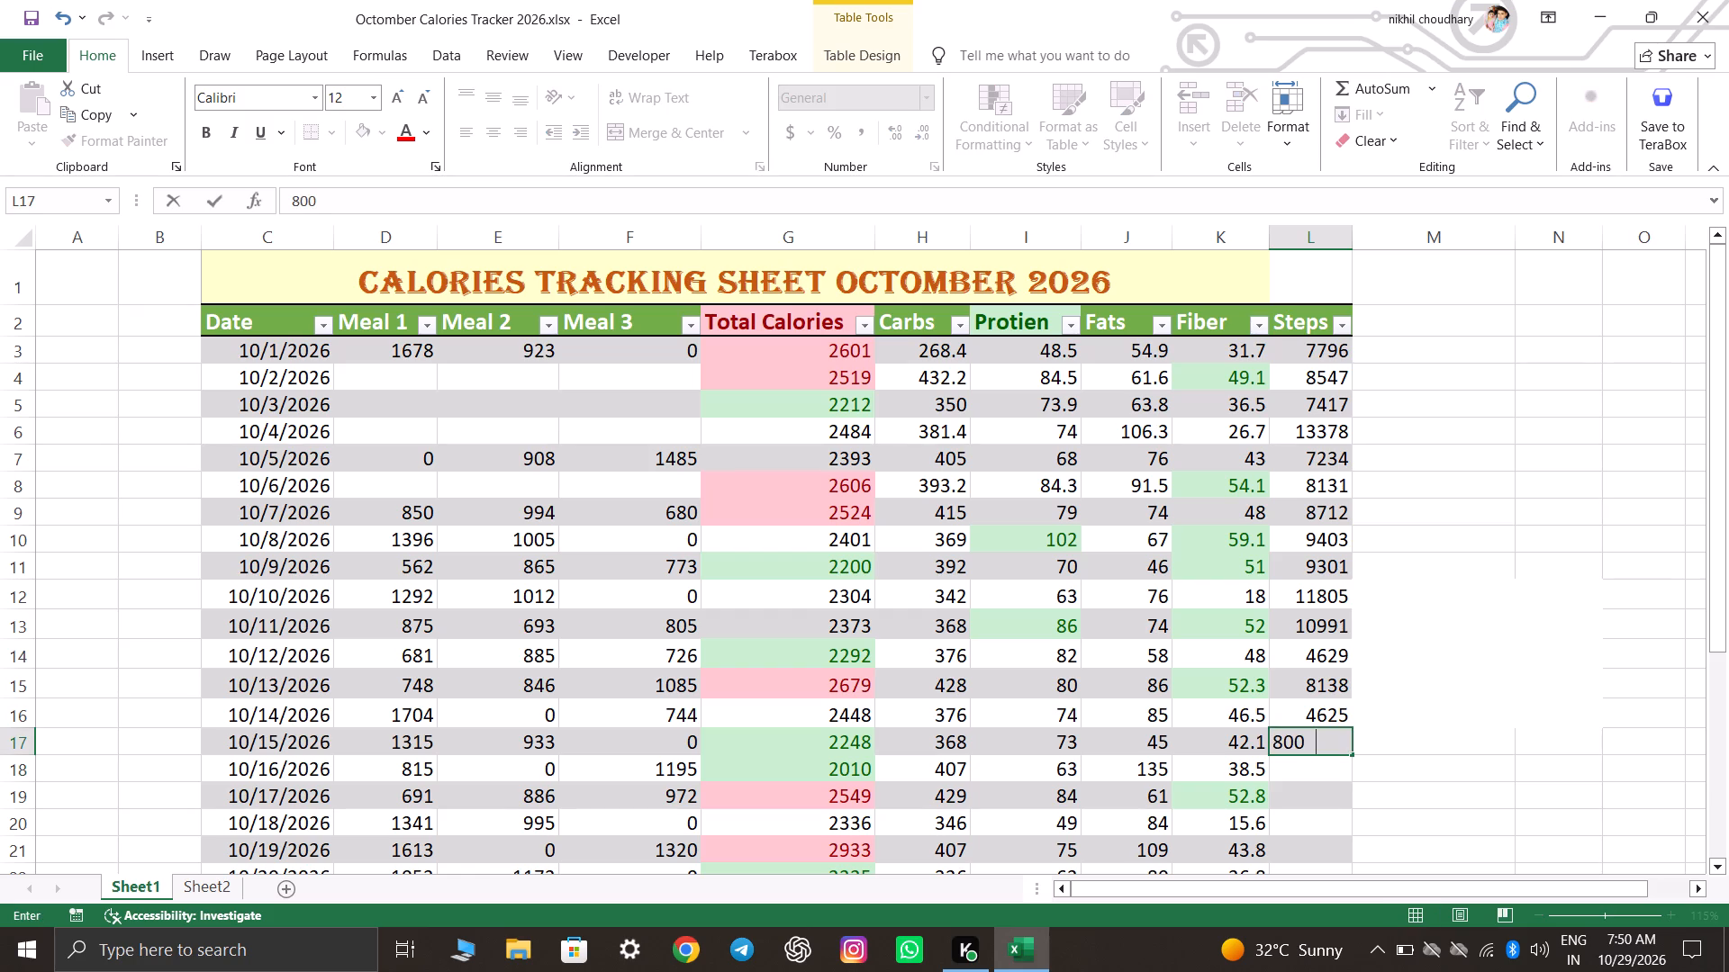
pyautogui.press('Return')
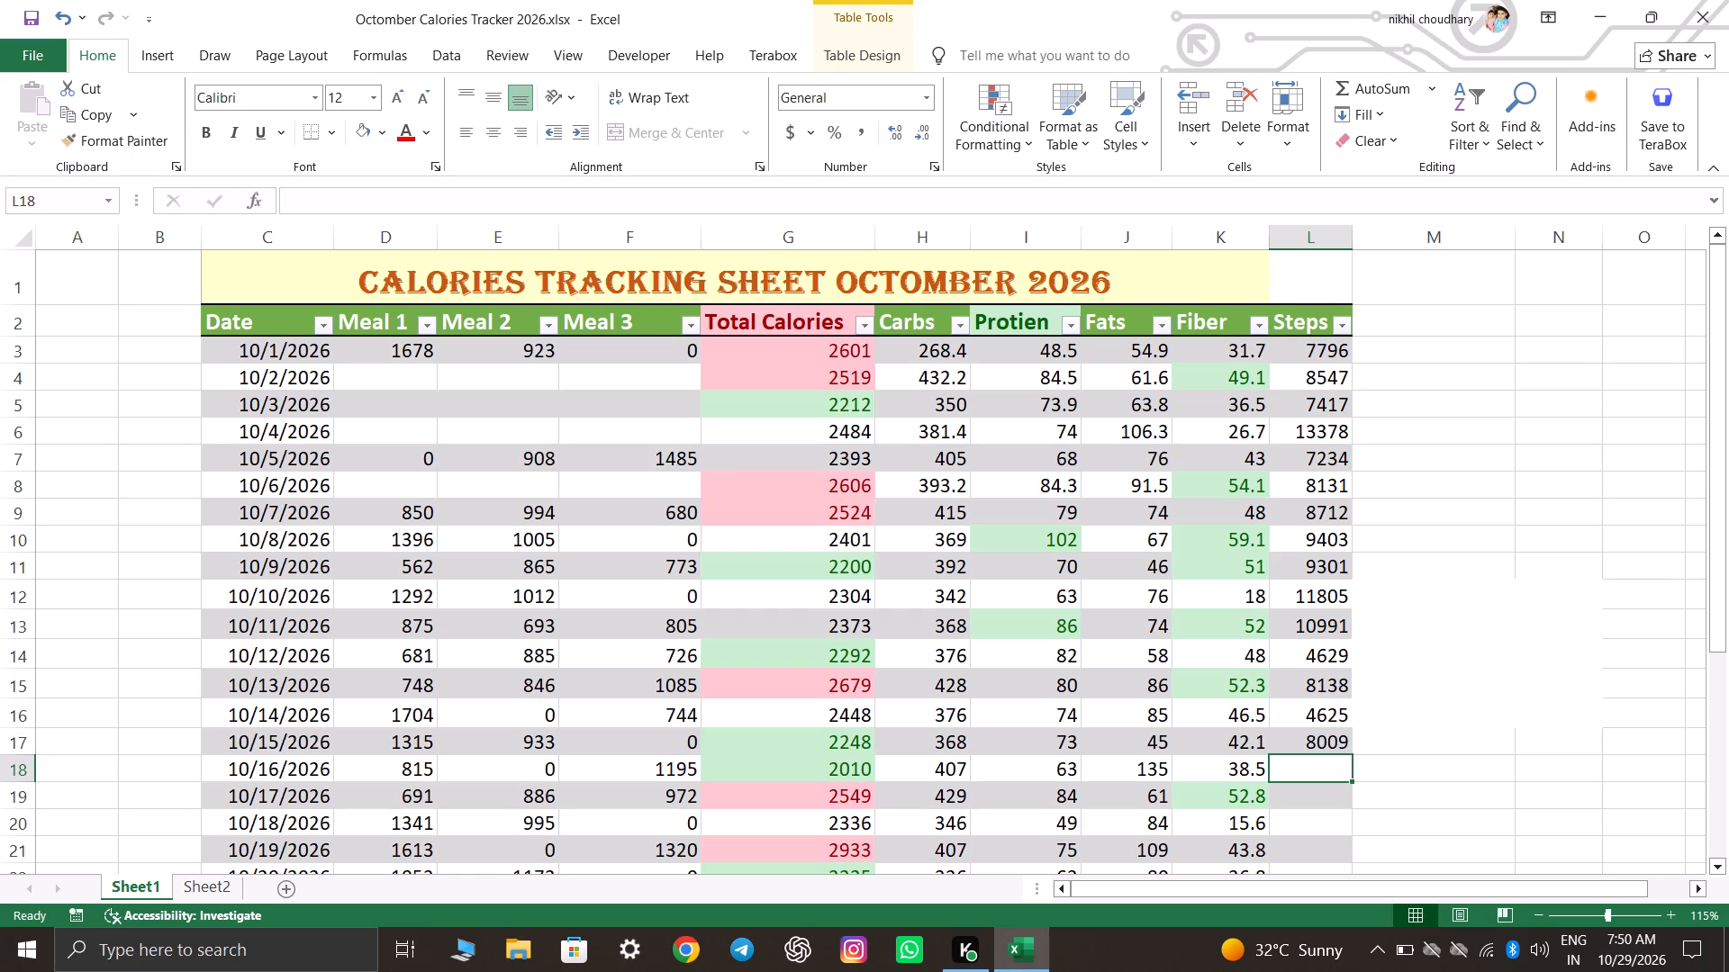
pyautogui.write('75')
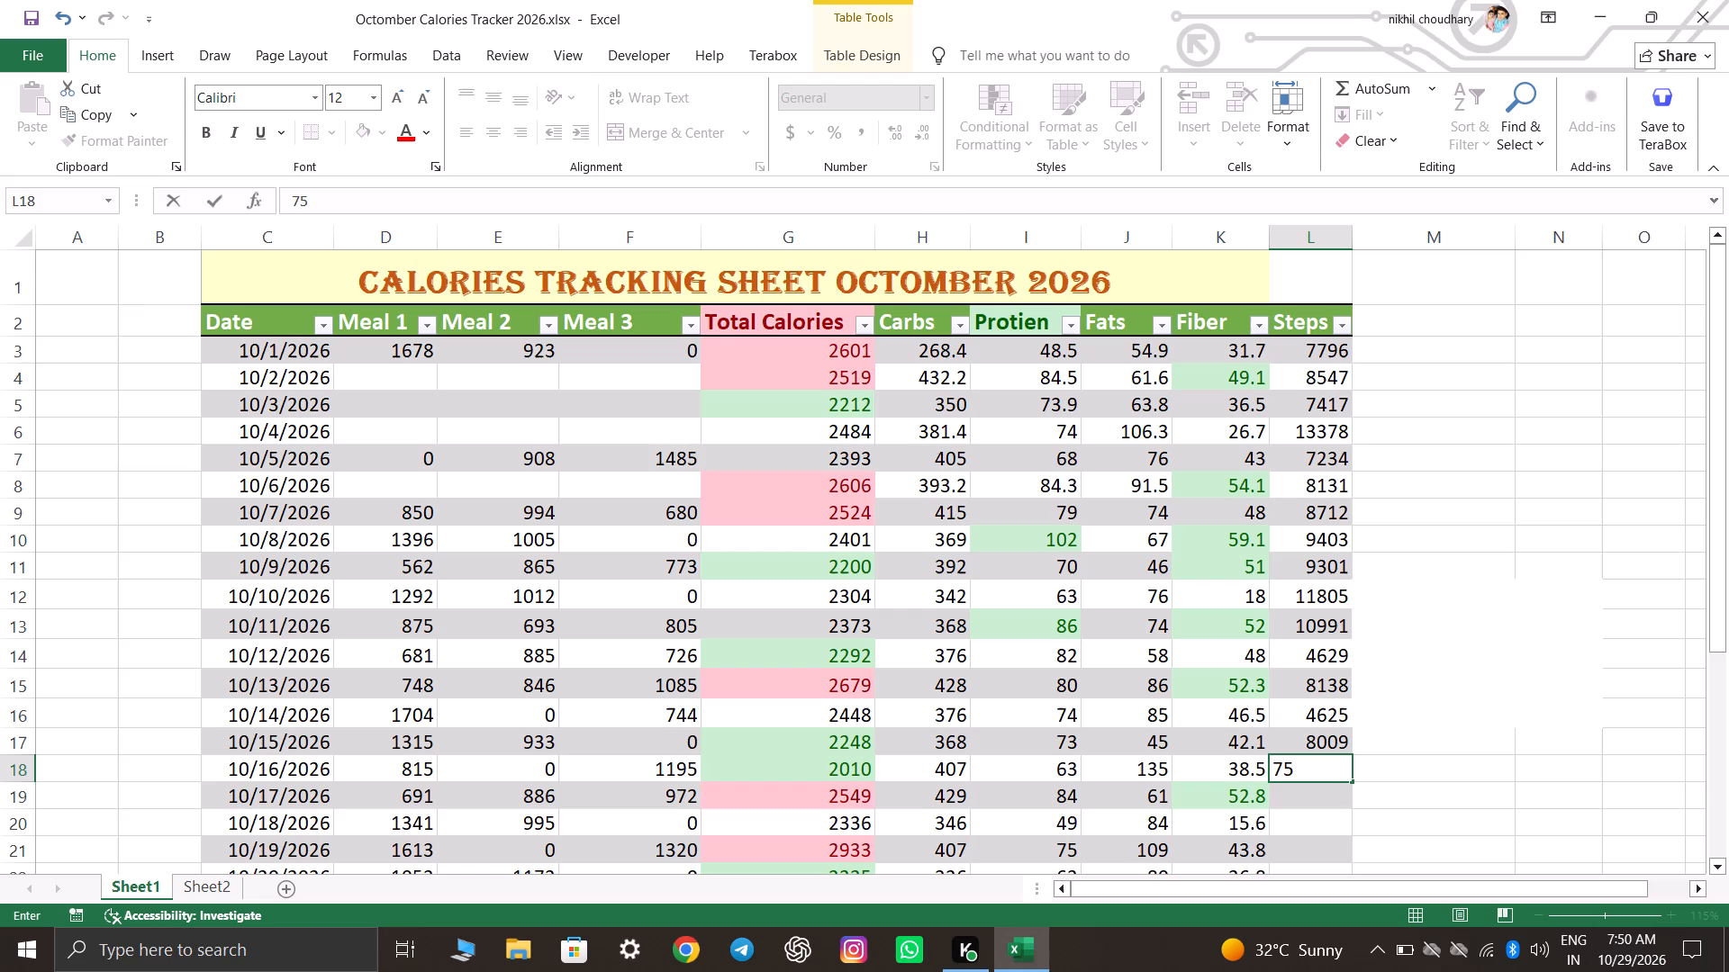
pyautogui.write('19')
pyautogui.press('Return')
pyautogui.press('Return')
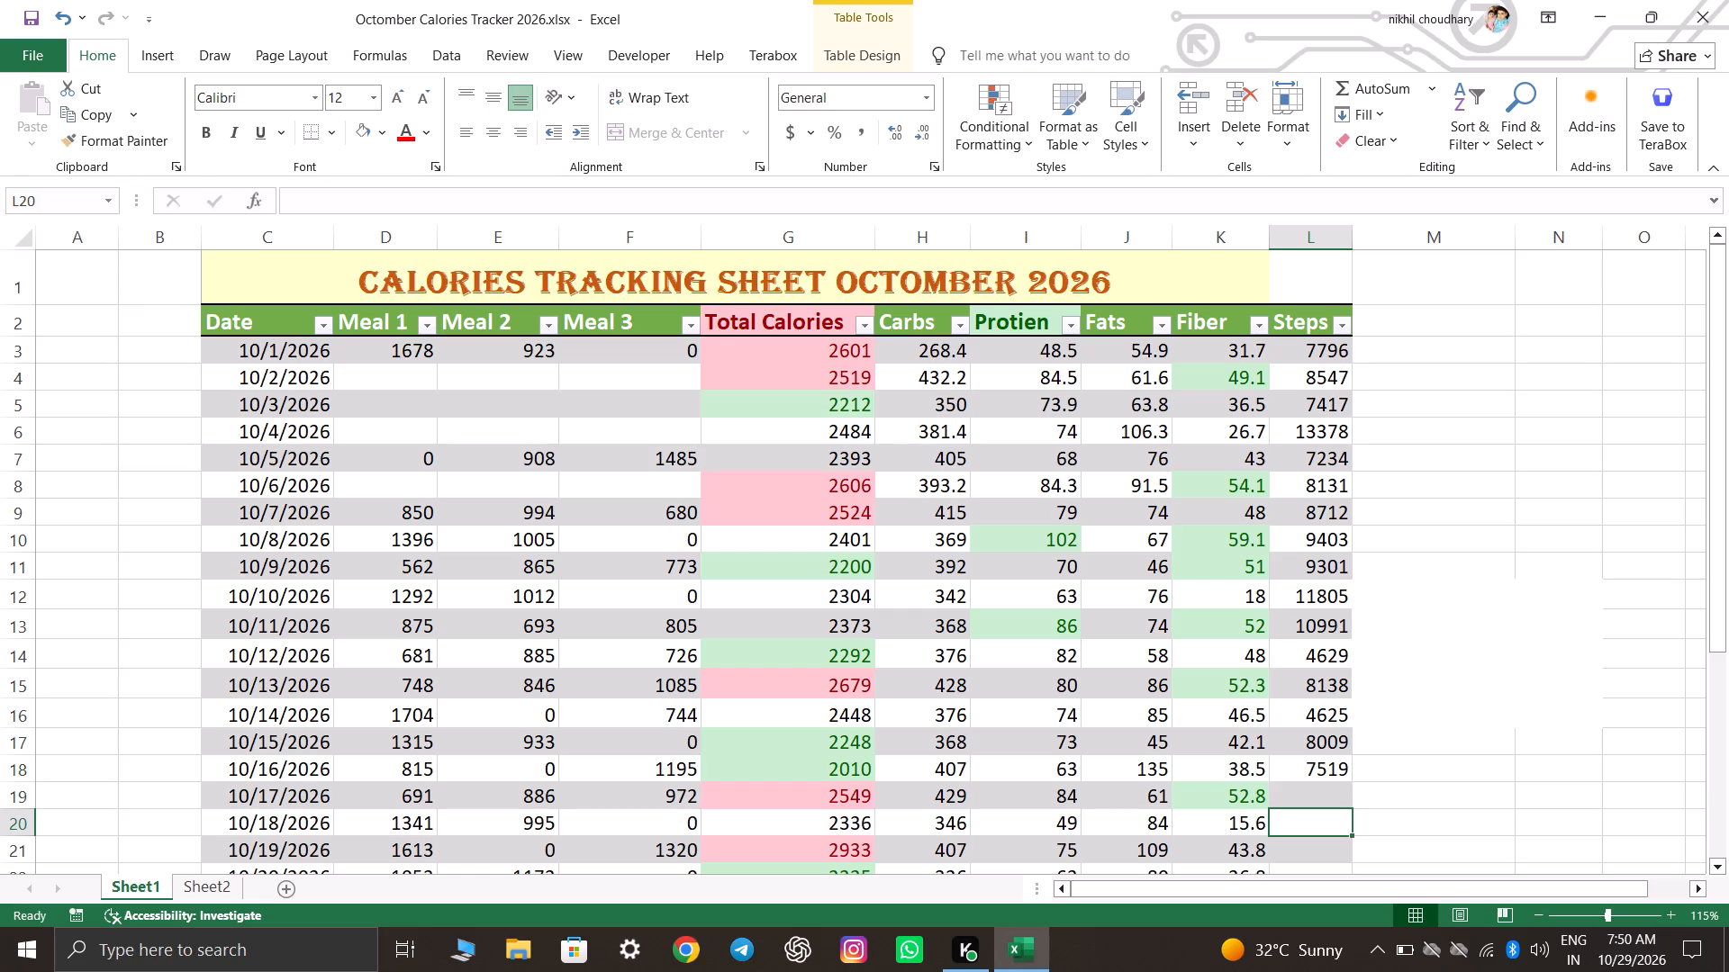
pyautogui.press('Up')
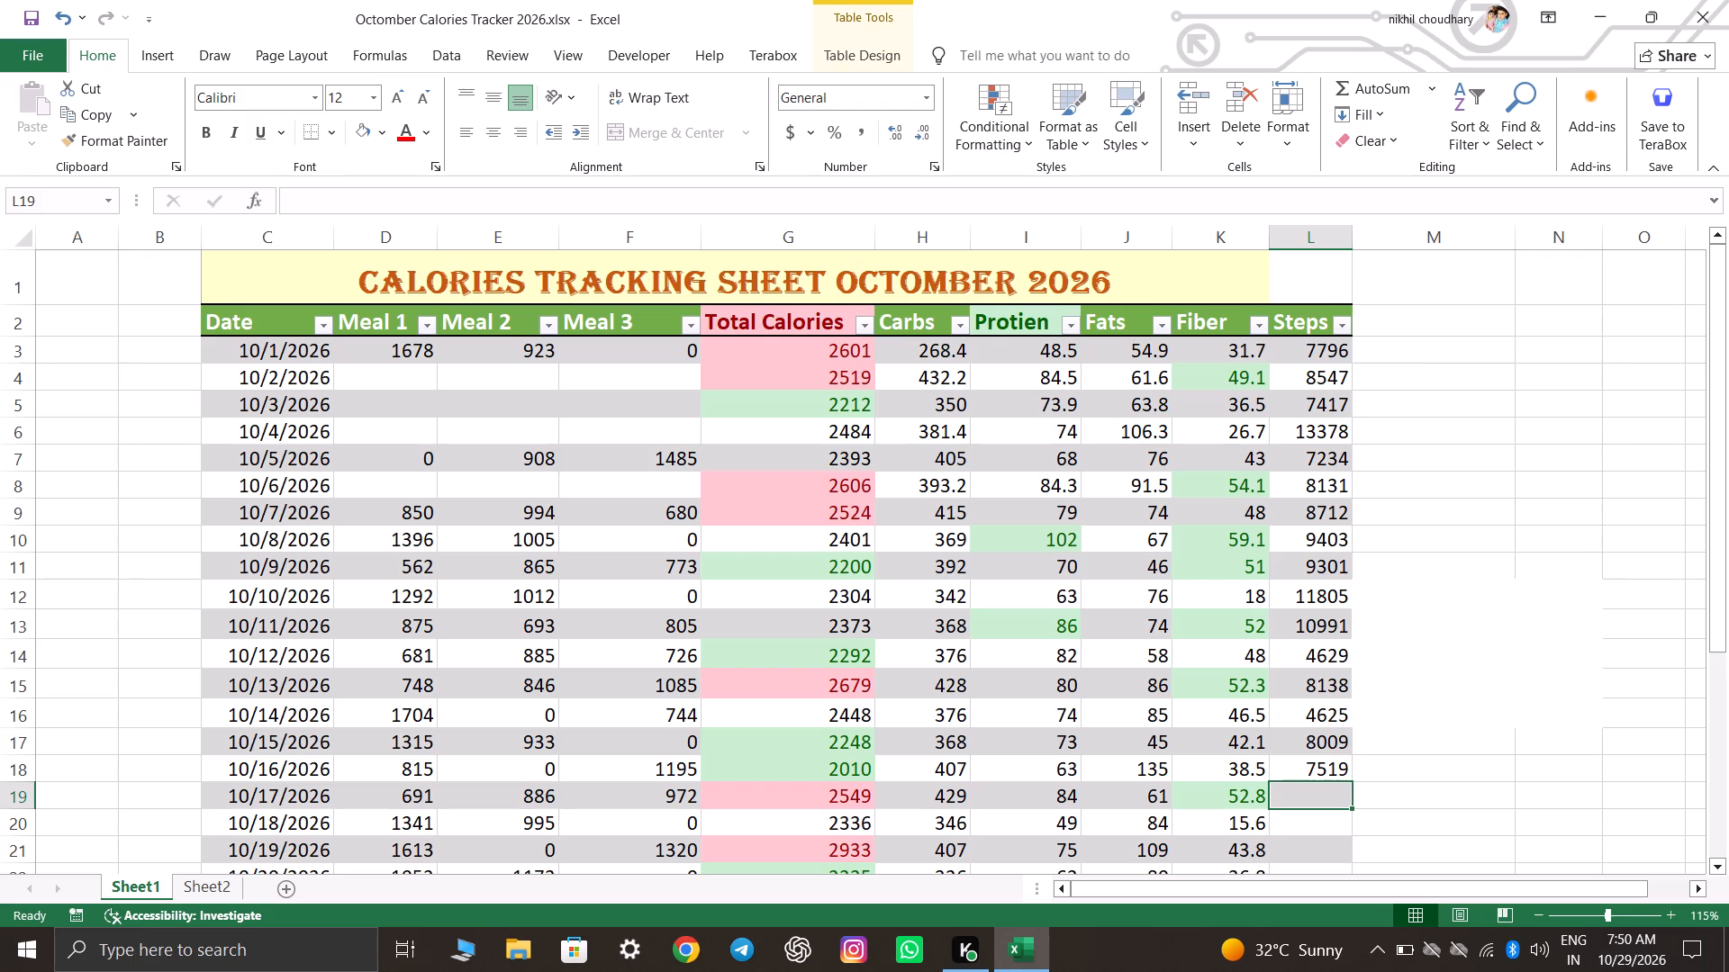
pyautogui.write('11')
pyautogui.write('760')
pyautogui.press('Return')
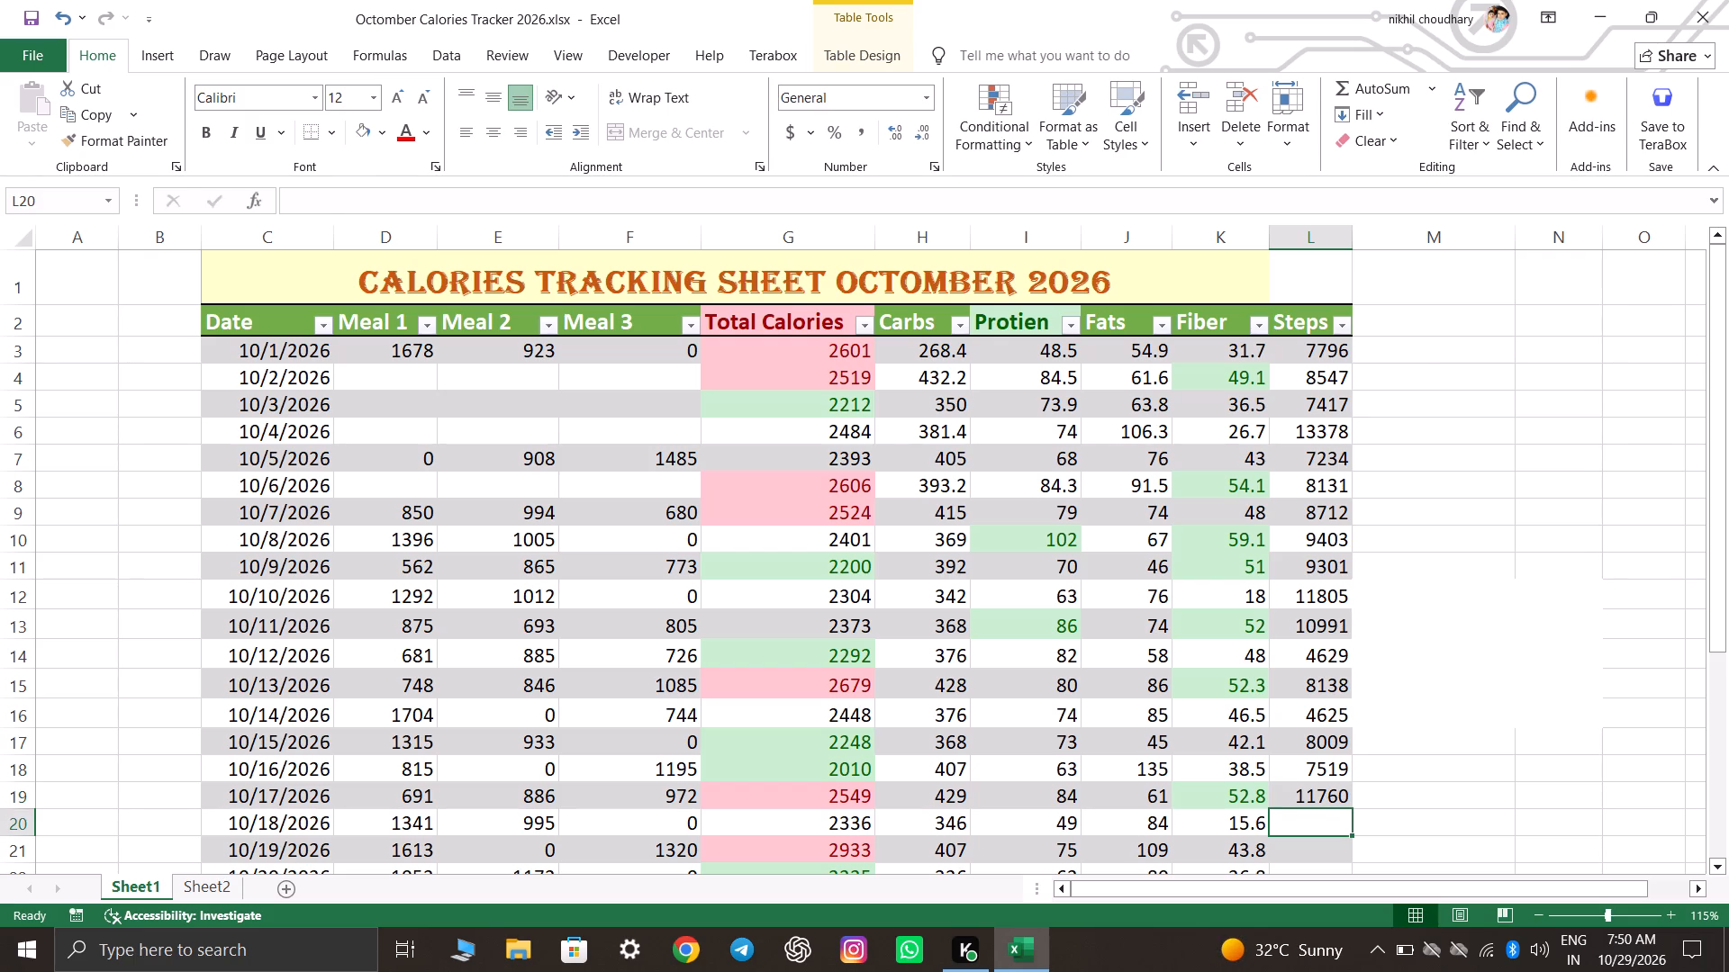
# Enter the Steps for 10/18 through 10/20/2026: 8873, 9004 and 5179.
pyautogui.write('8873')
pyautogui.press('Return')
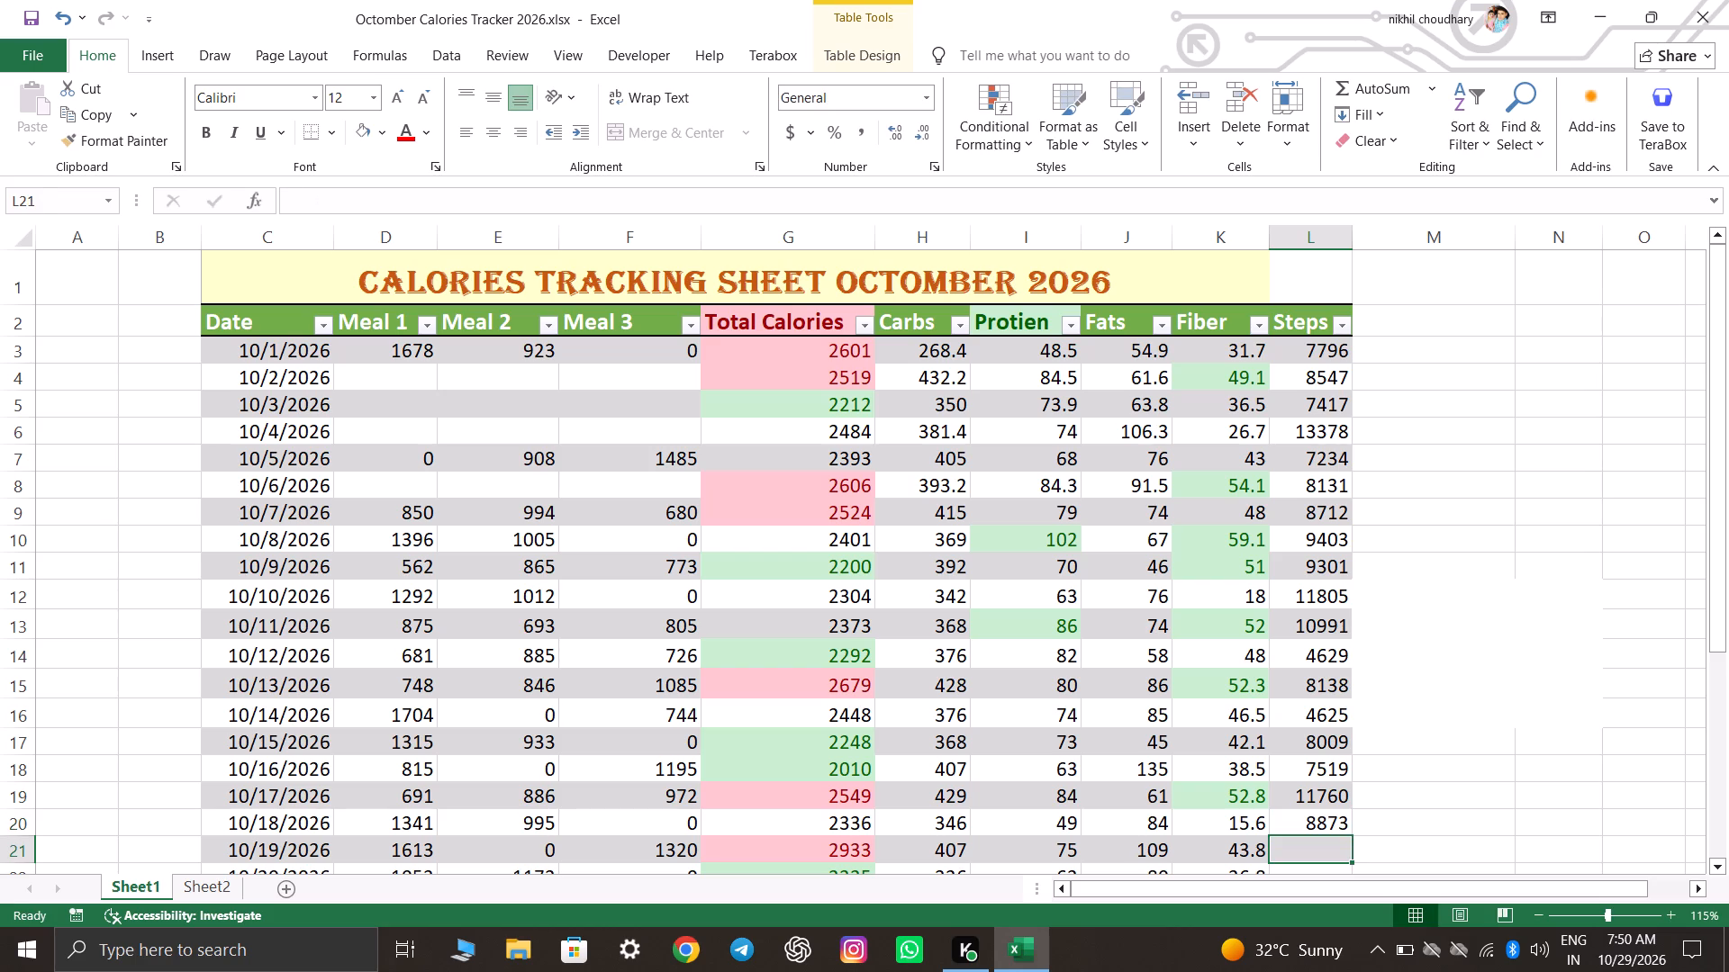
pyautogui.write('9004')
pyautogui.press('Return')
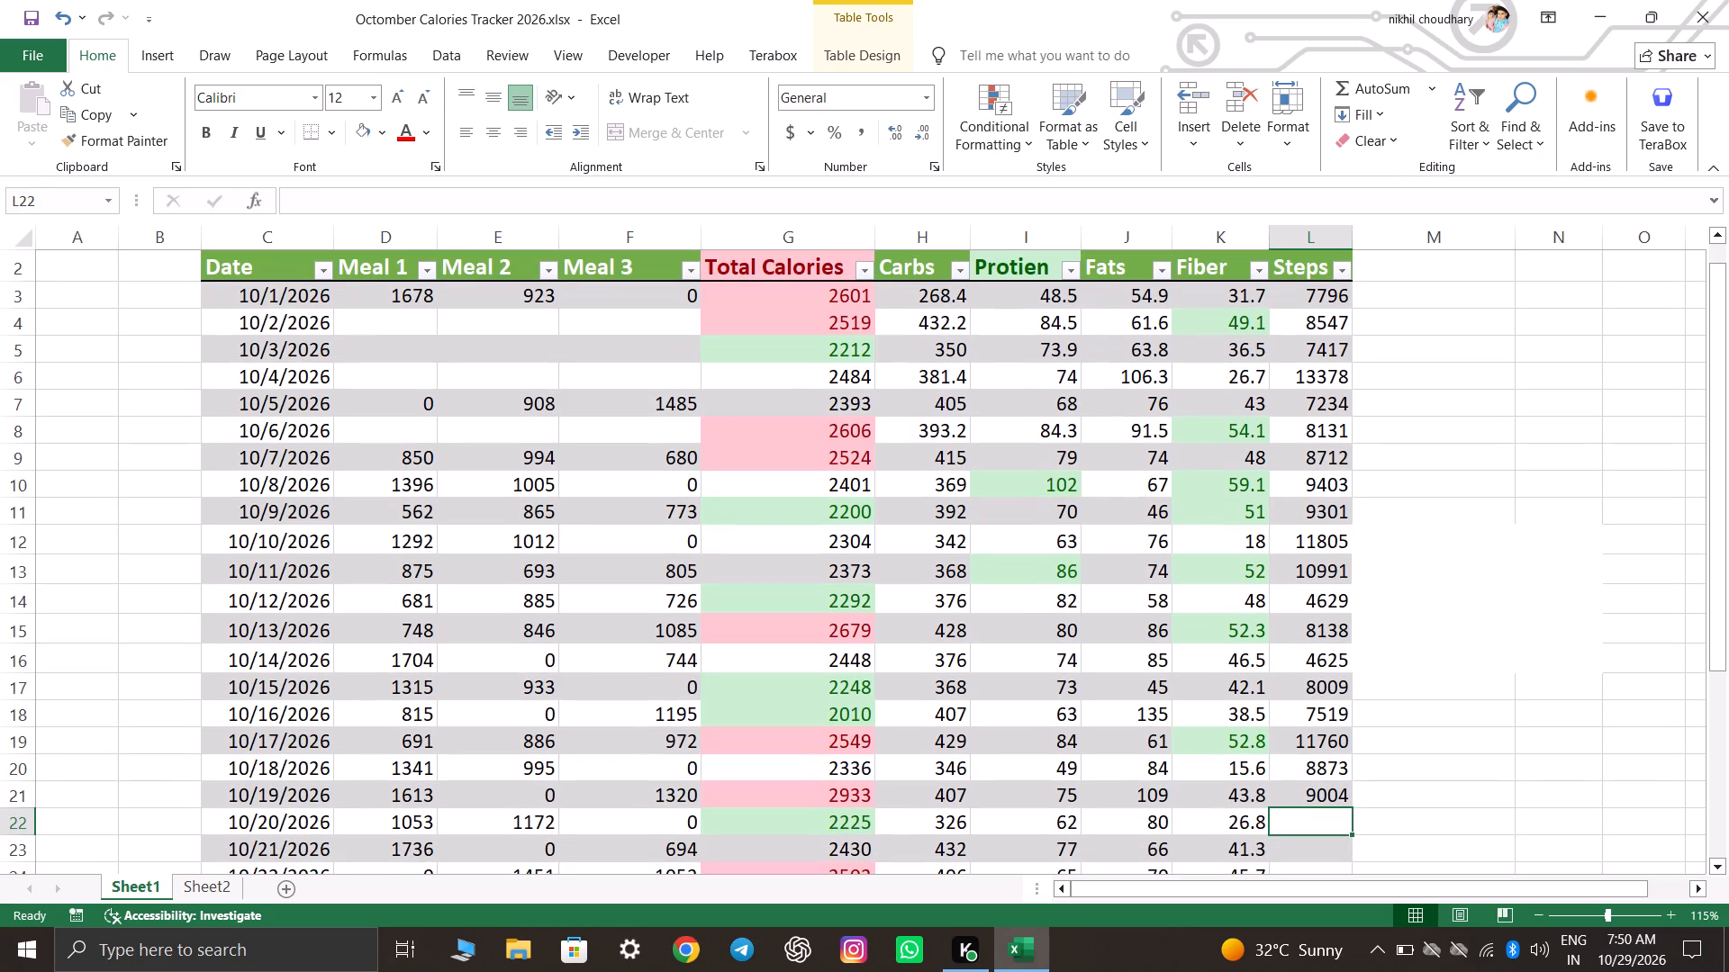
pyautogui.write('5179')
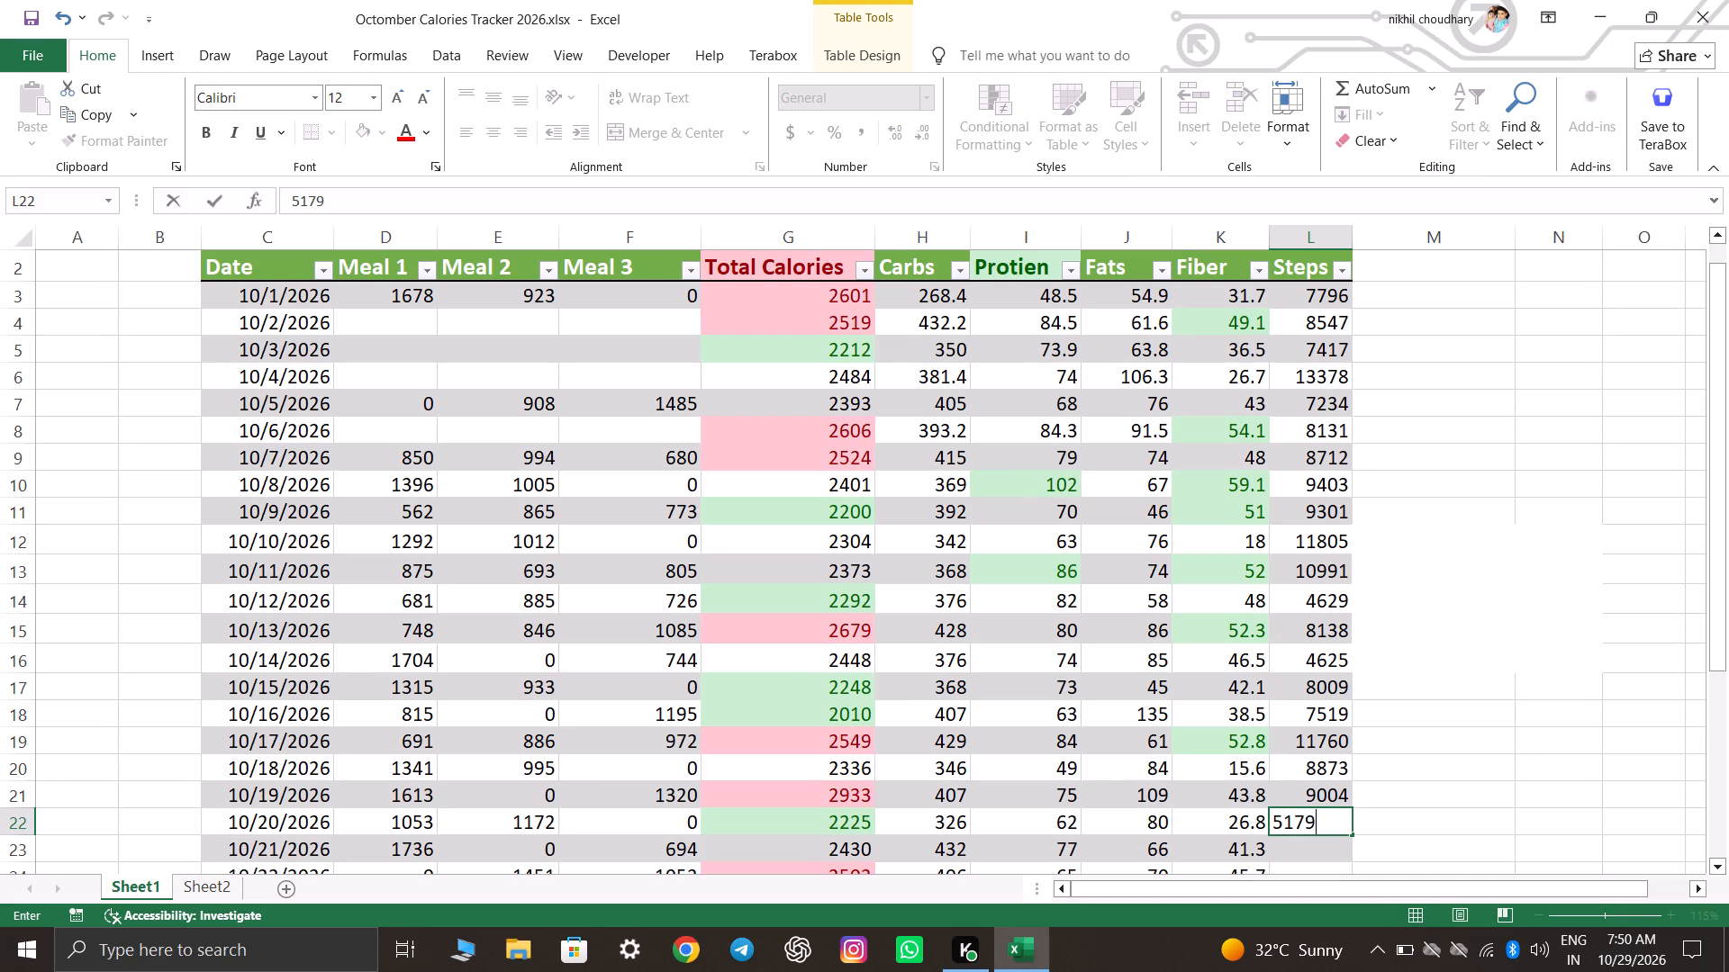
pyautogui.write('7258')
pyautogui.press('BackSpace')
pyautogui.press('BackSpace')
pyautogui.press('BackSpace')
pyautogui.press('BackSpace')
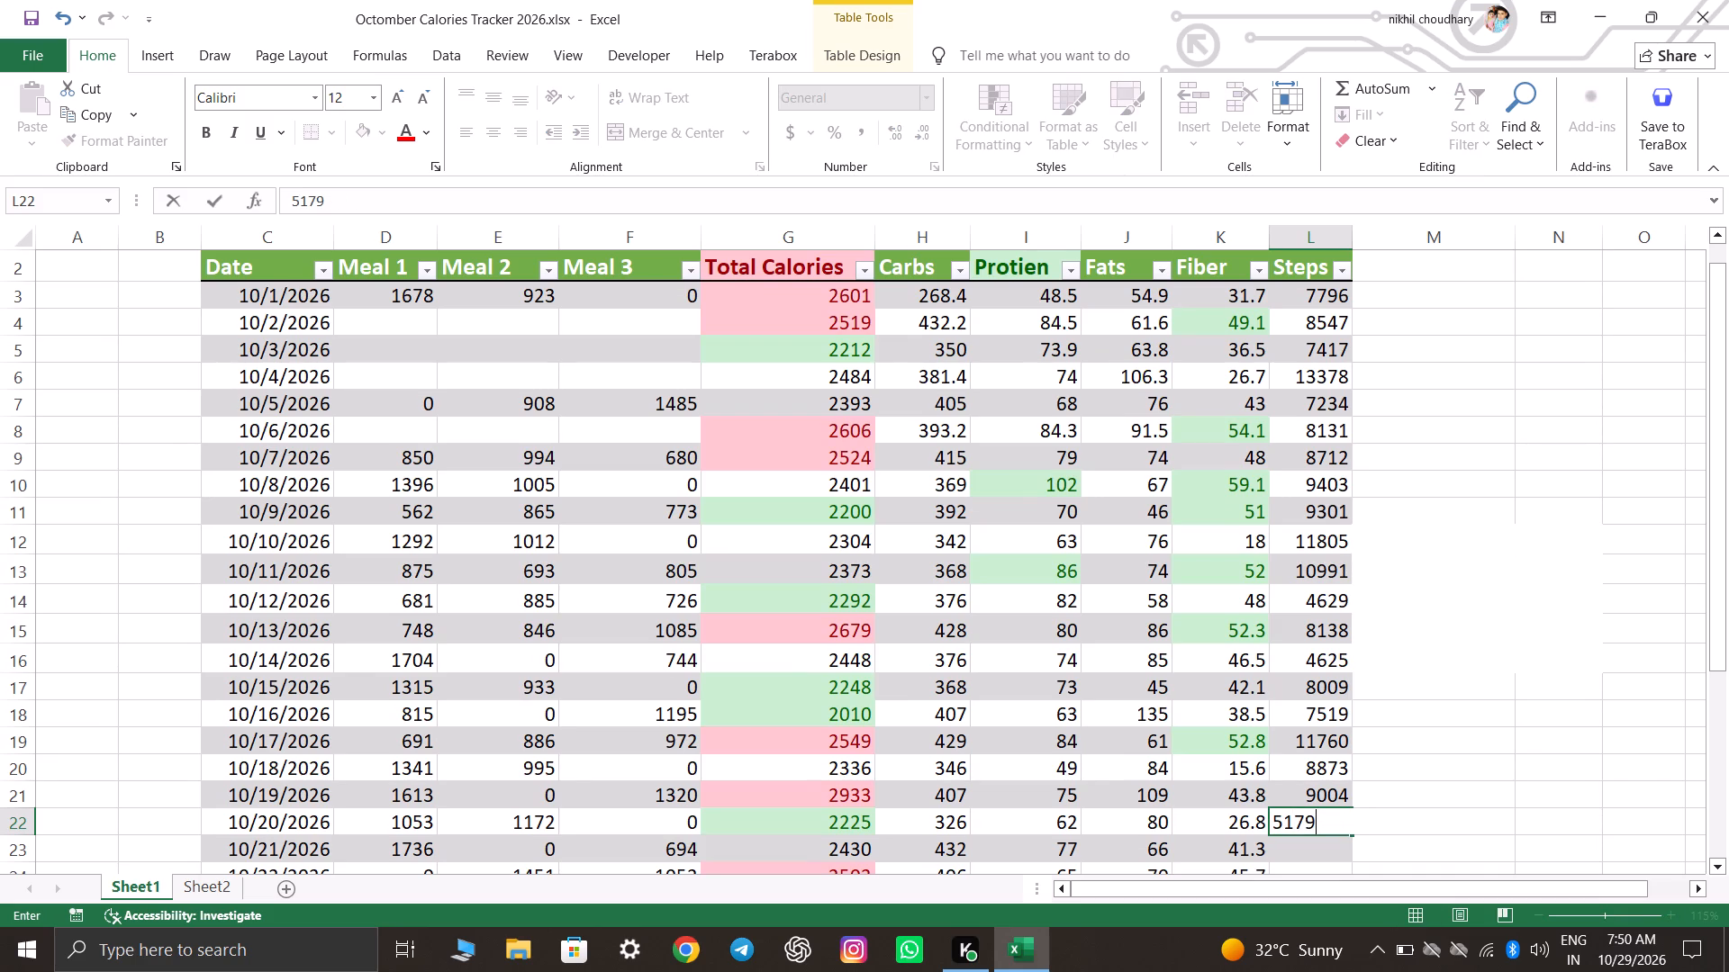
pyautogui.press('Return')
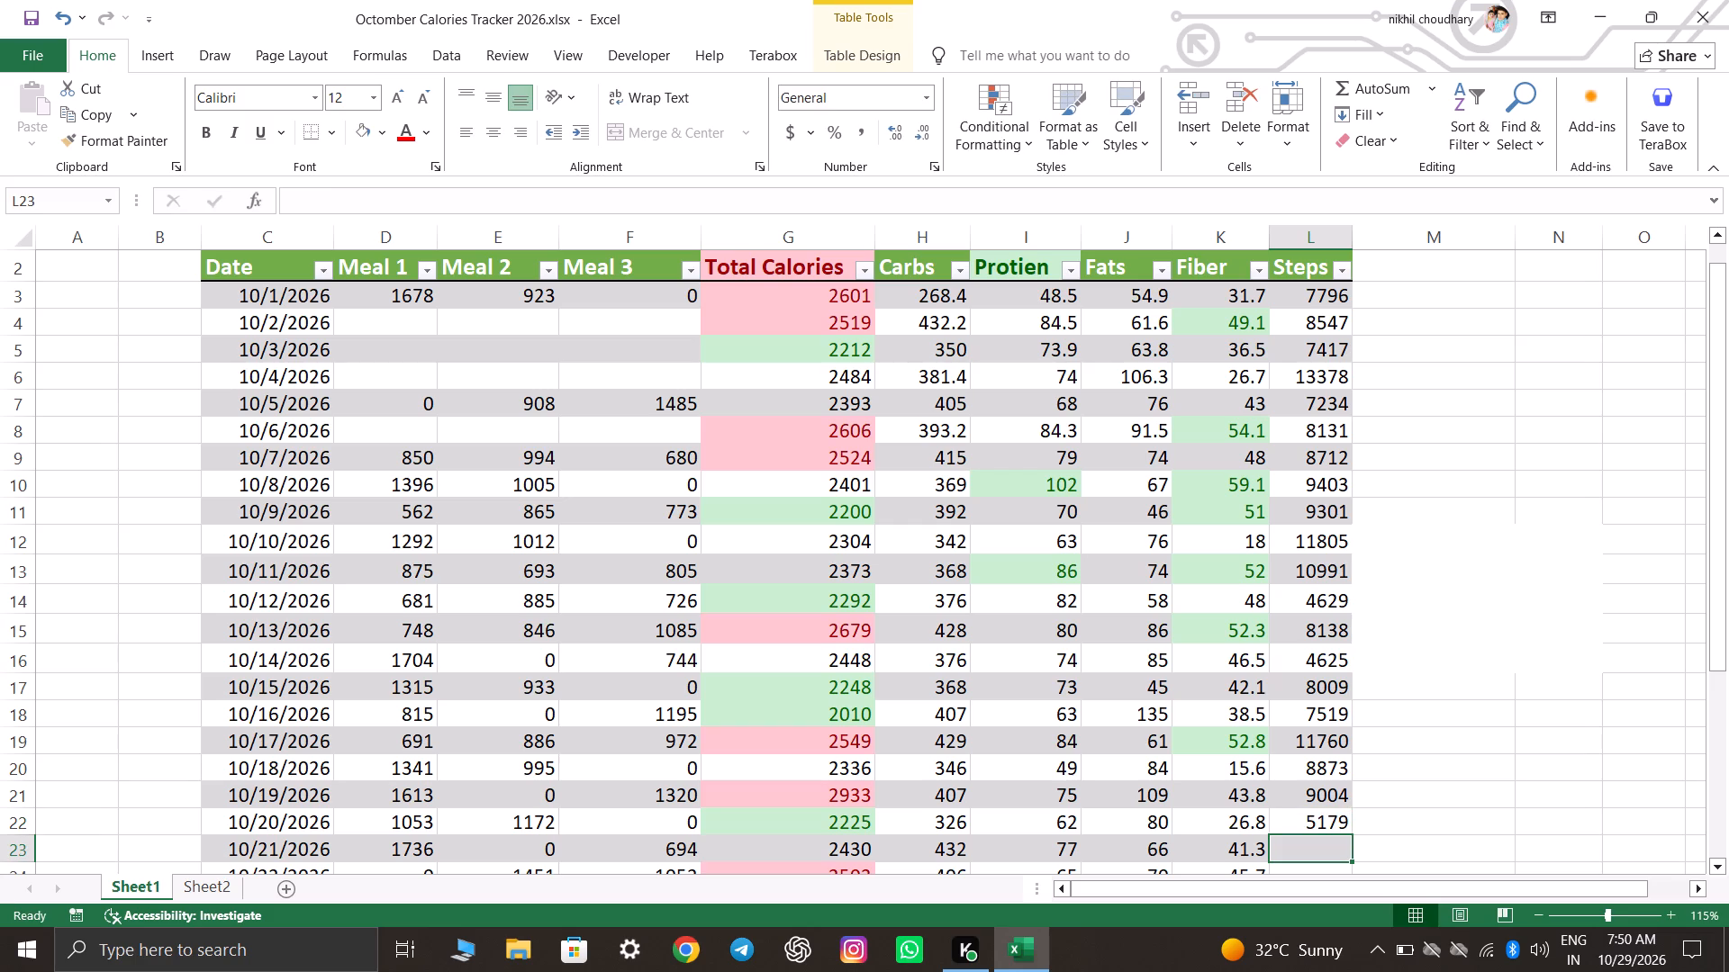
# Enter the Steps for 10/21 through 10/23/2026: 7258, 4486 and 7616.
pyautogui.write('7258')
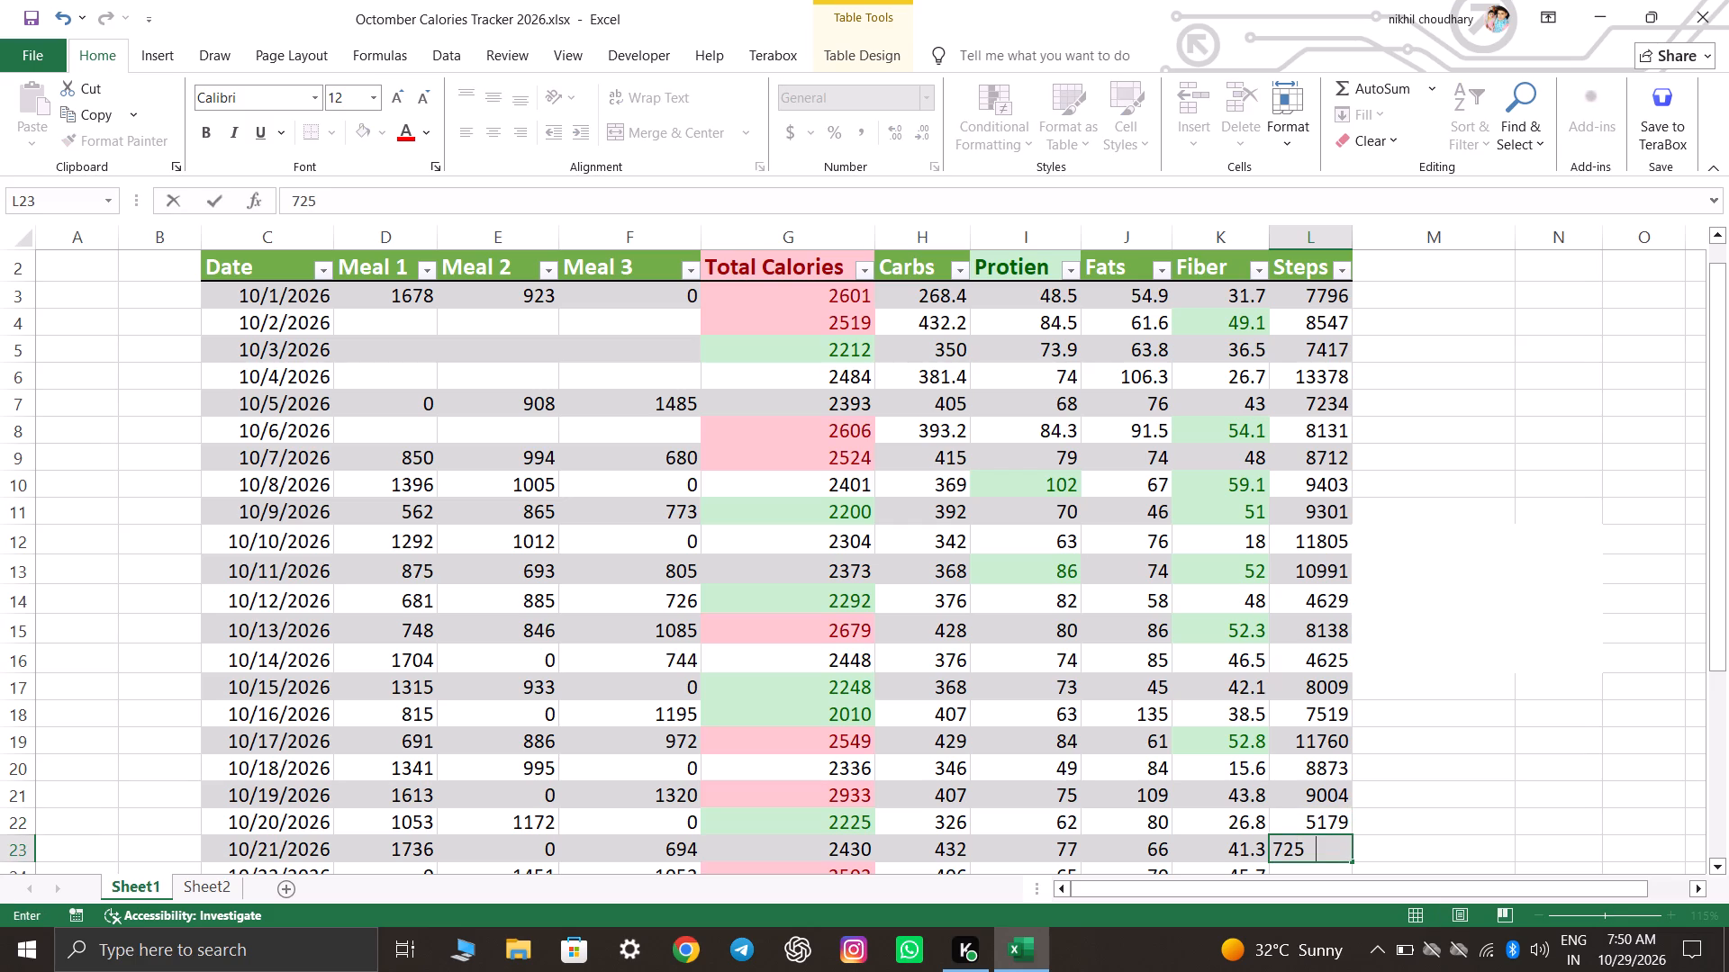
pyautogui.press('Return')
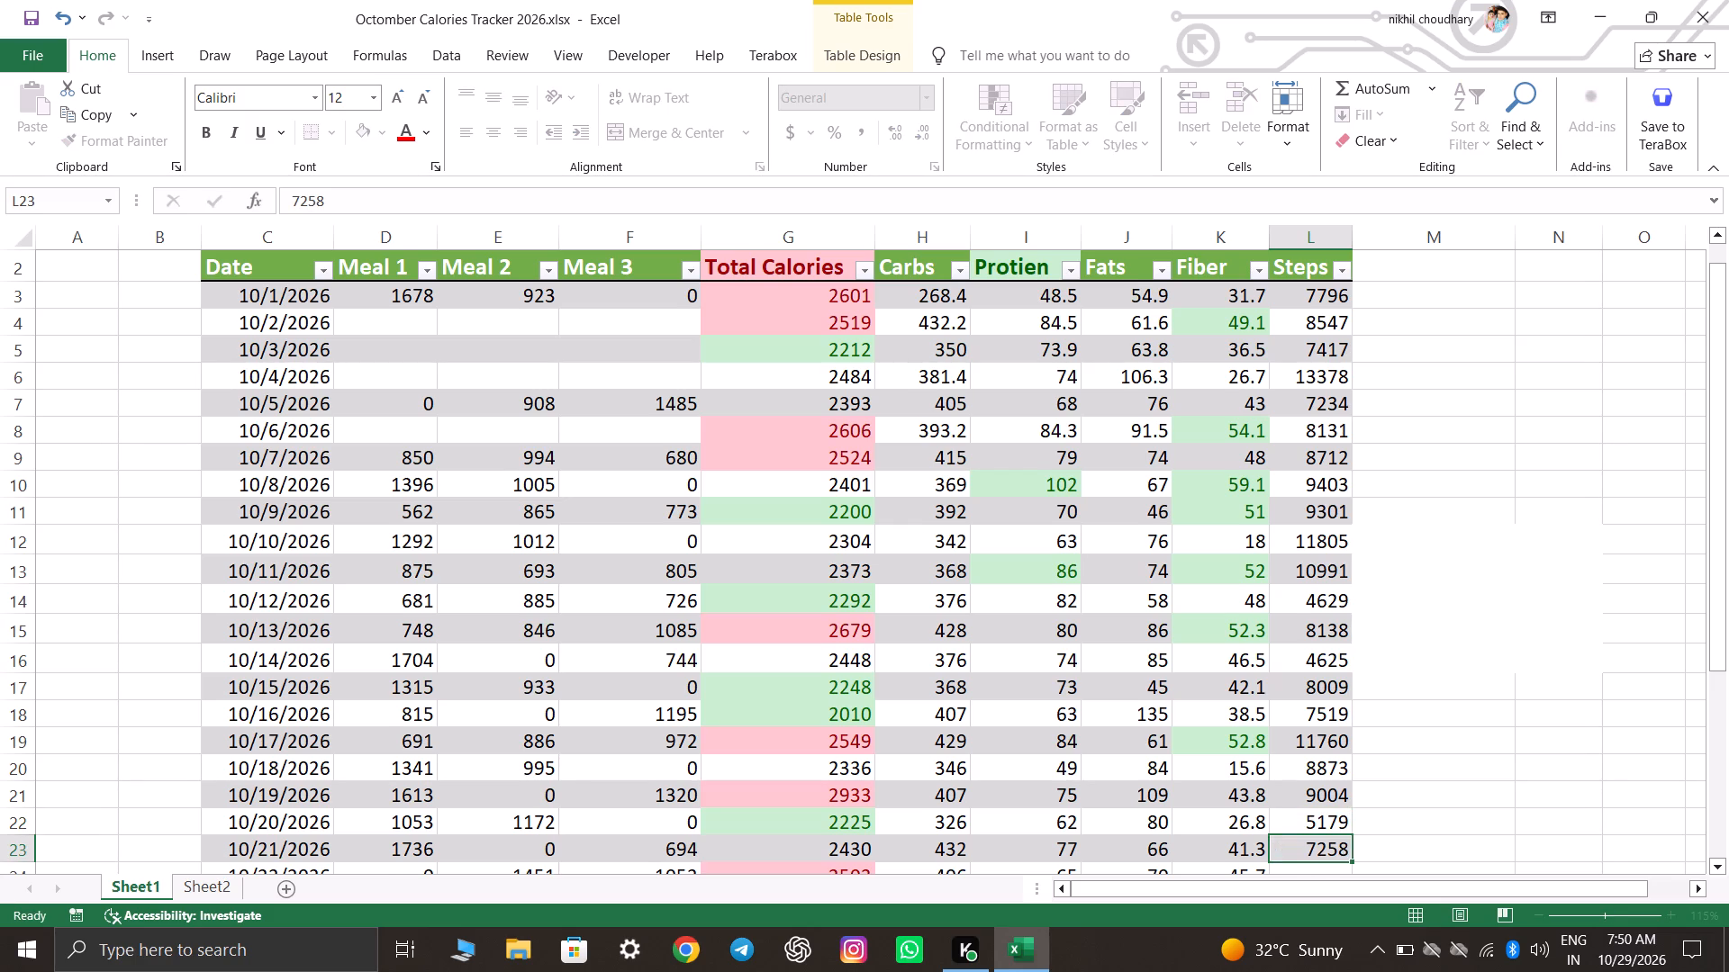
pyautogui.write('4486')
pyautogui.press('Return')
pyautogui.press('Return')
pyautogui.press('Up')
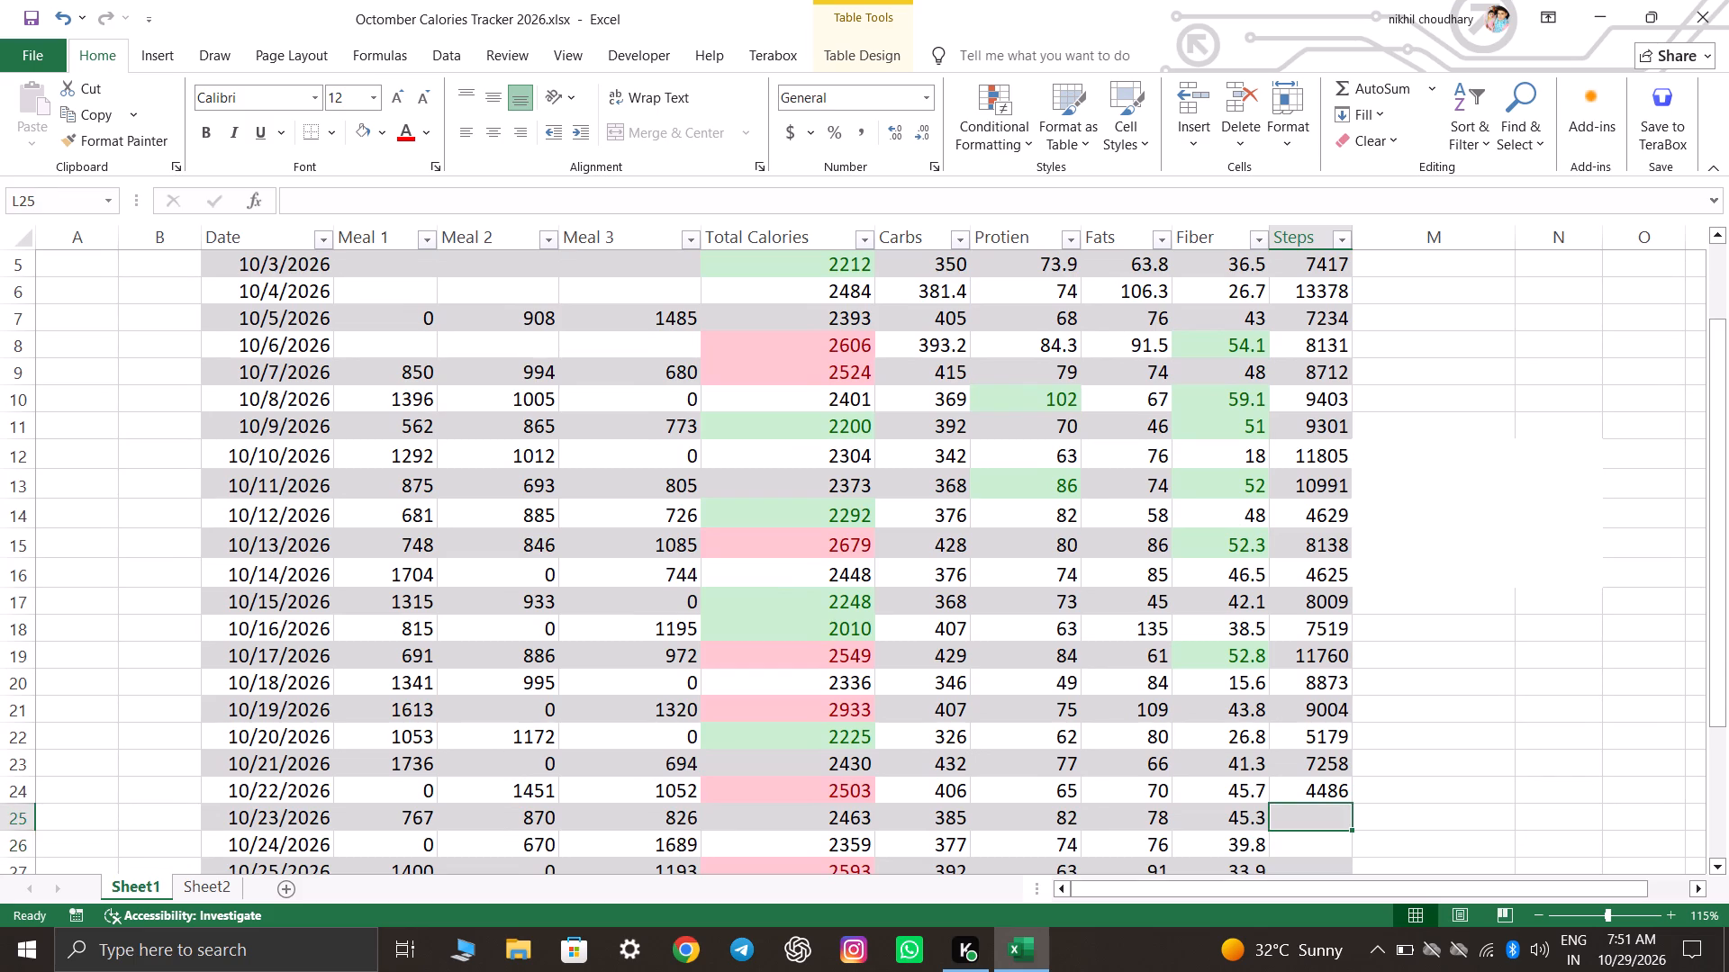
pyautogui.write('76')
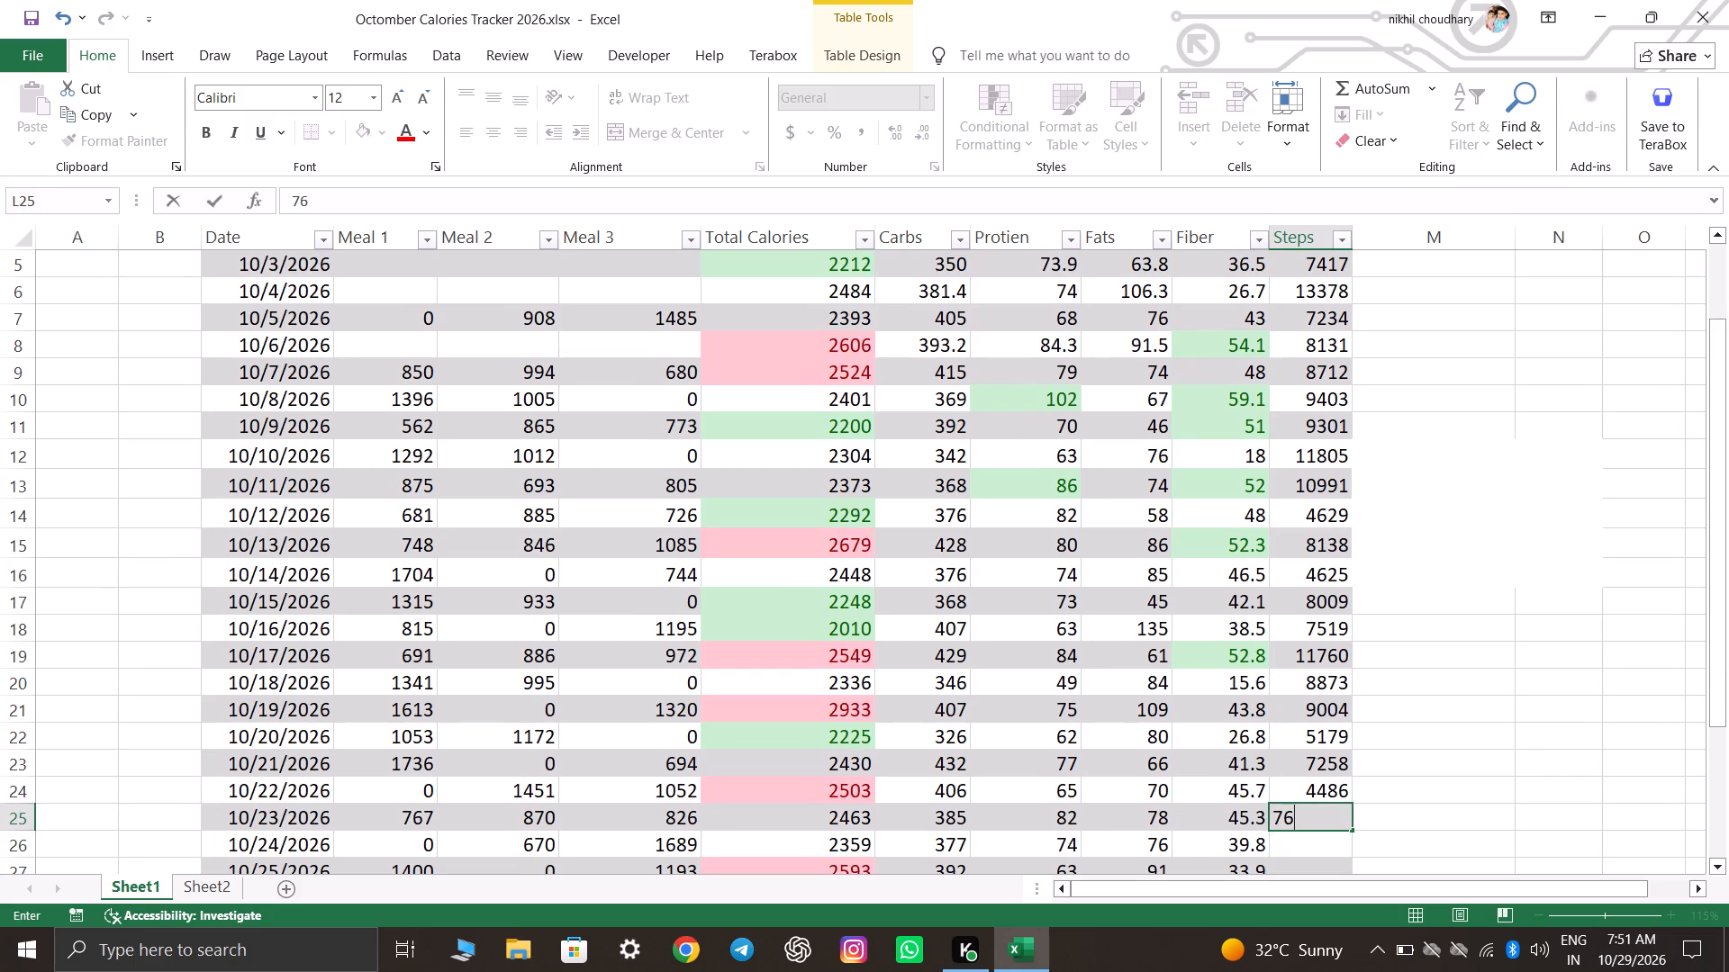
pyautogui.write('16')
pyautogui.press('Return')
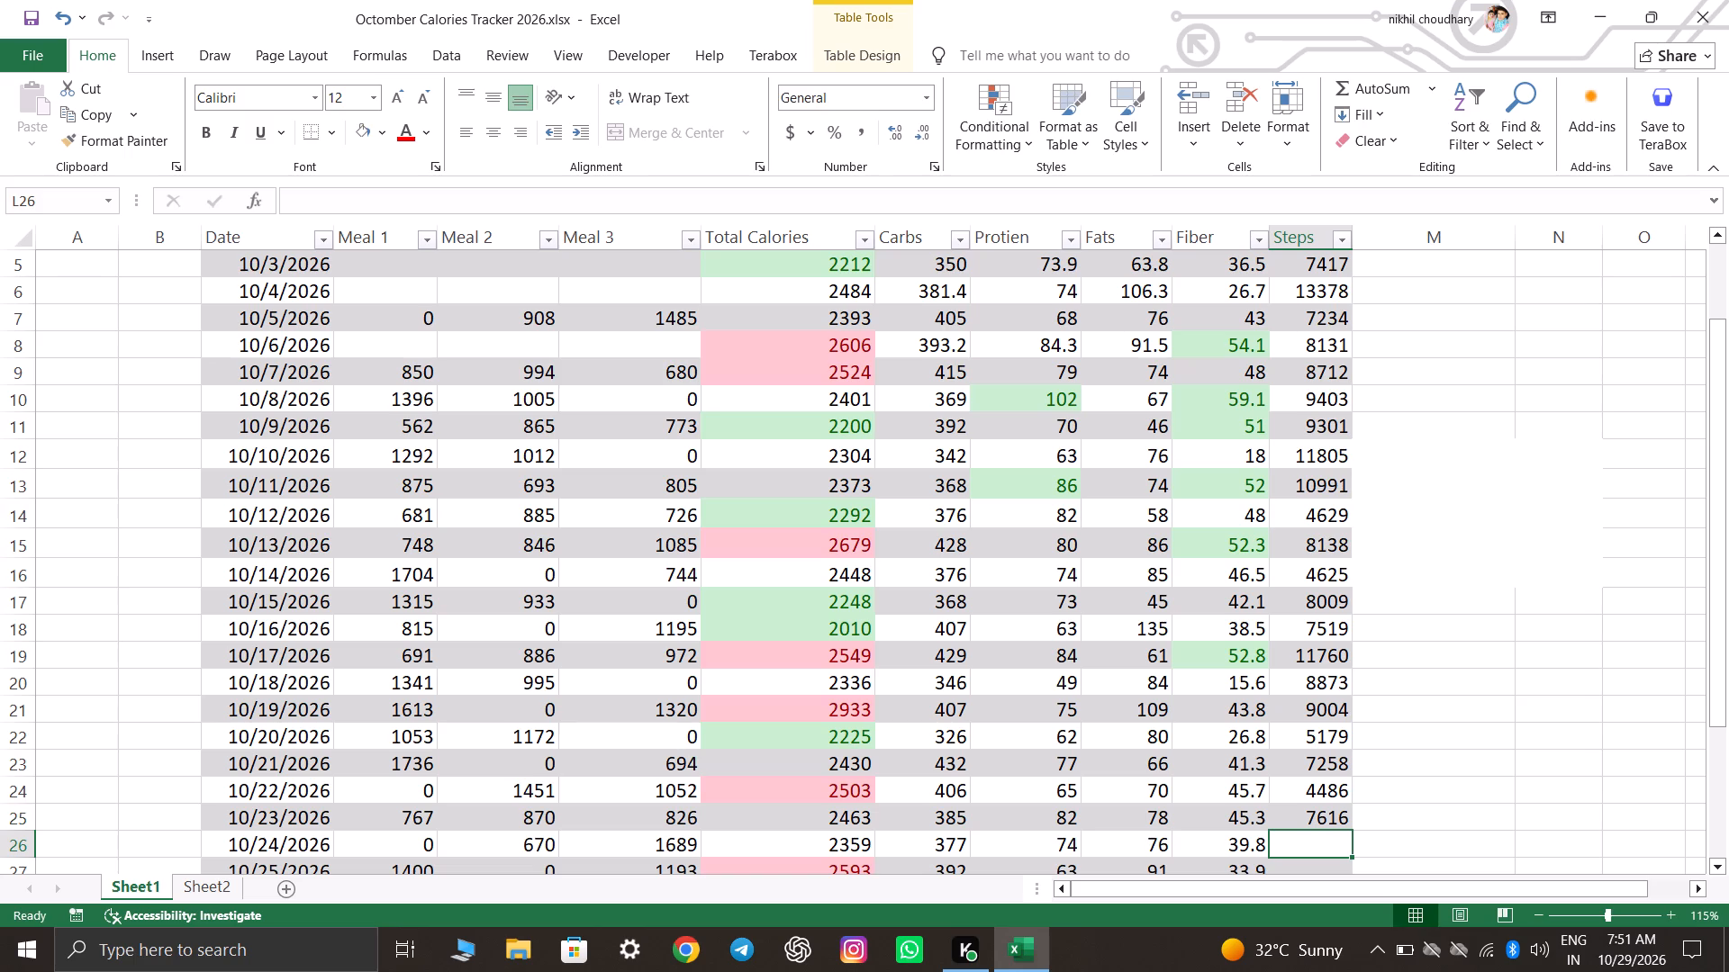
# Enter the Steps for 10/24 through 10/26/2026: 9467, 8612 and 5860.
pyautogui.write('94')
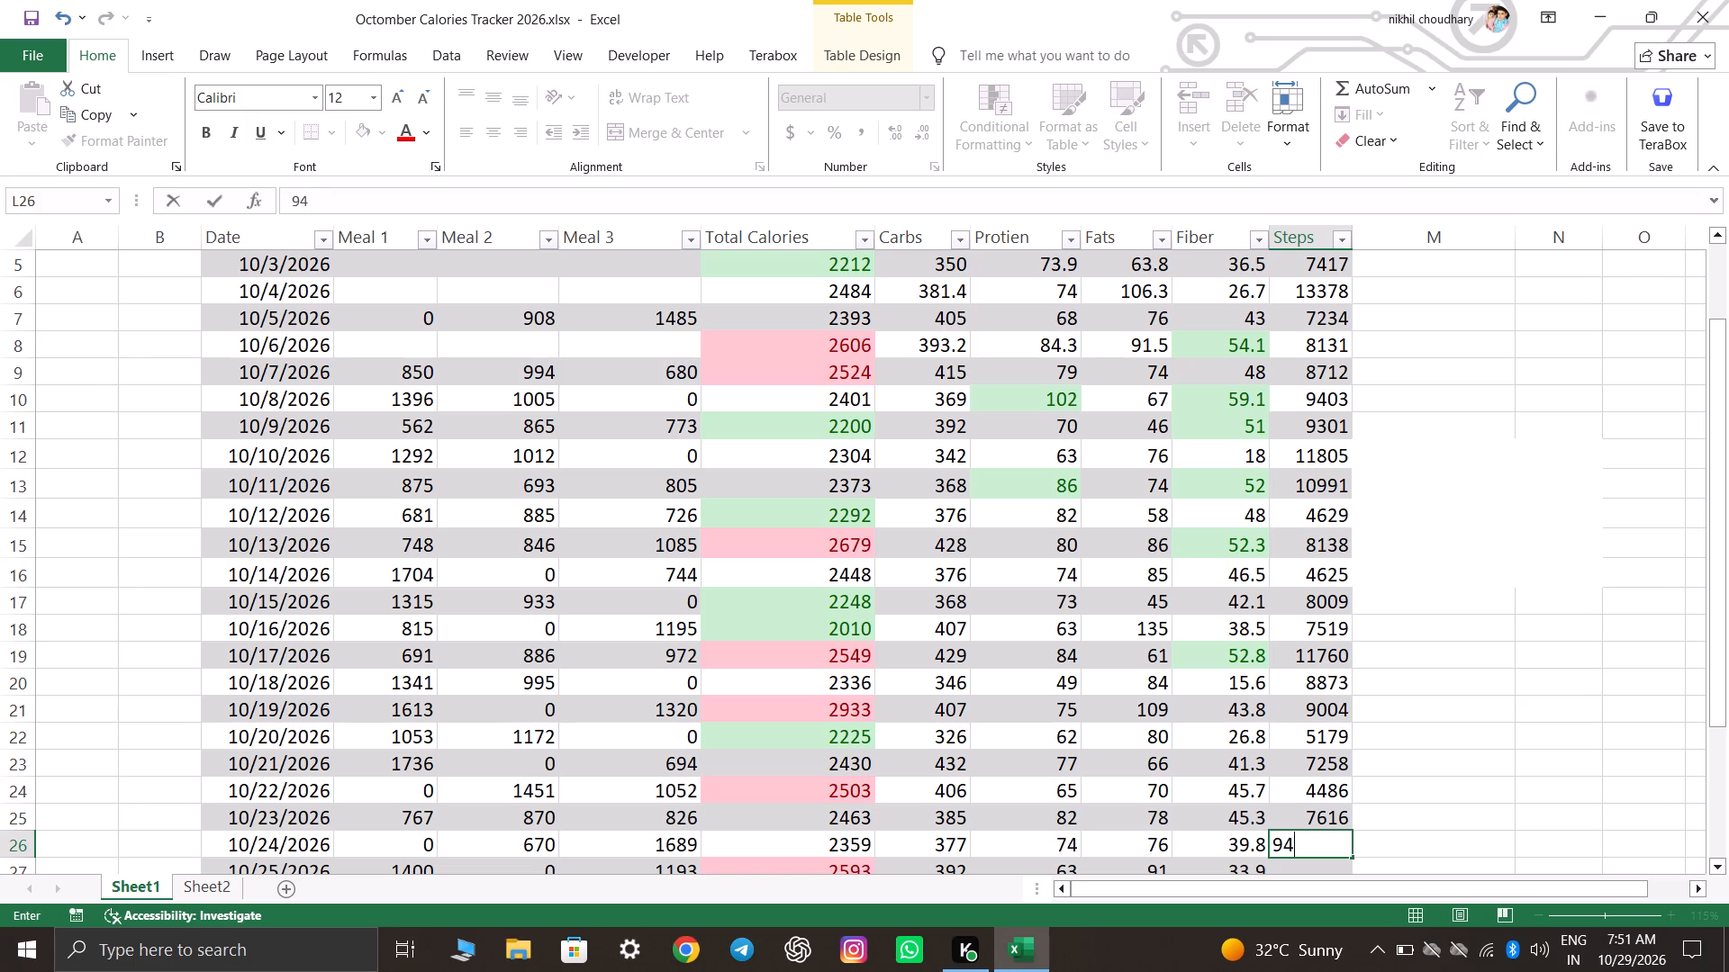
pyautogui.write('67')
pyautogui.press('Return')
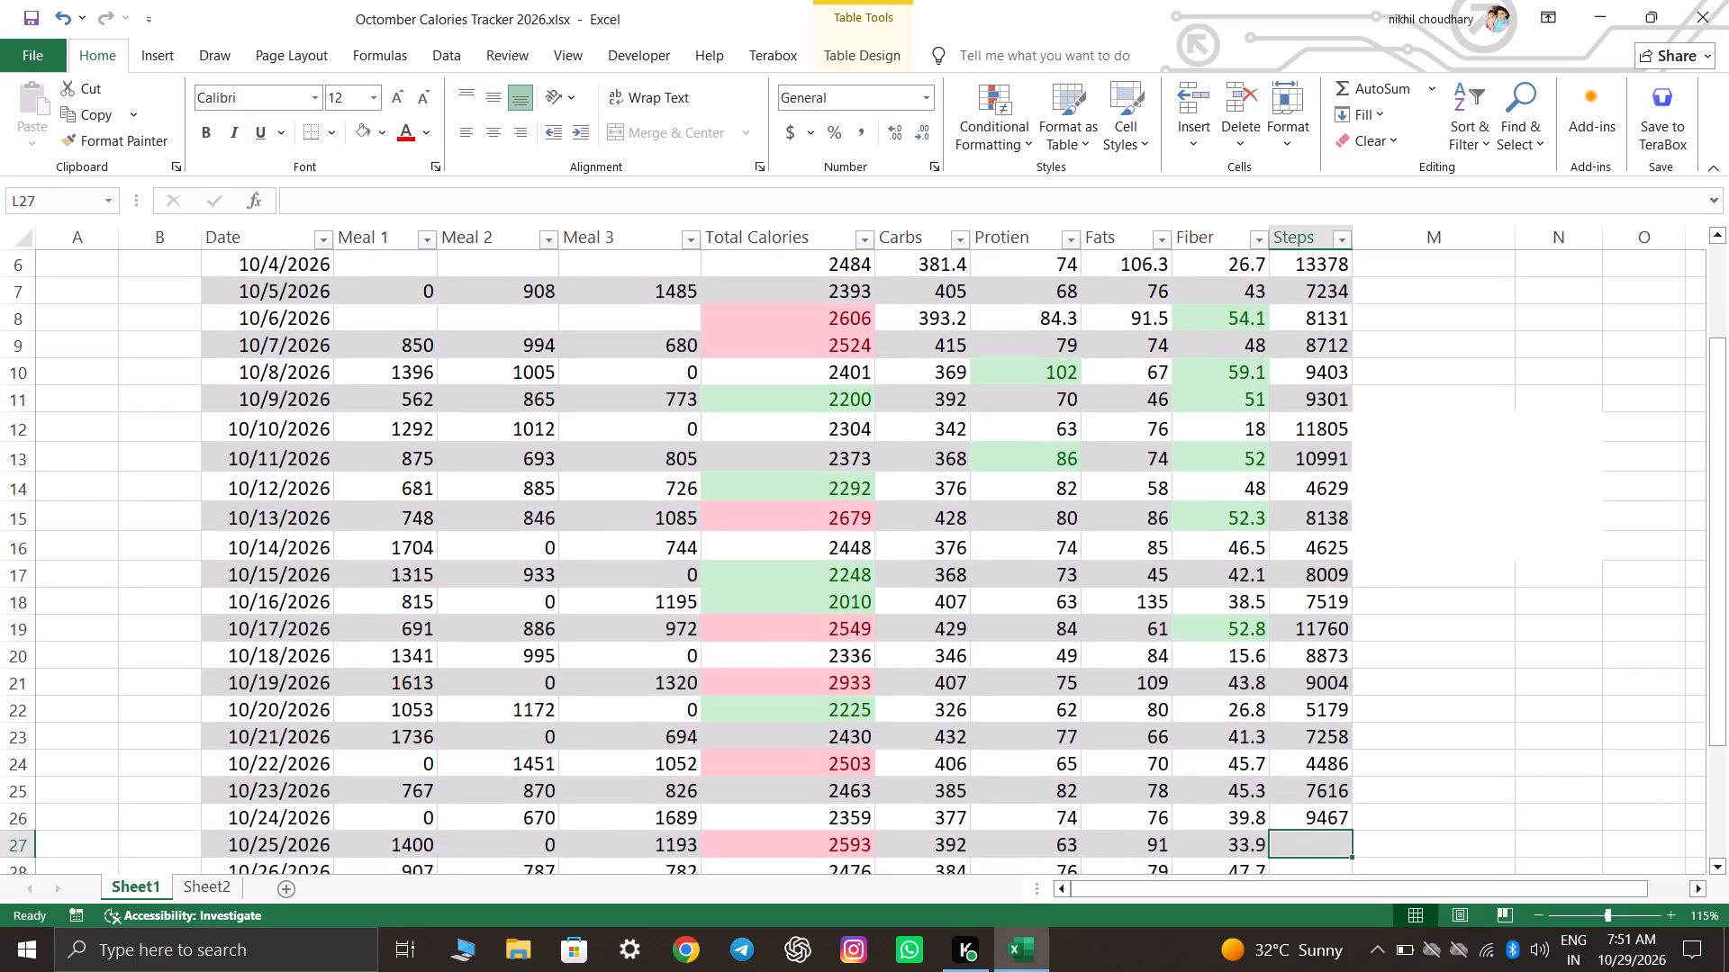
pyautogui.write('8612')
pyautogui.press('Return')
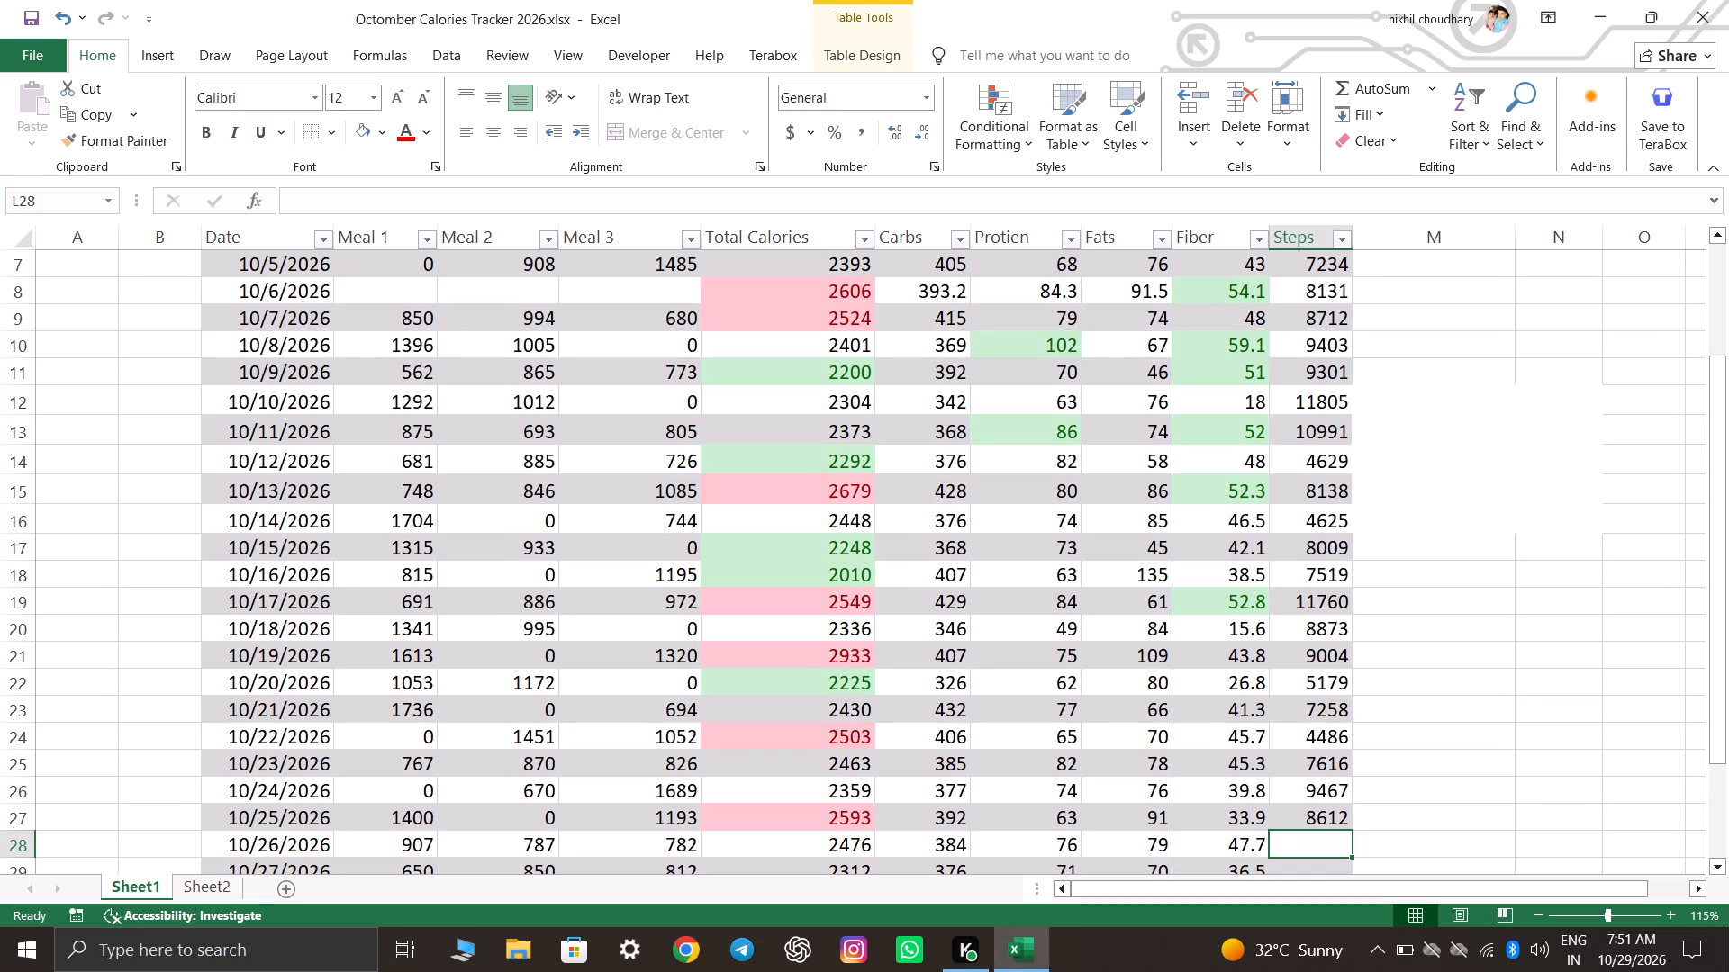
pyautogui.write('5860')
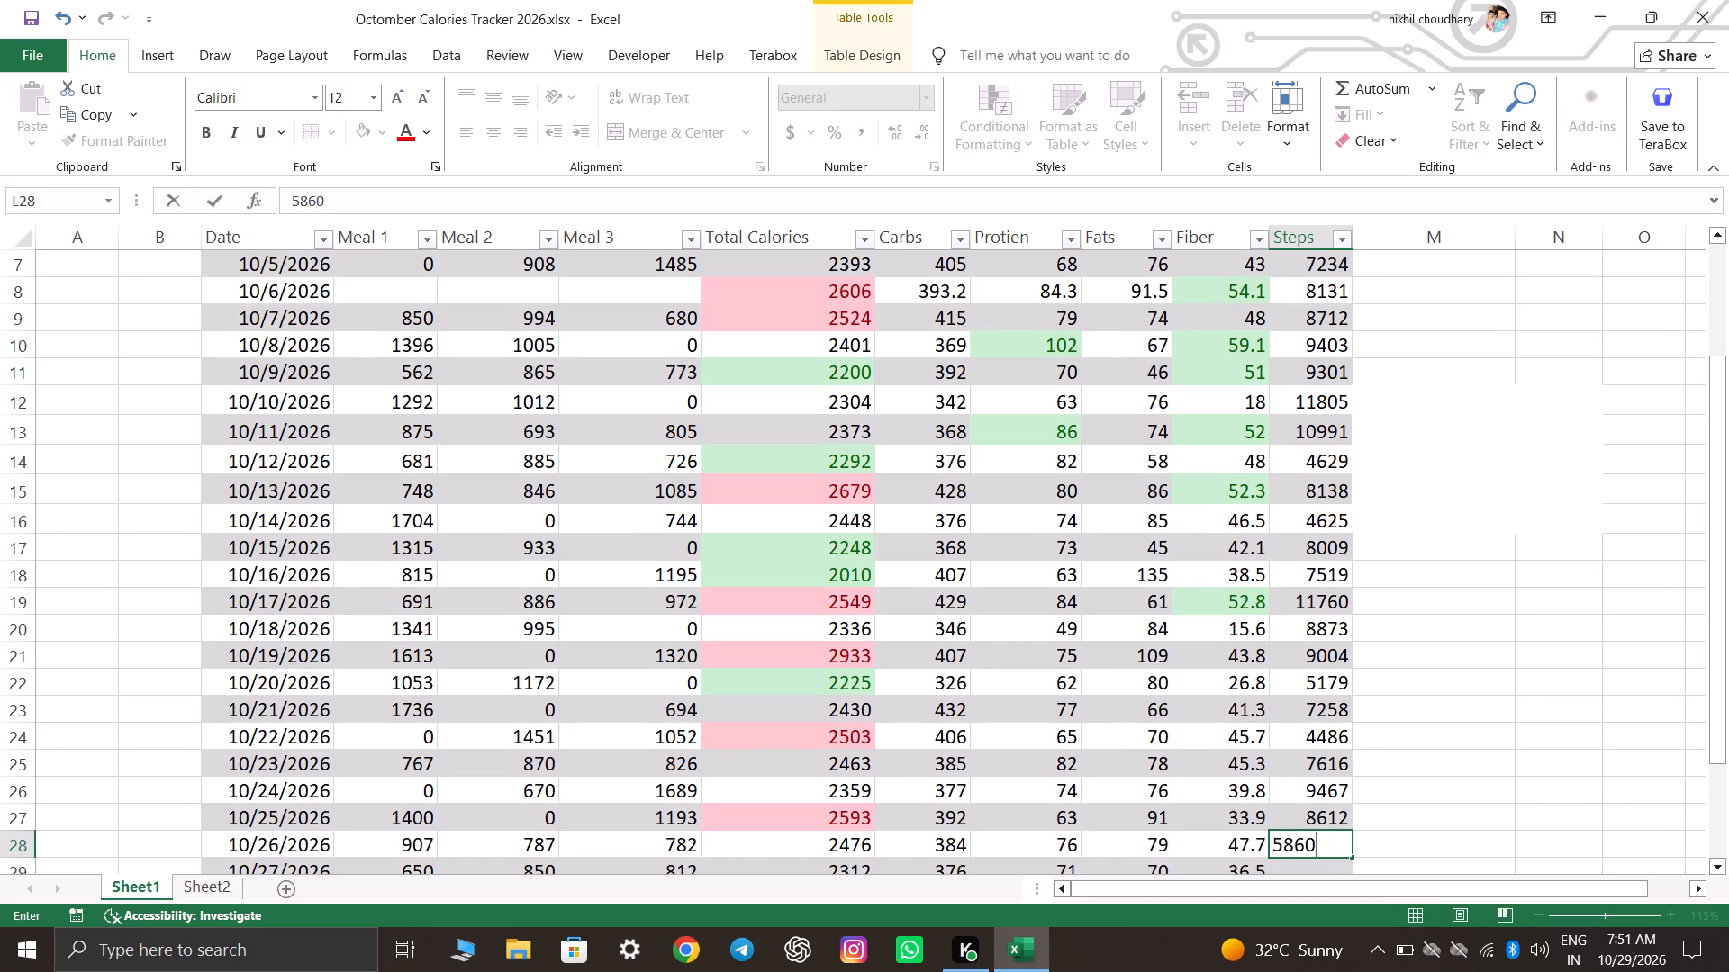
pyautogui.press('Return')
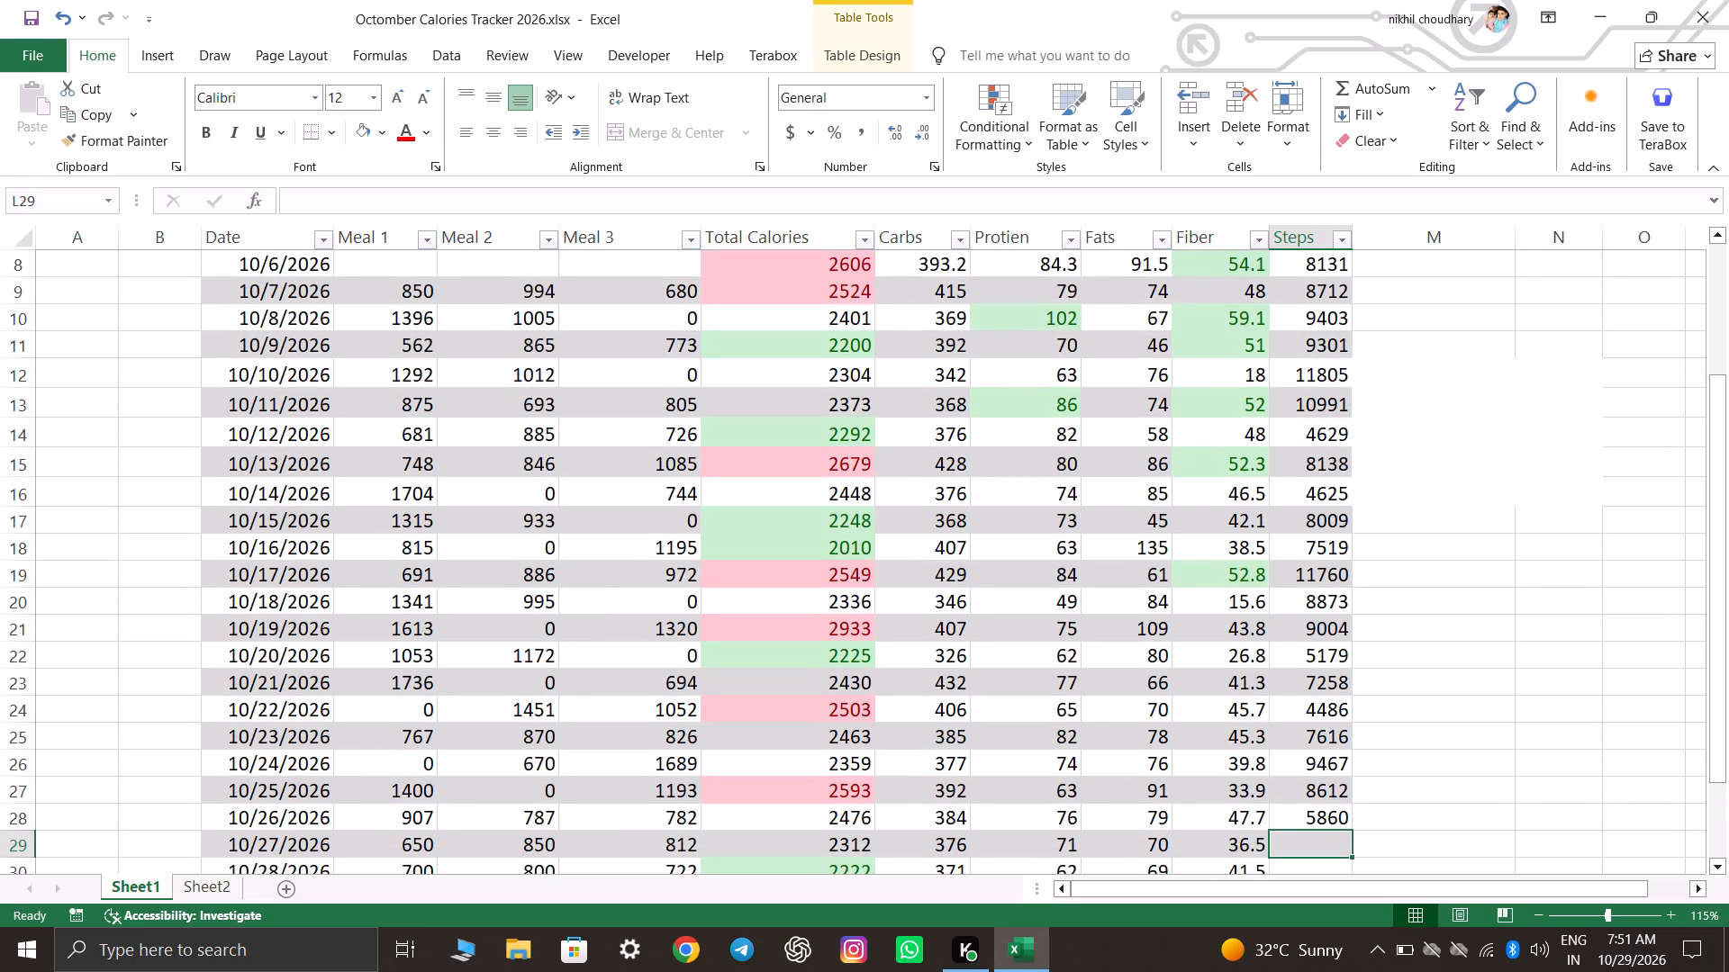
# Enter the Steps for 10/27 and 10/28/2026: 4359 and 8557.
pyautogui.write('4359')
pyautogui.press('Return')
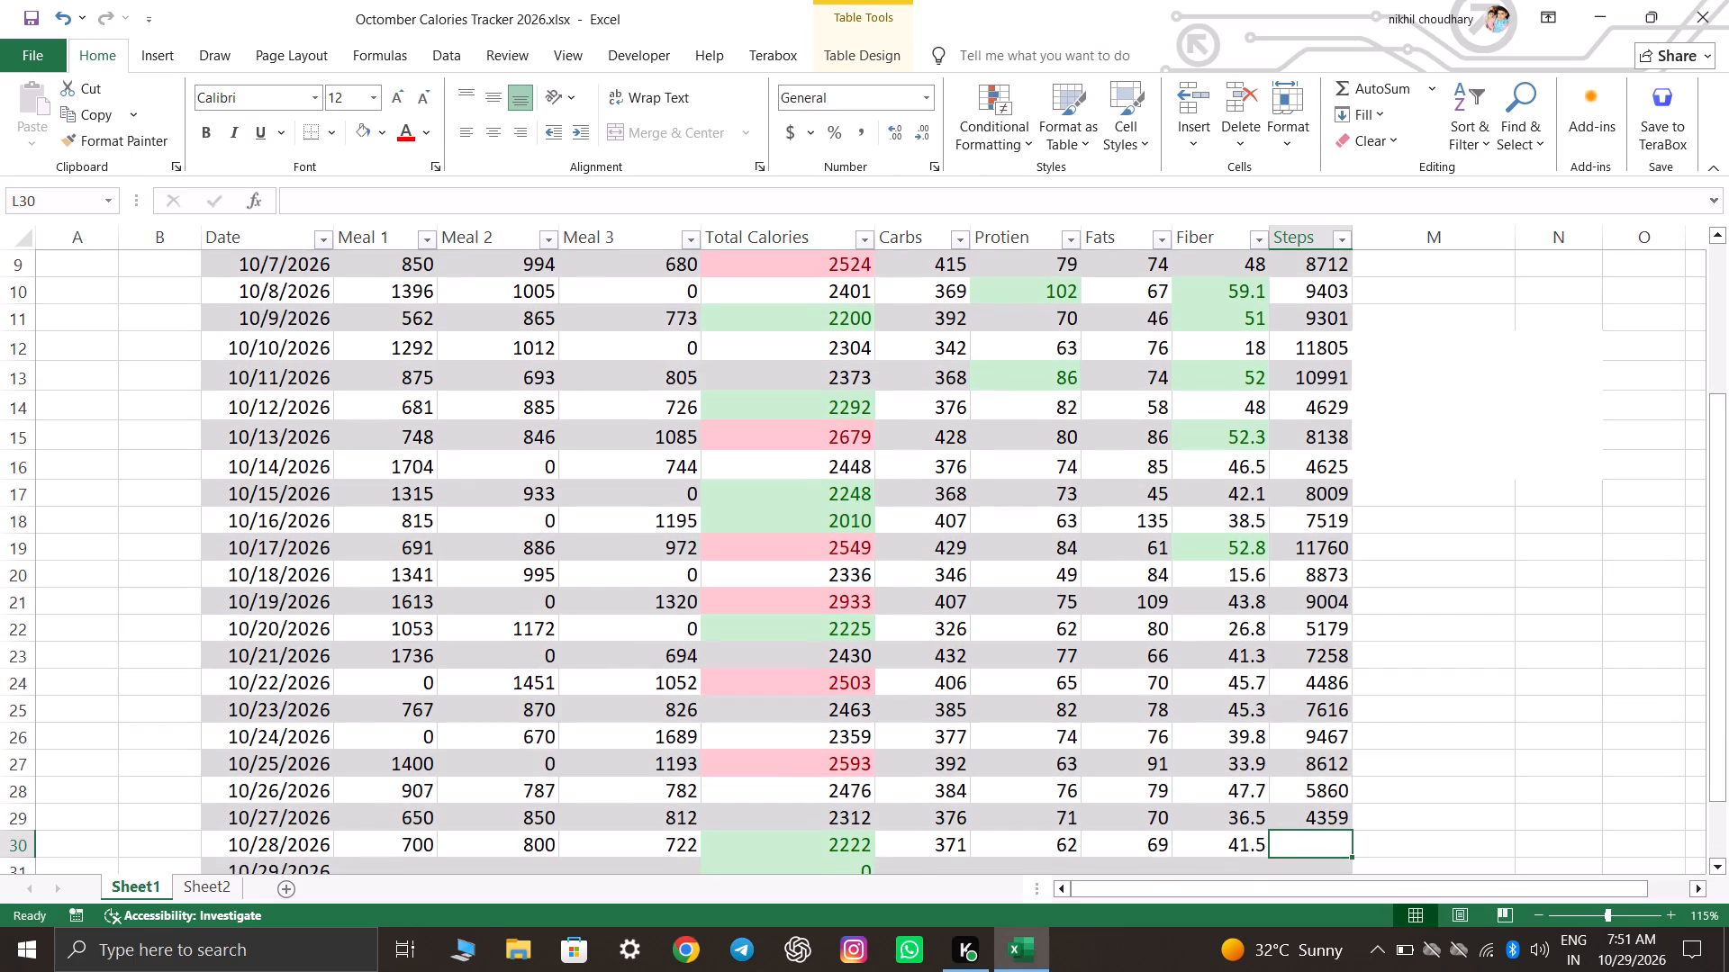
pyautogui.write('88')
pyautogui.press('BackSpace')
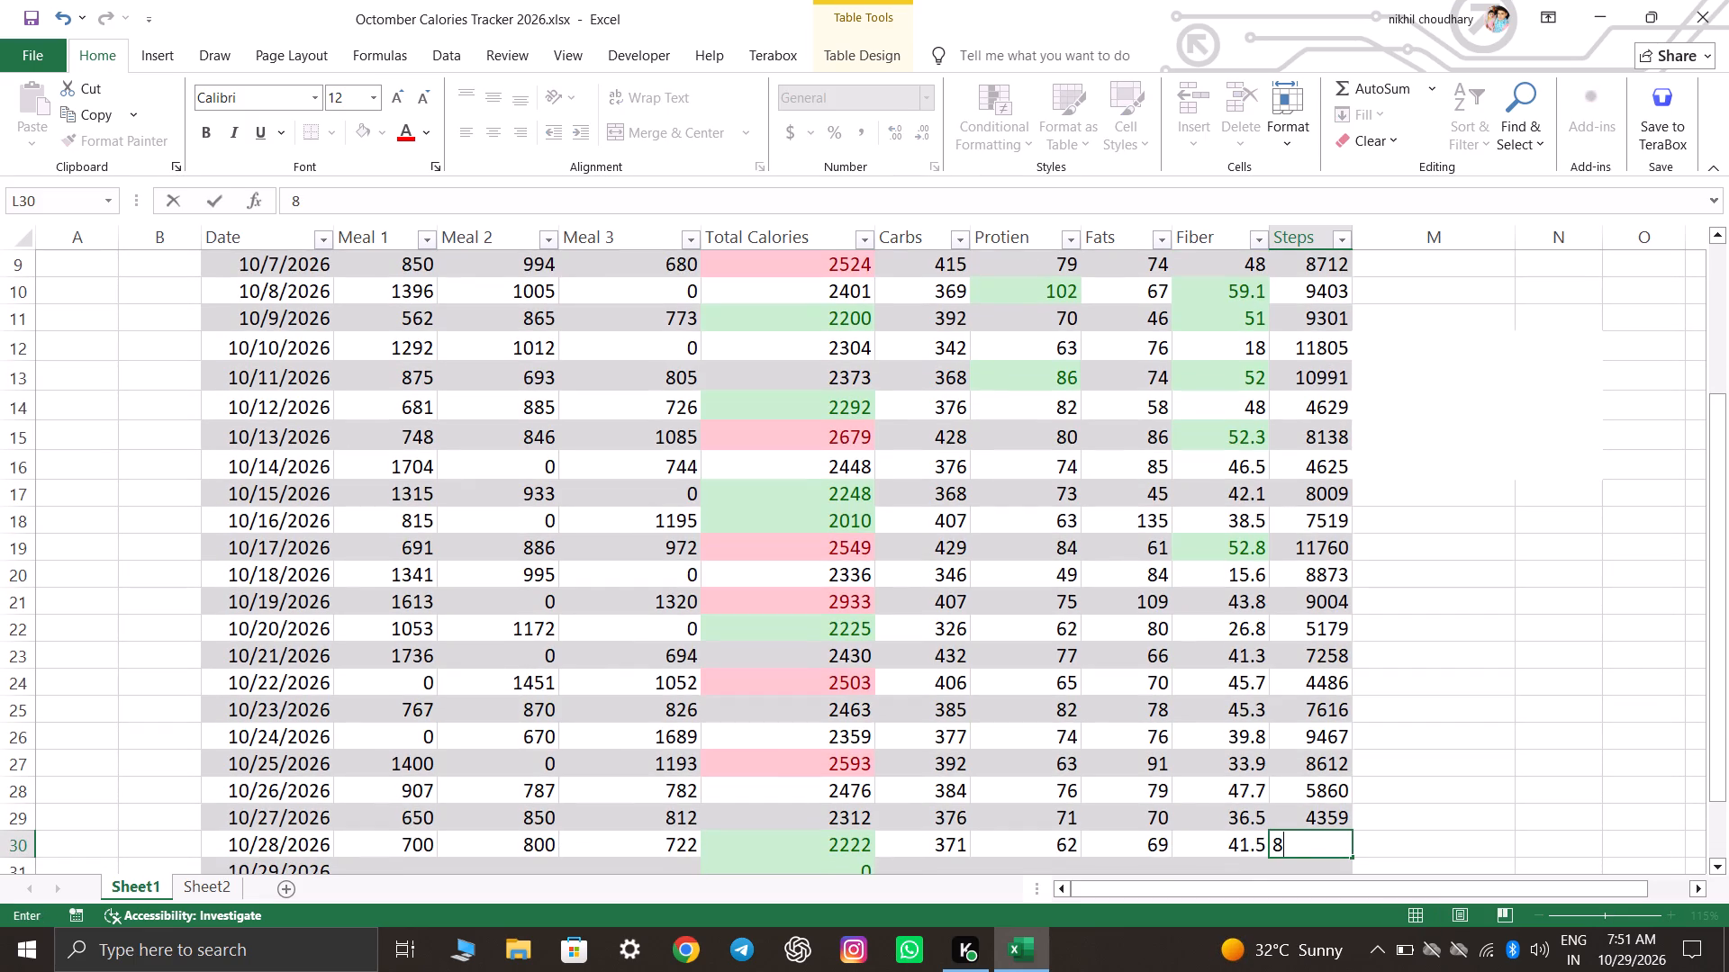
pyautogui.write('557')
pyautogui.press('Return')
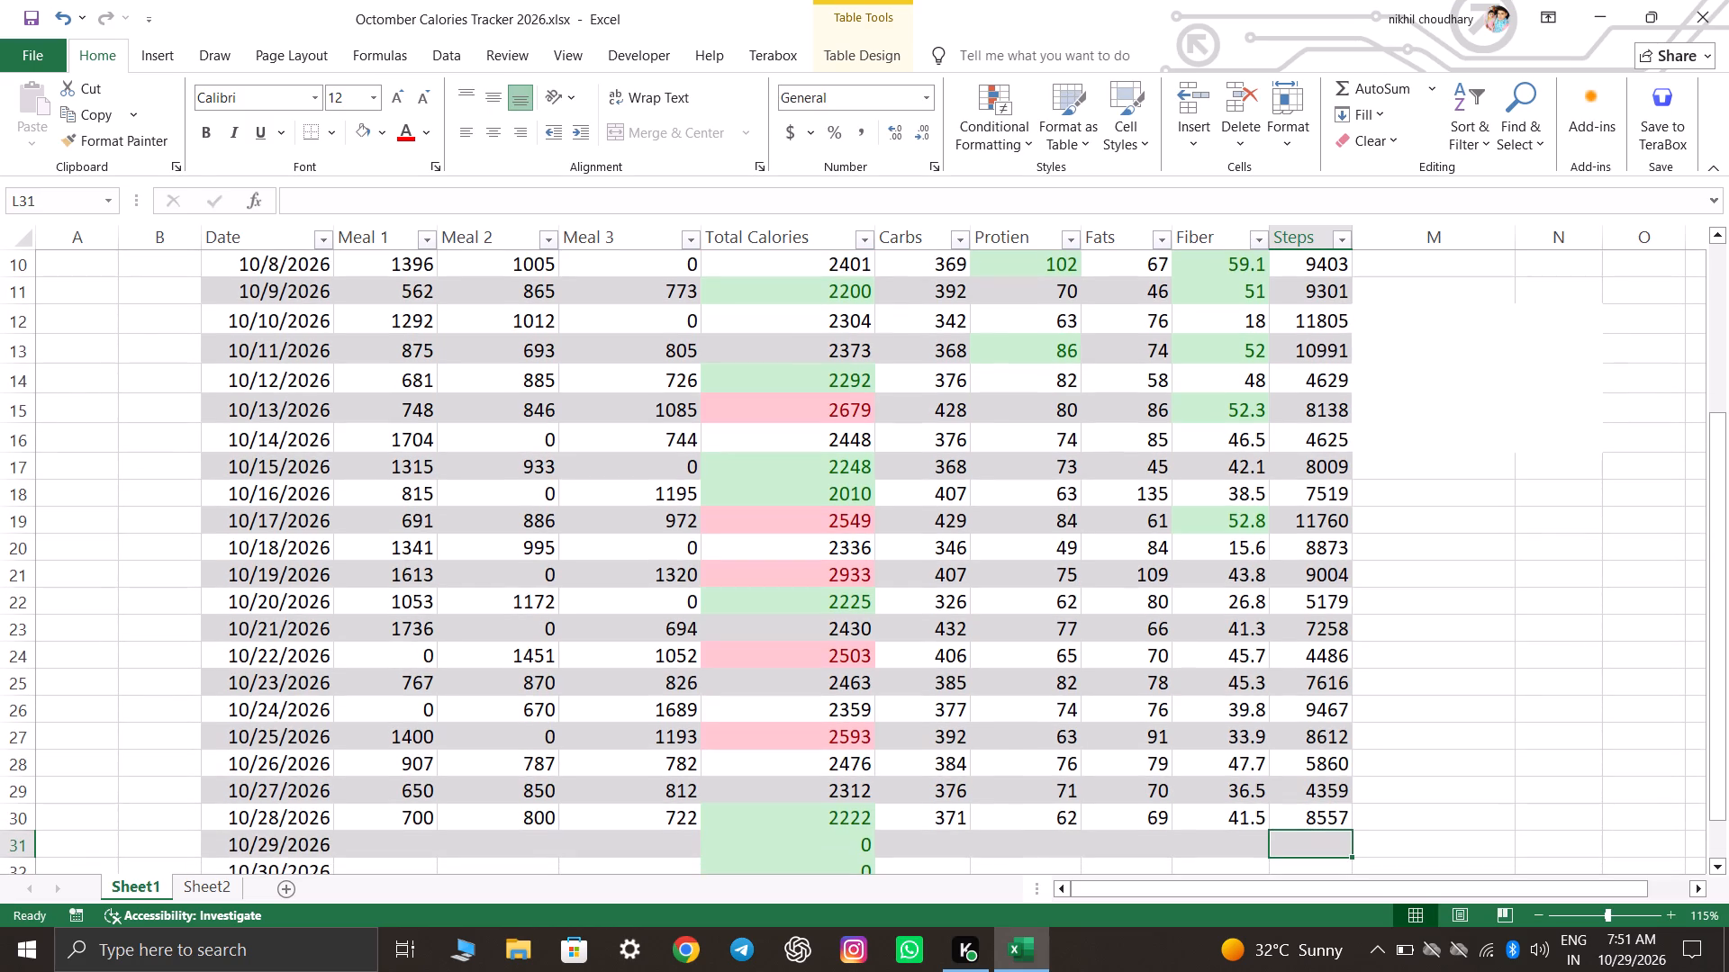
# Set the Steps column's total row cell to Average.
pyautogui.scroll(-3, 1427, 616)
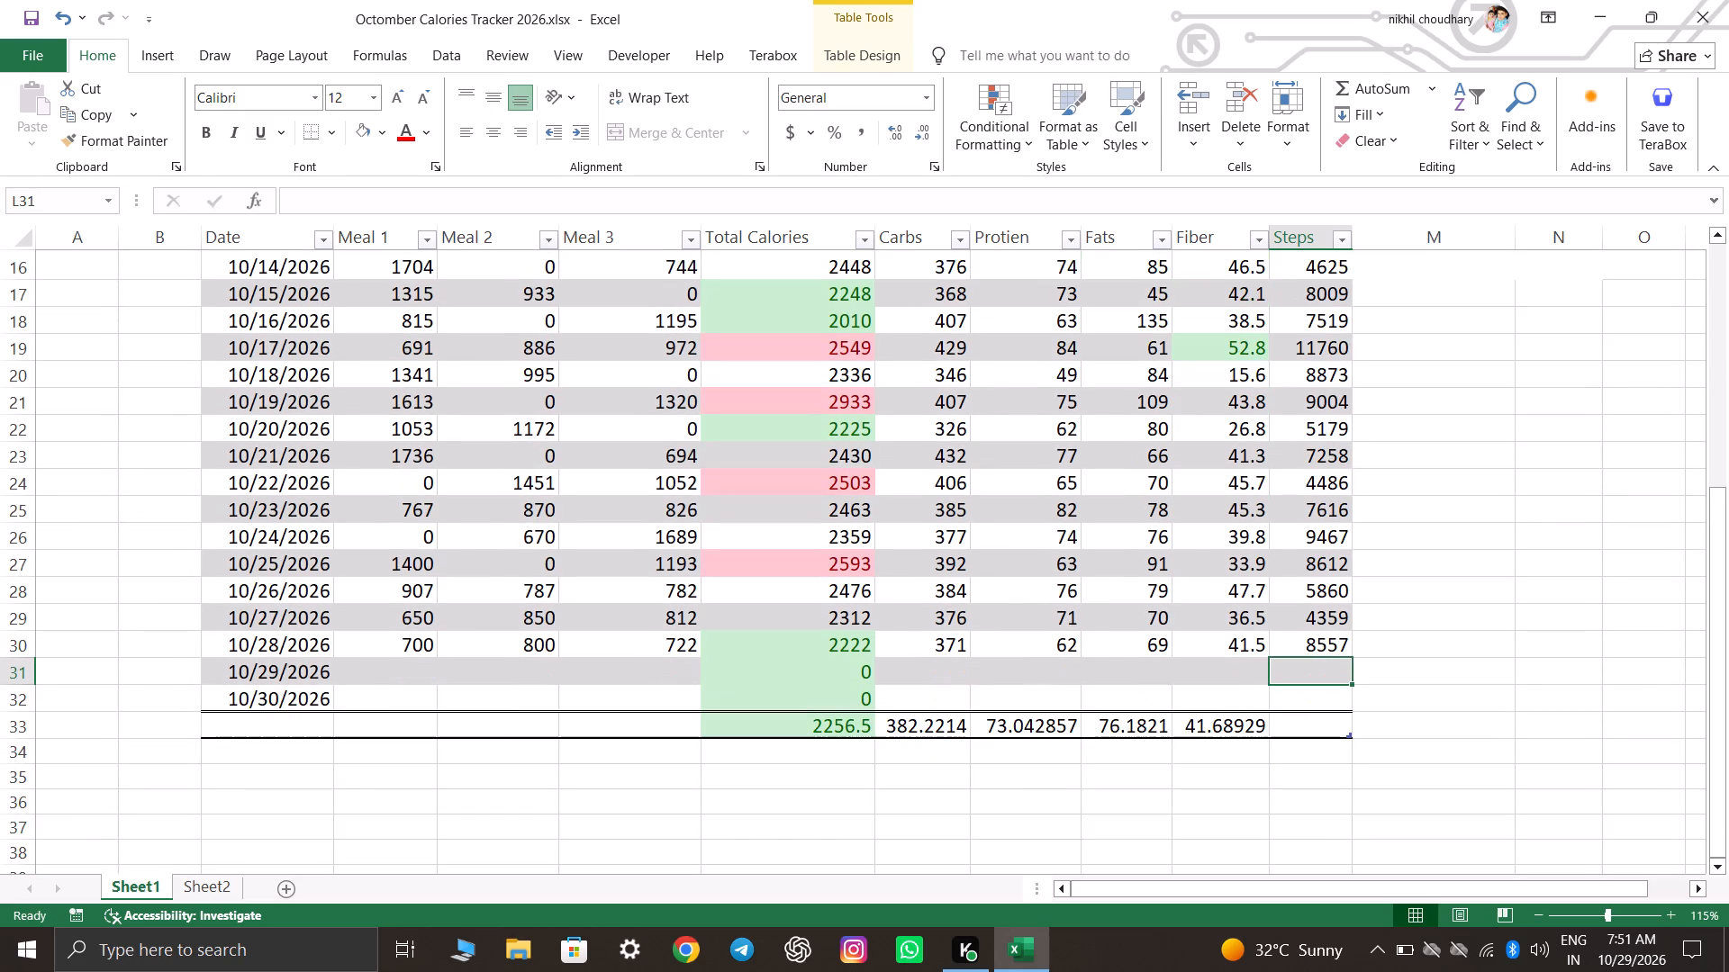
pyautogui.click(1449, 659)
pyautogui.scroll(9, 1449, 659)
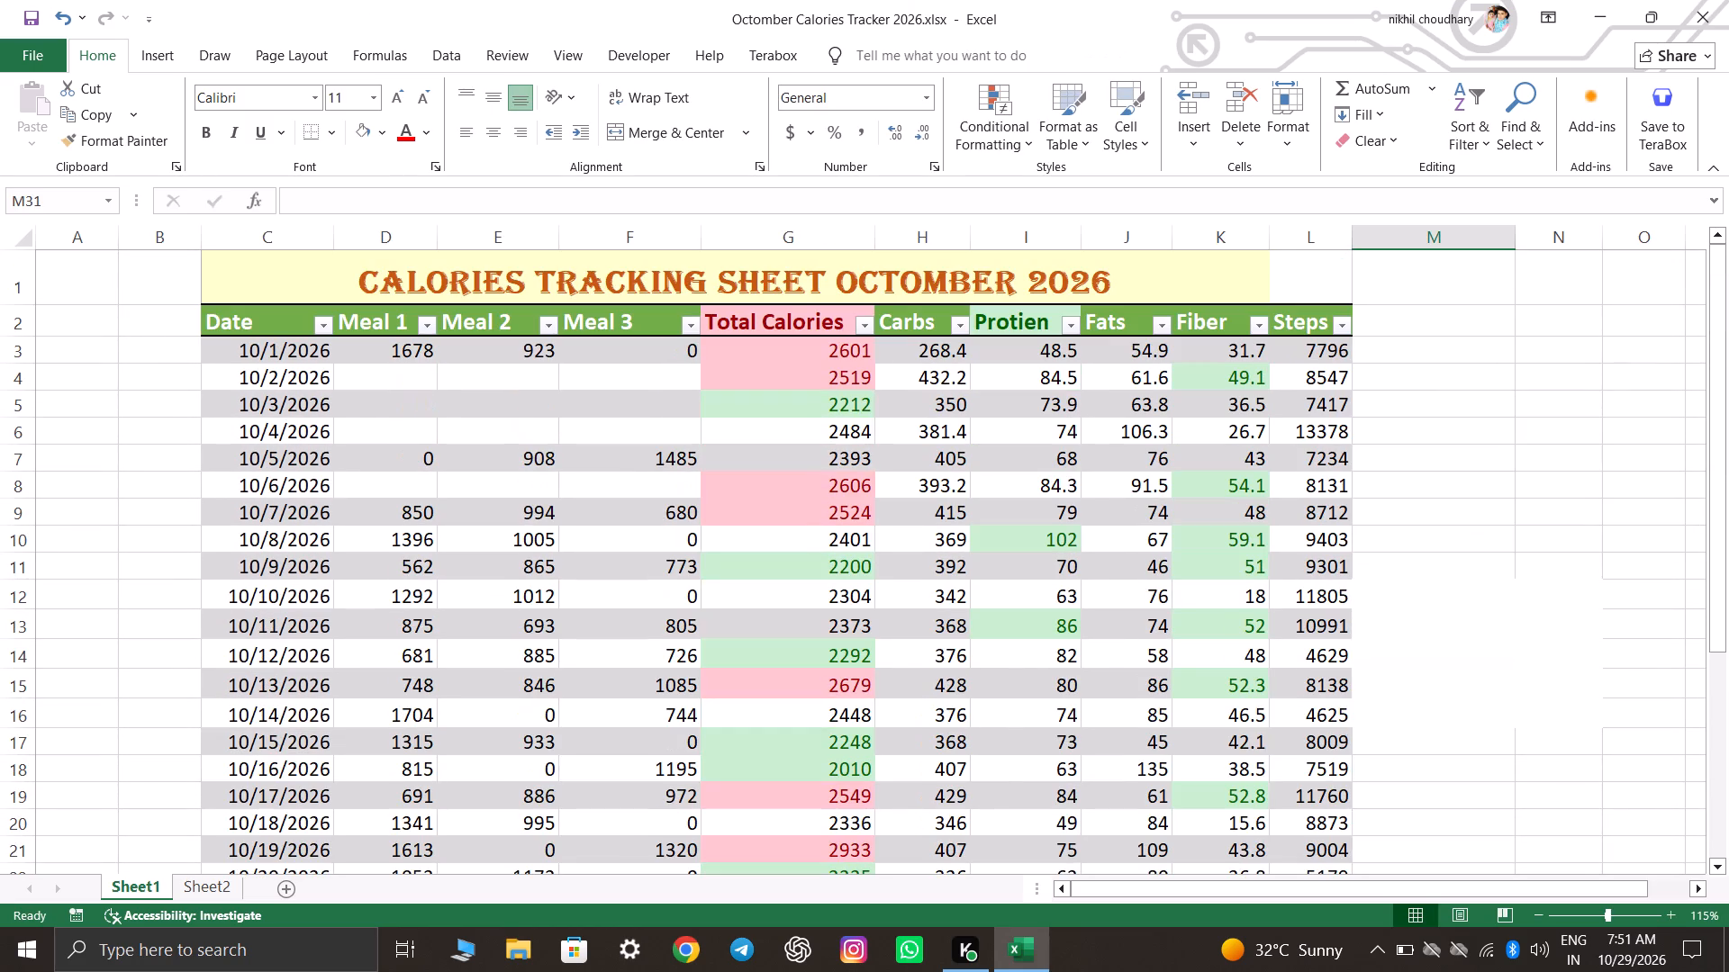
pyautogui.scroll(-7, 1380, 472)
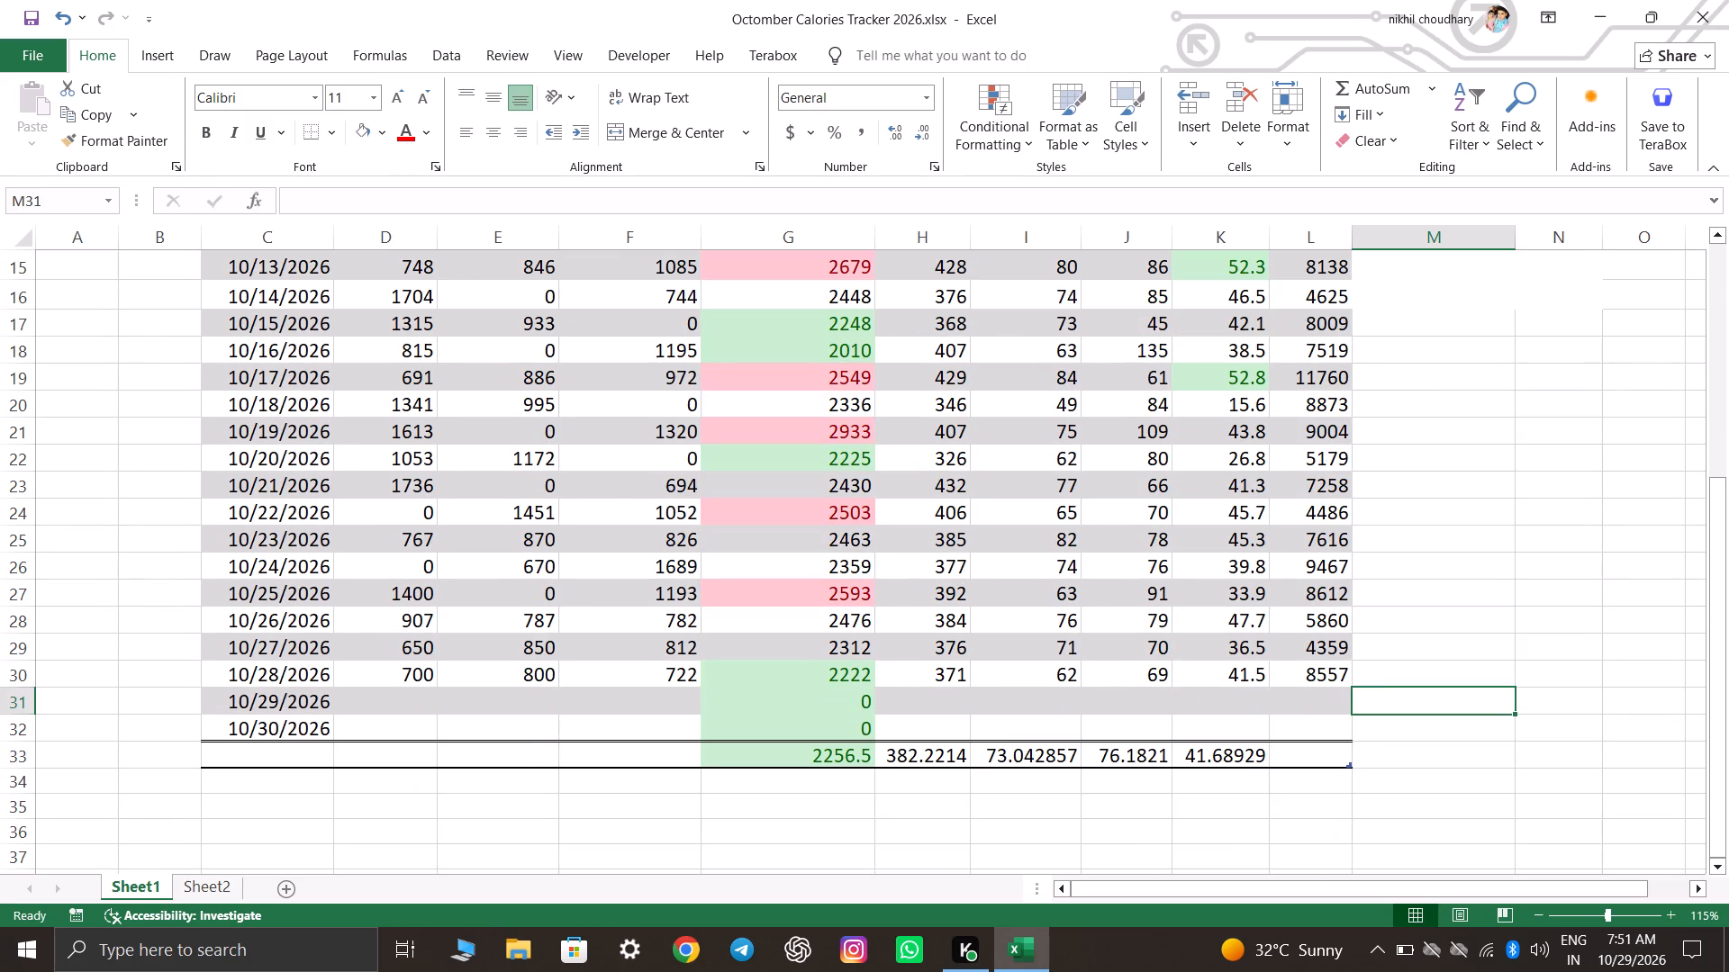
pyautogui.click(1319, 756)
pyautogui.click(1359, 753)
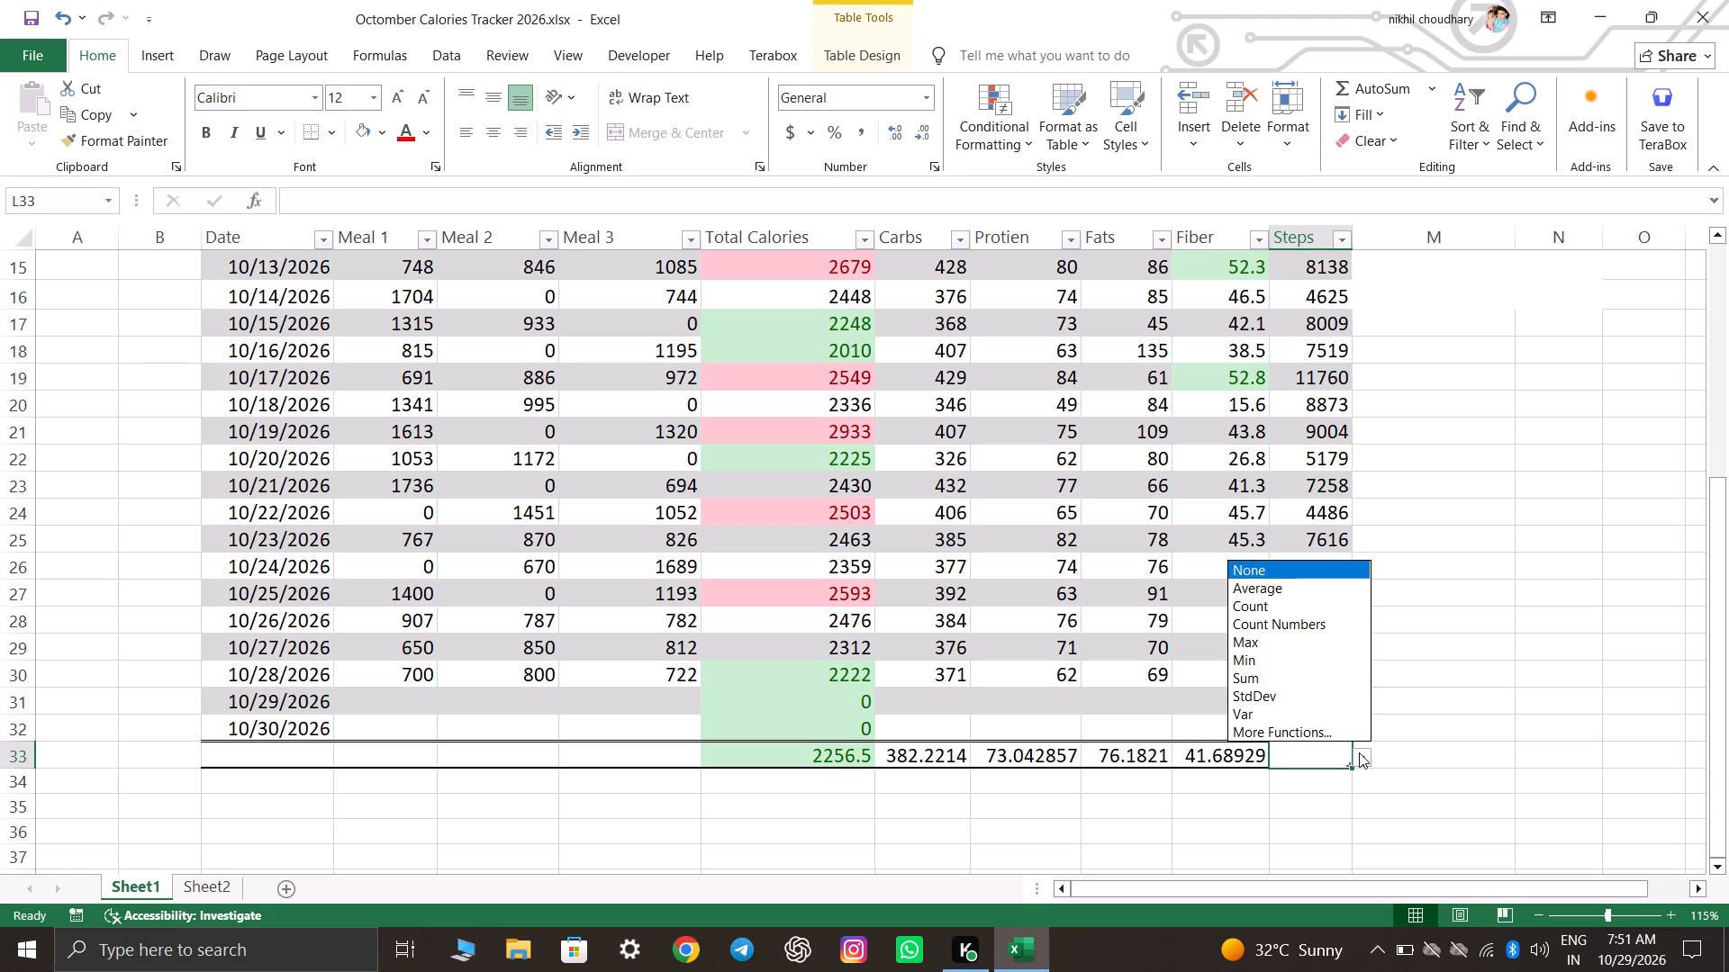
pyautogui.click(1310, 587)
pyautogui.click(1448, 724)
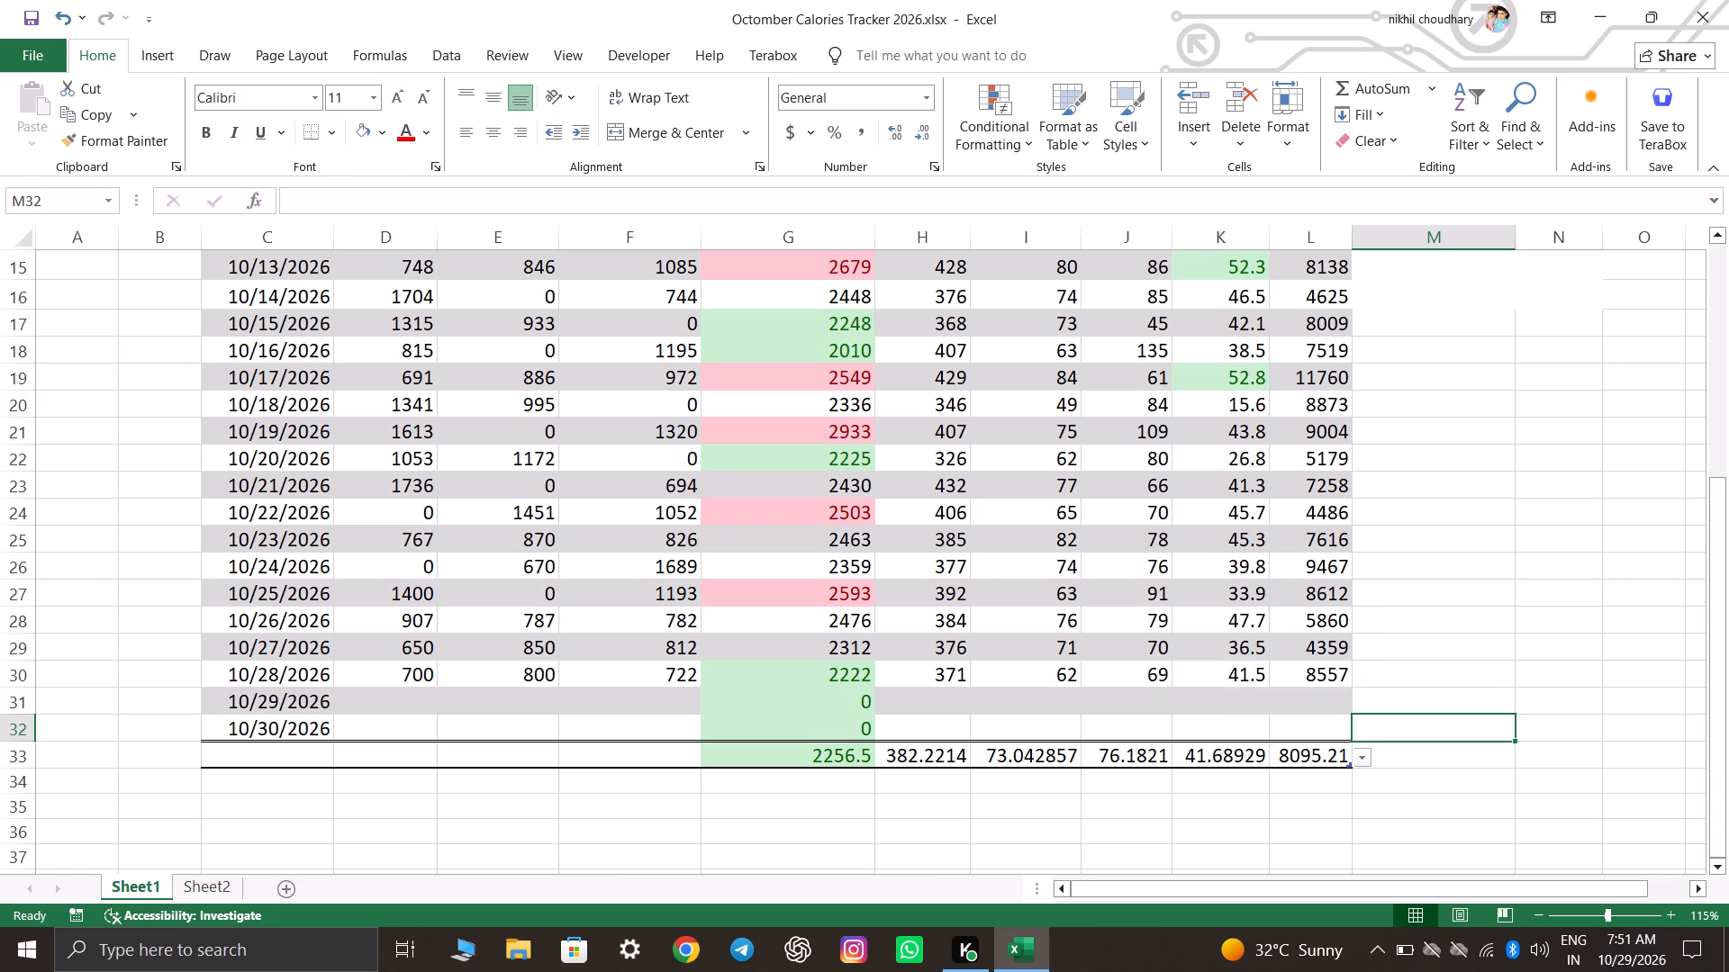
# Add a conditional format to the Steps data highlighting values greater than 7500 with Green Fill with Dark Green Text.
pyautogui.scroll(8, 1507, 741)
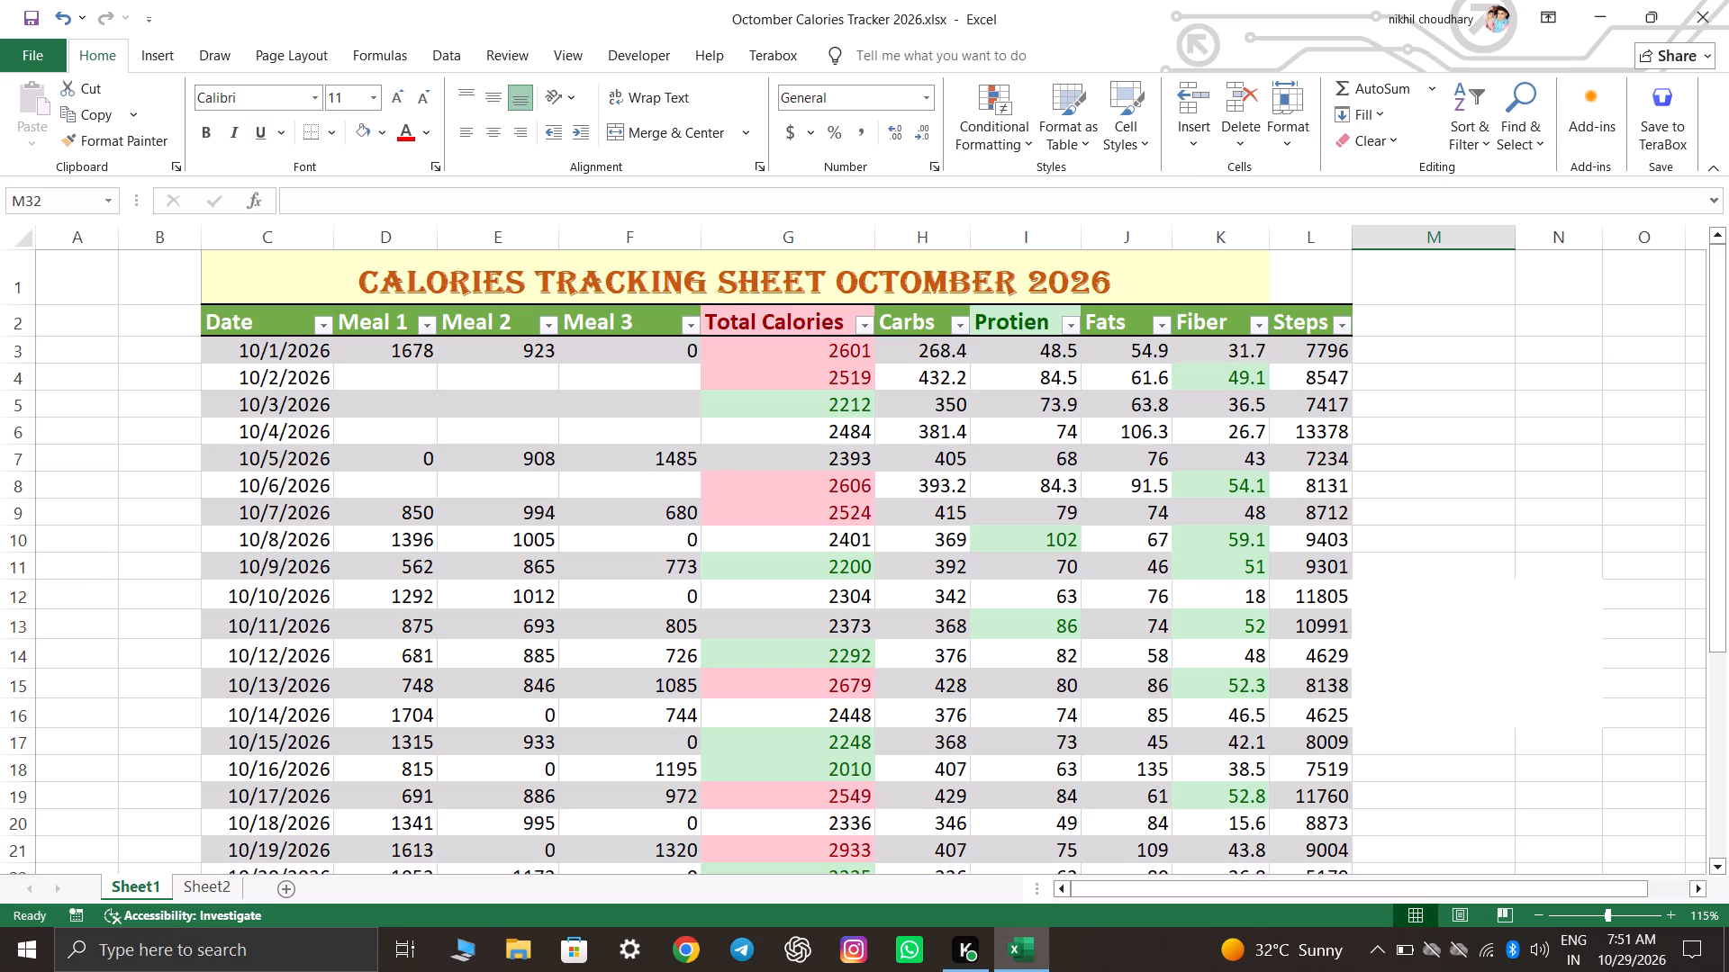
pyautogui.click(1322, 310)
pyautogui.scroll(-3, 1500, 595)
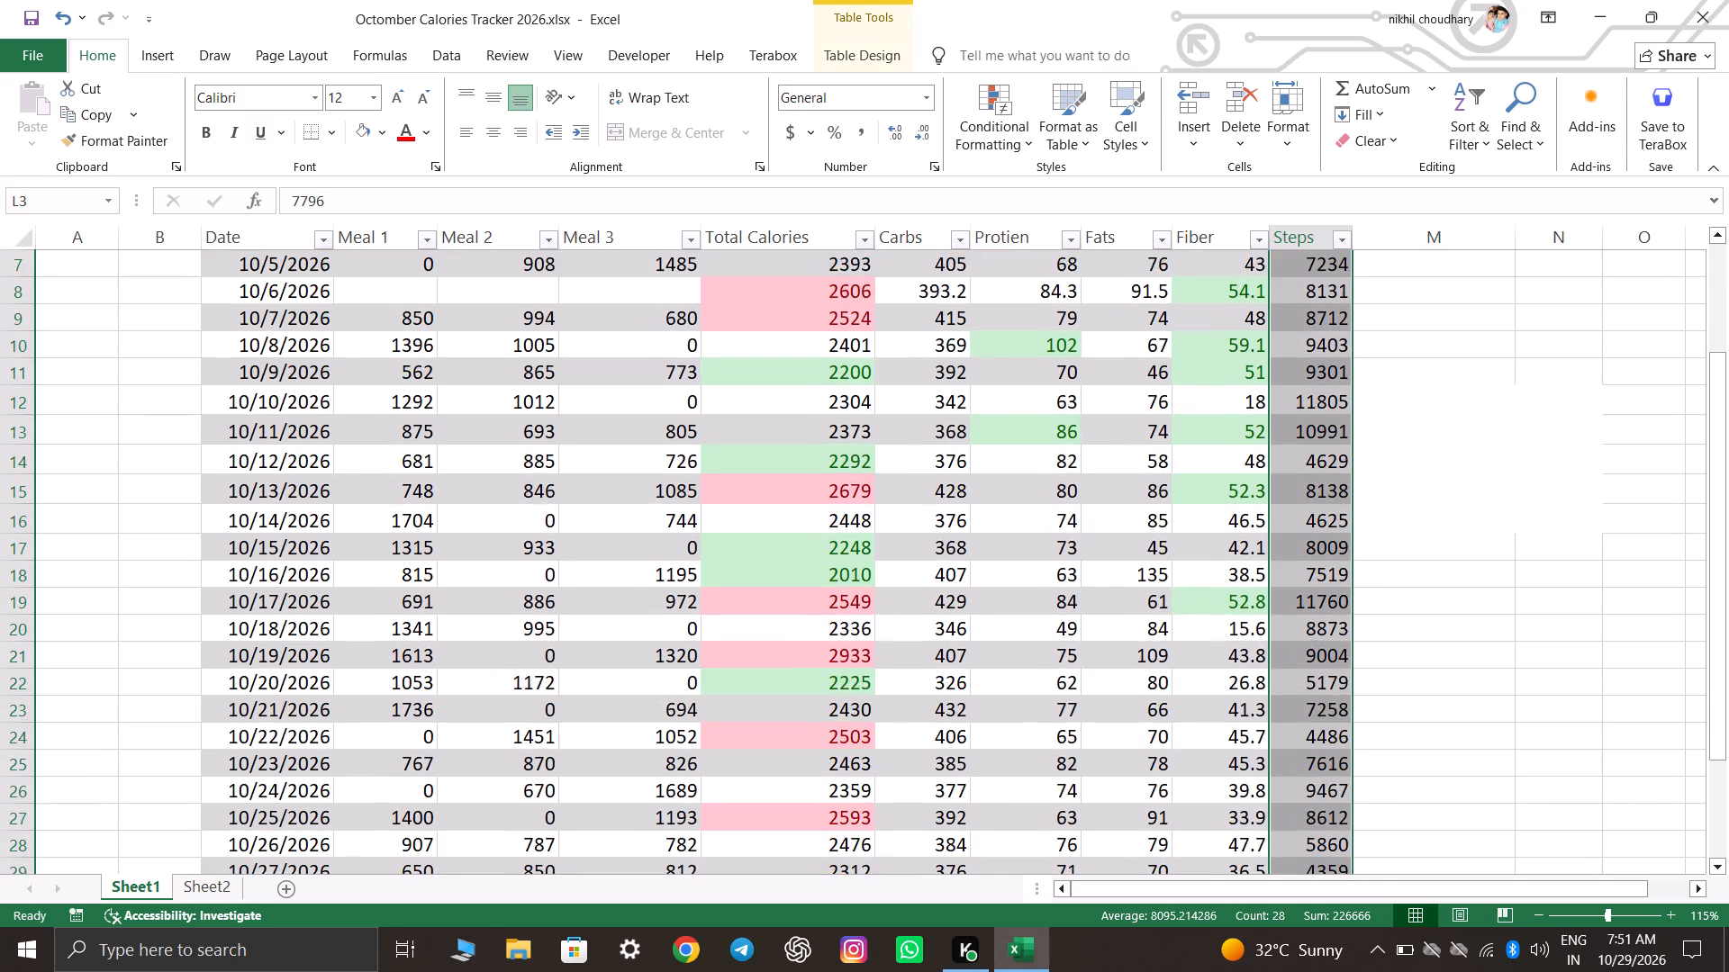
pyautogui.scroll(-4, 1502, 596)
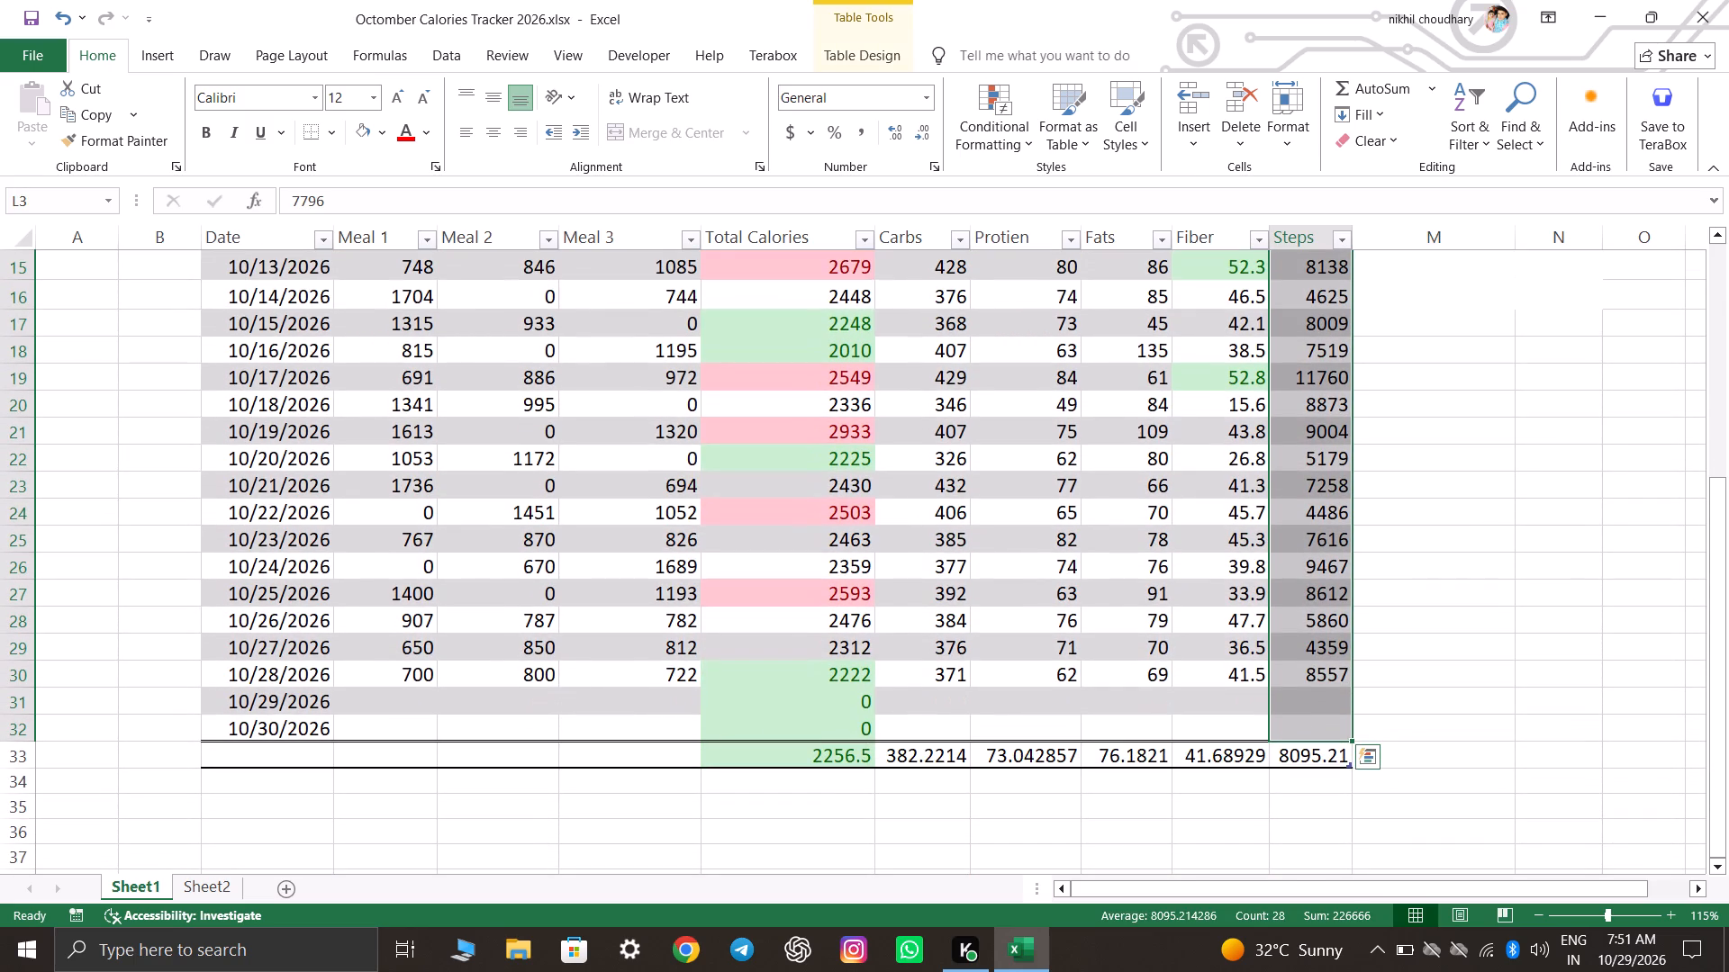
pyautogui.scroll(10, 1444, 648)
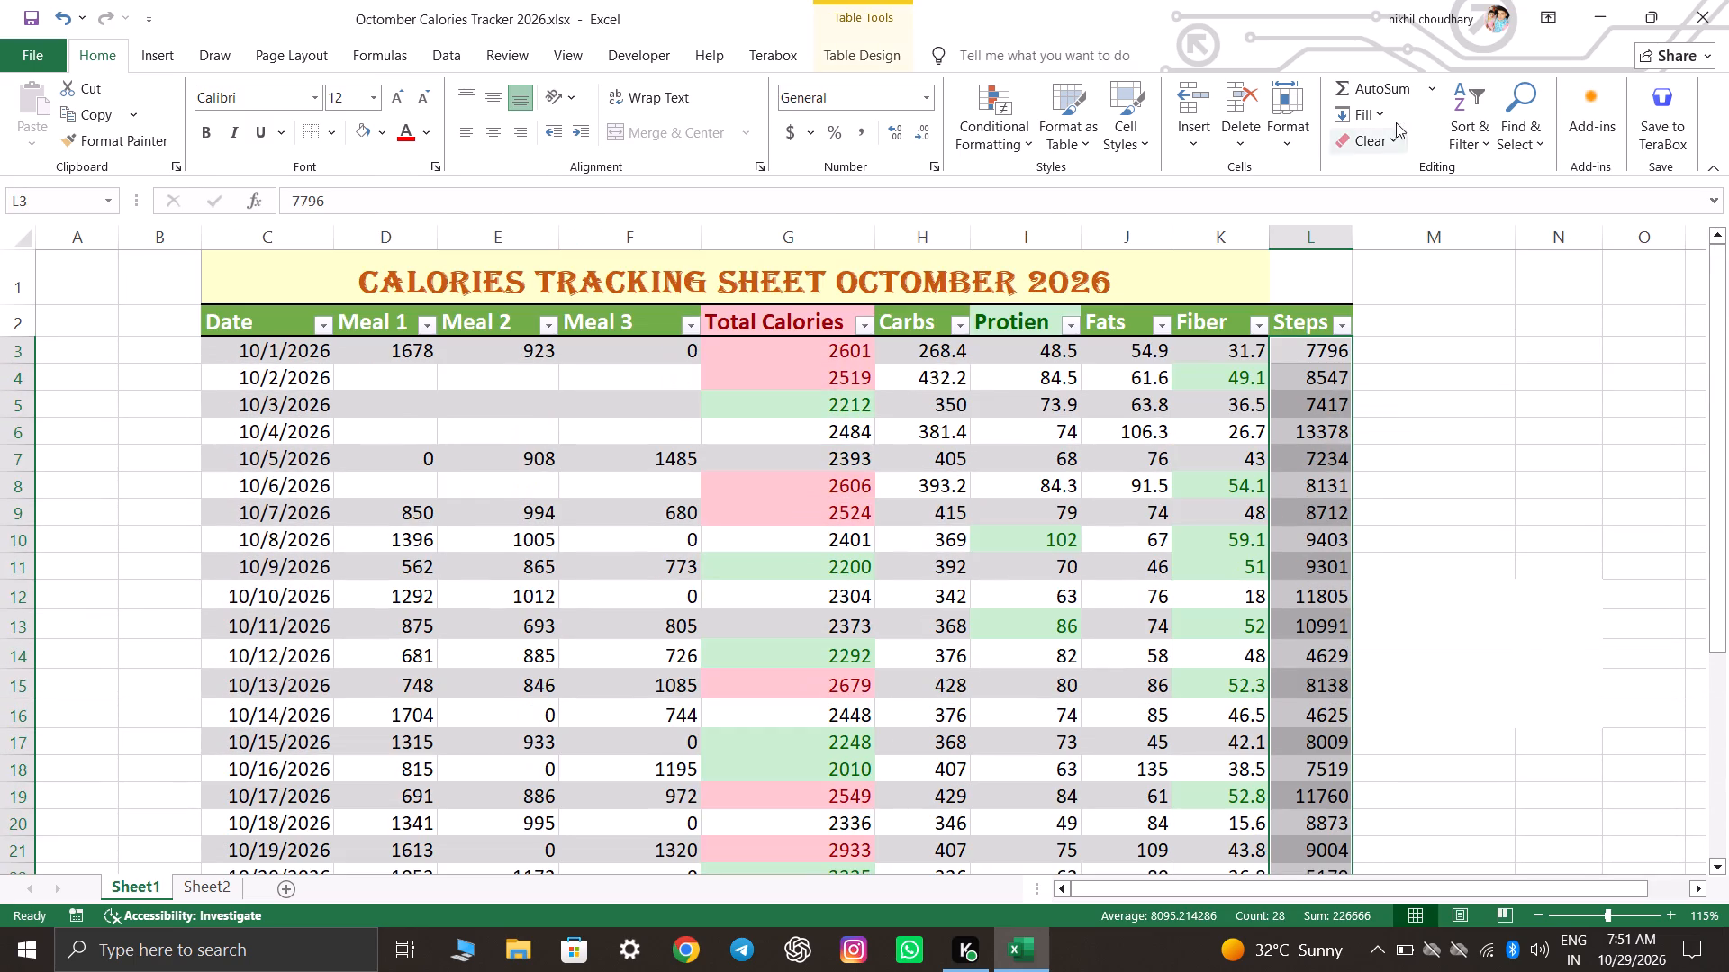
pyautogui.click(976, 121)
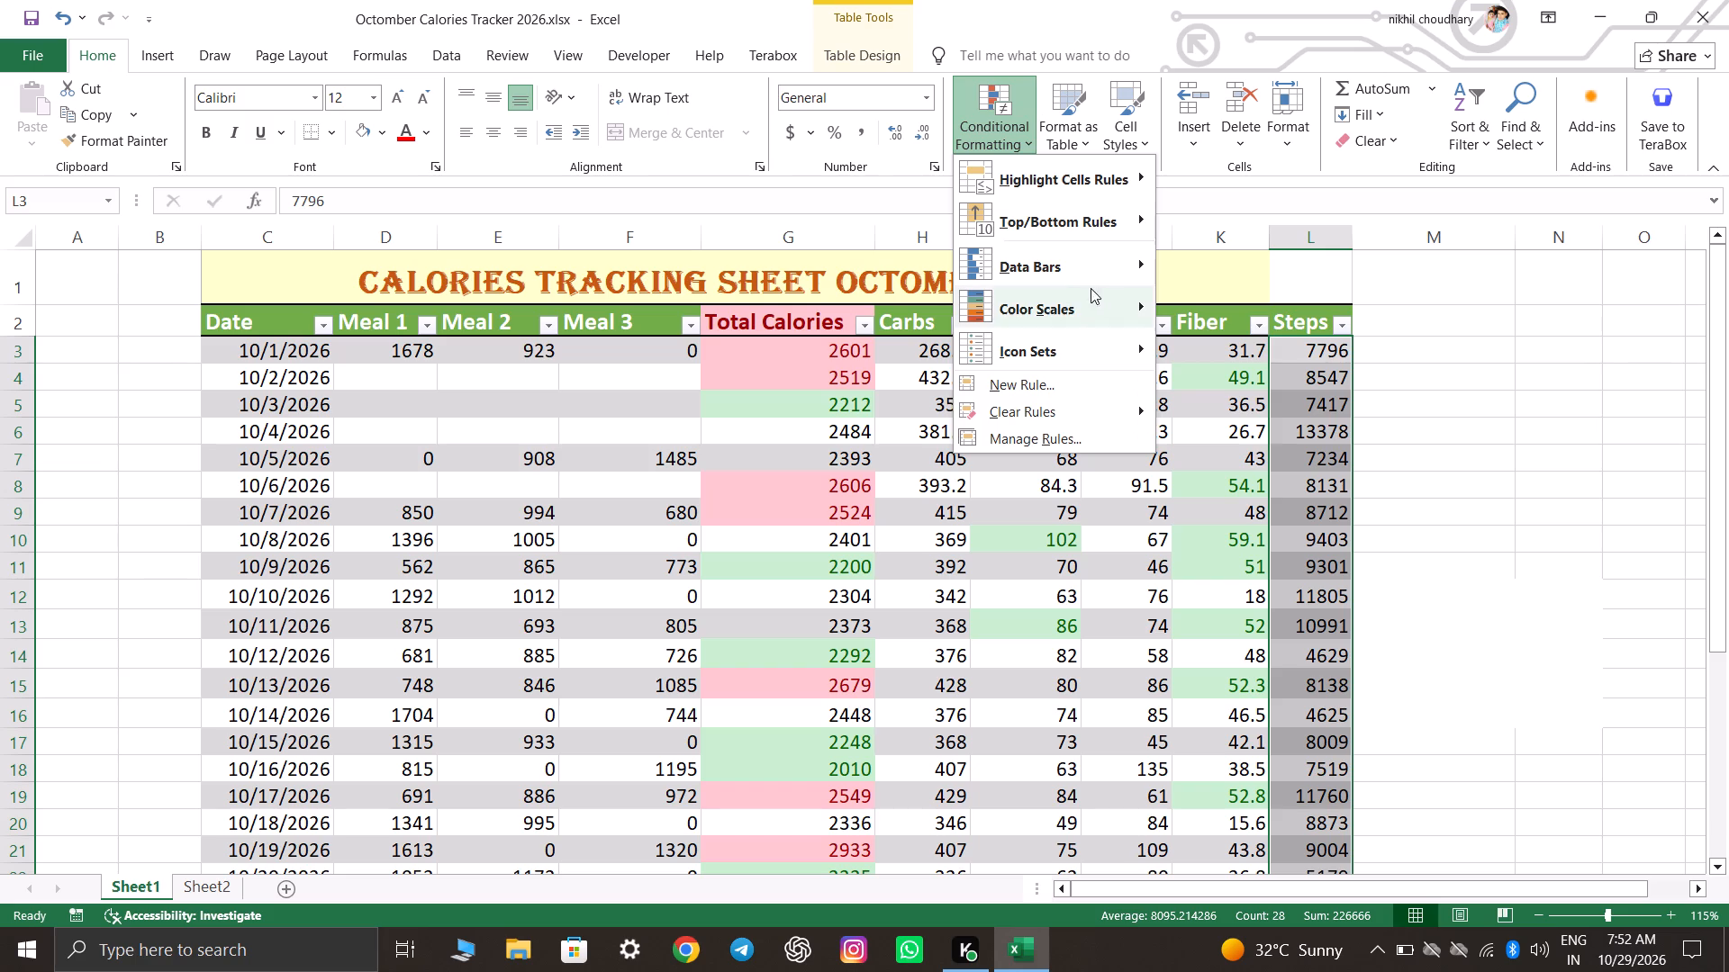
pyautogui.click(1111, 185)
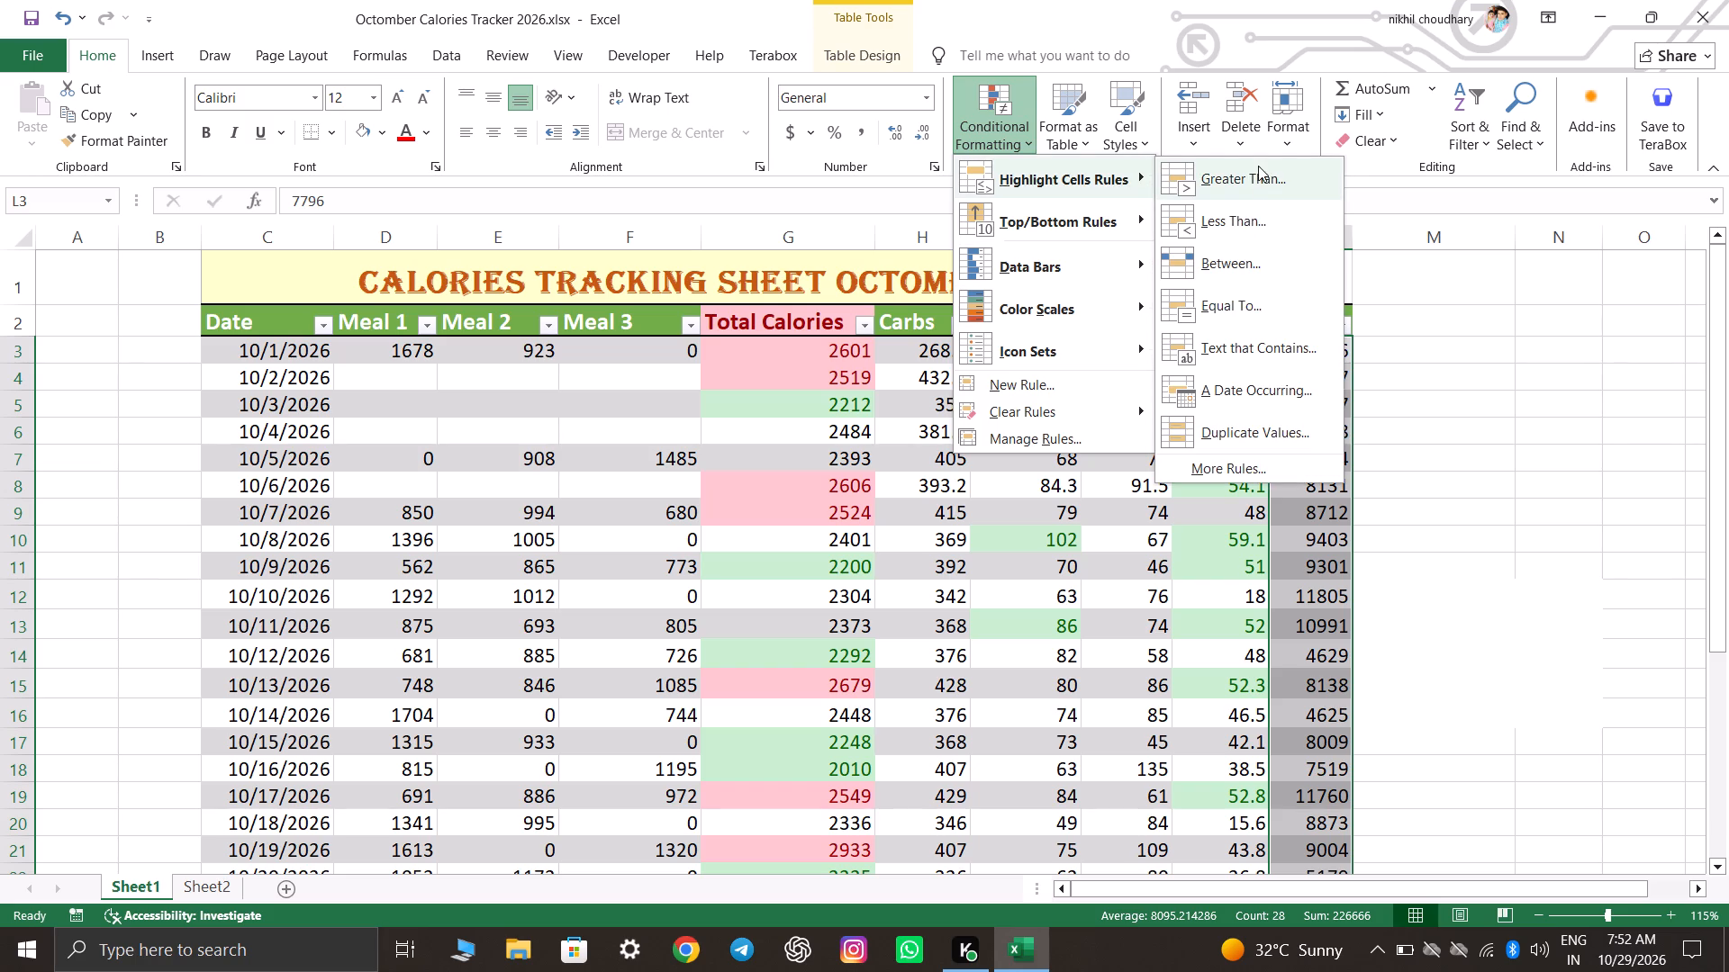
pyautogui.click(1258, 177)
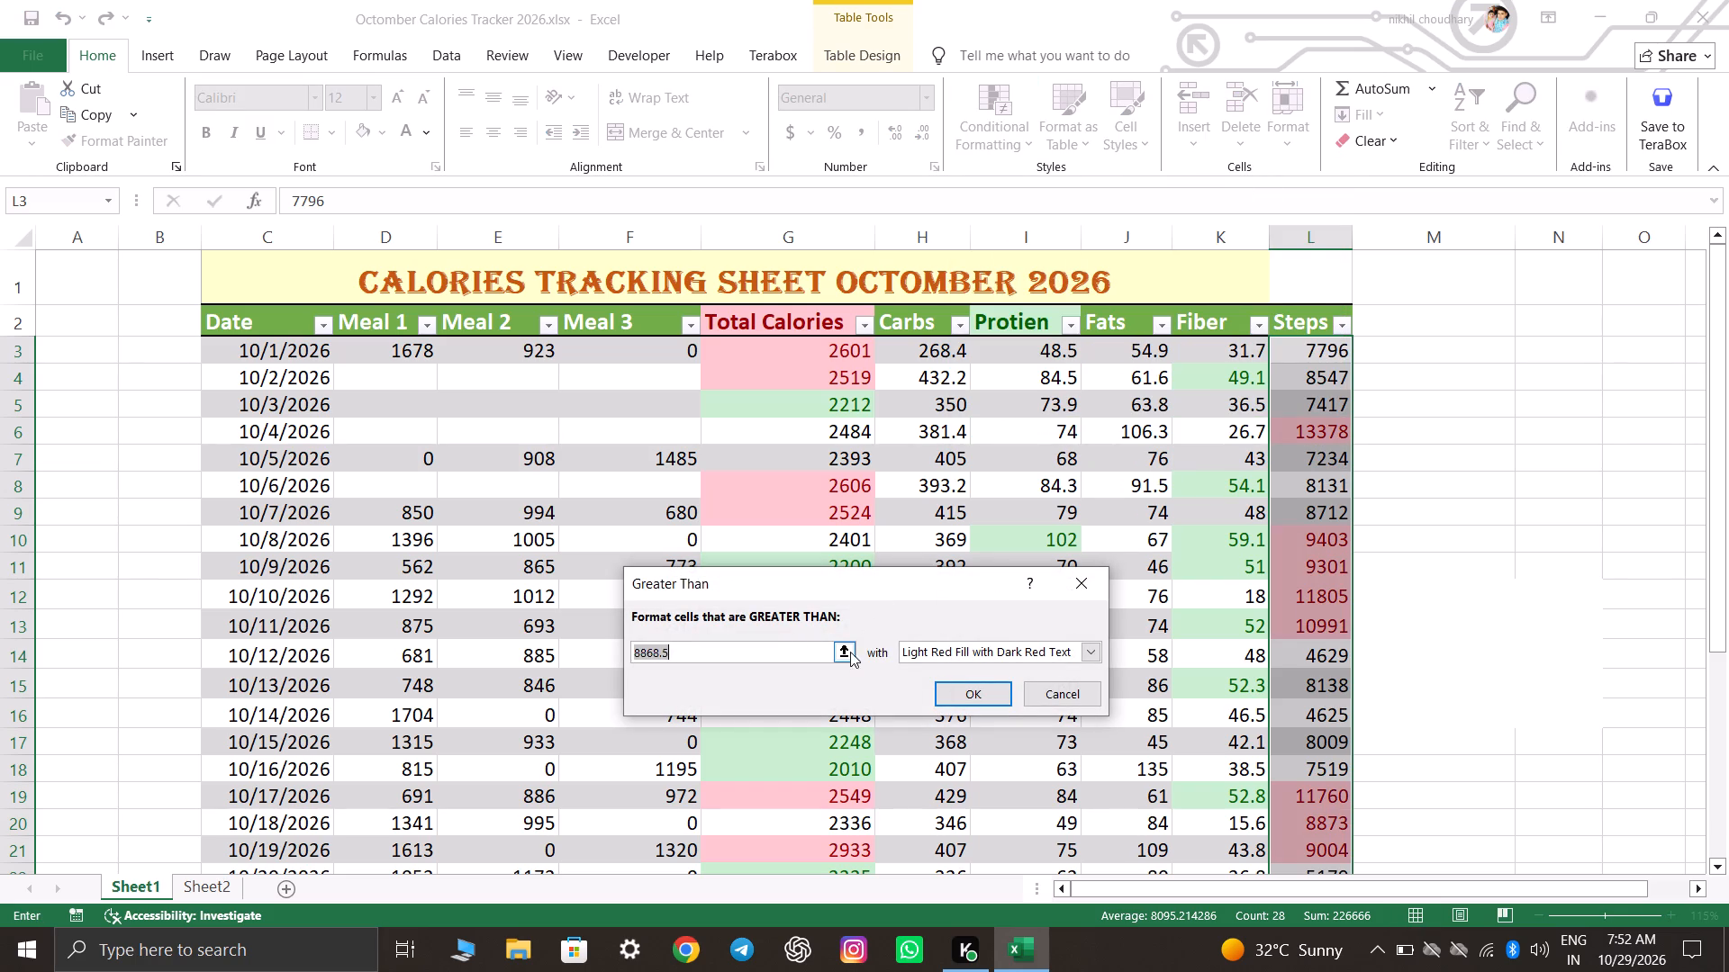
pyautogui.write('7500')
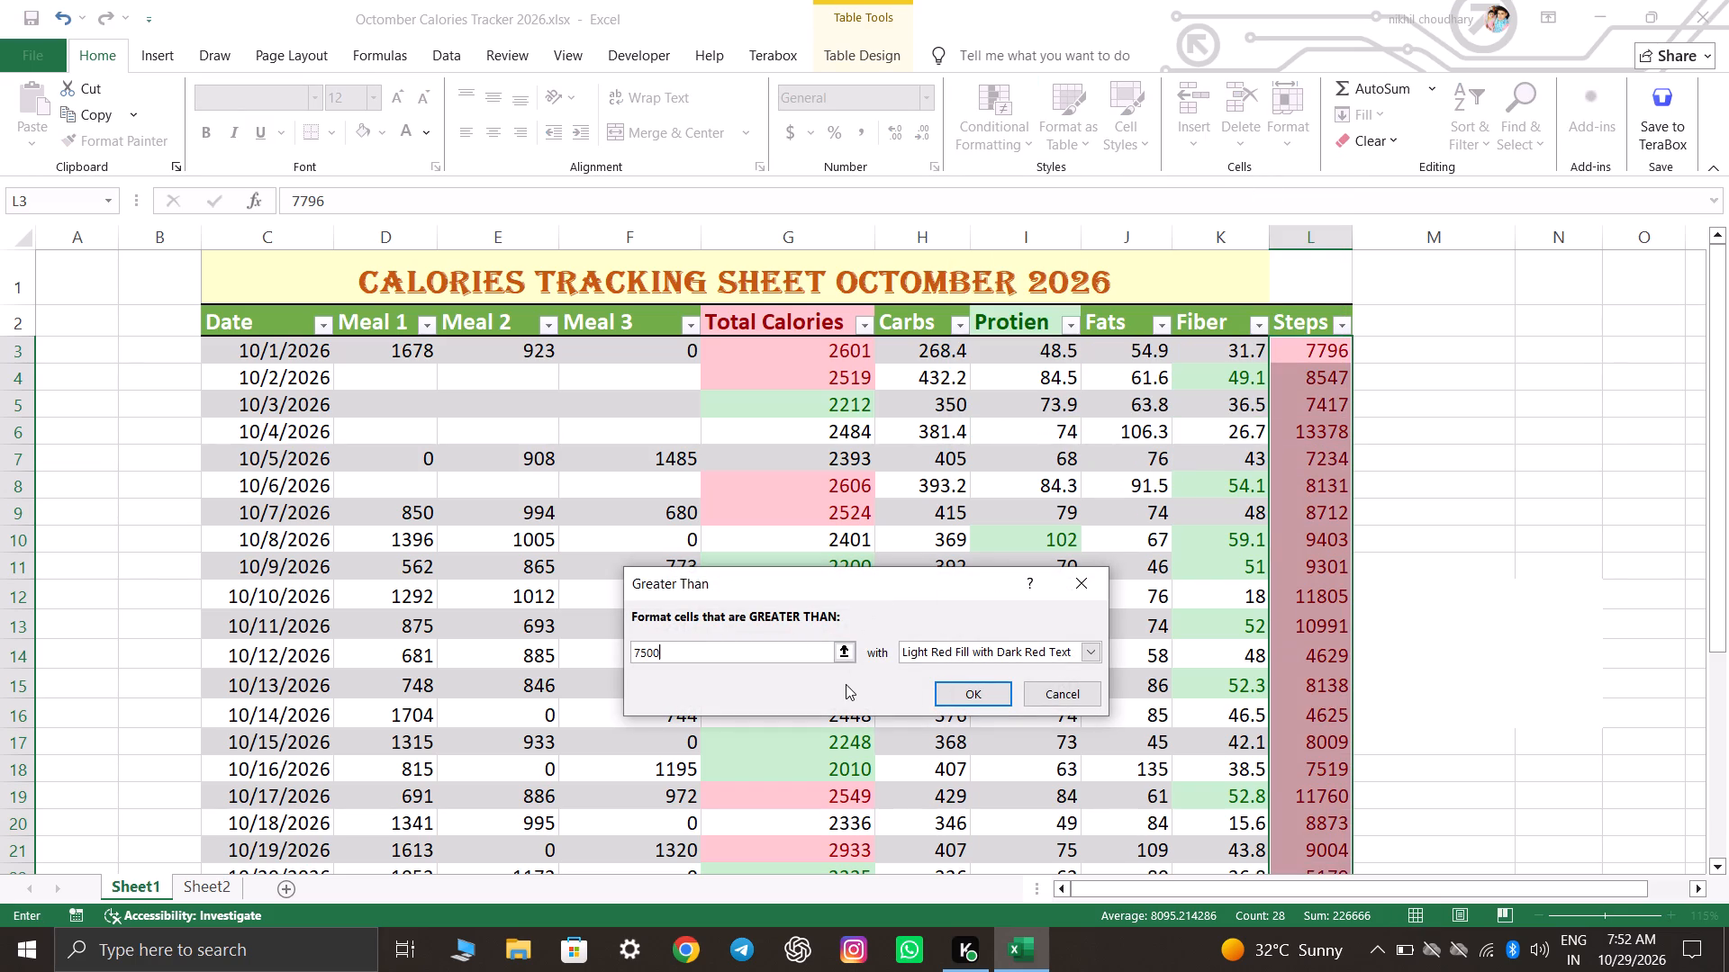
pyautogui.click(980, 643)
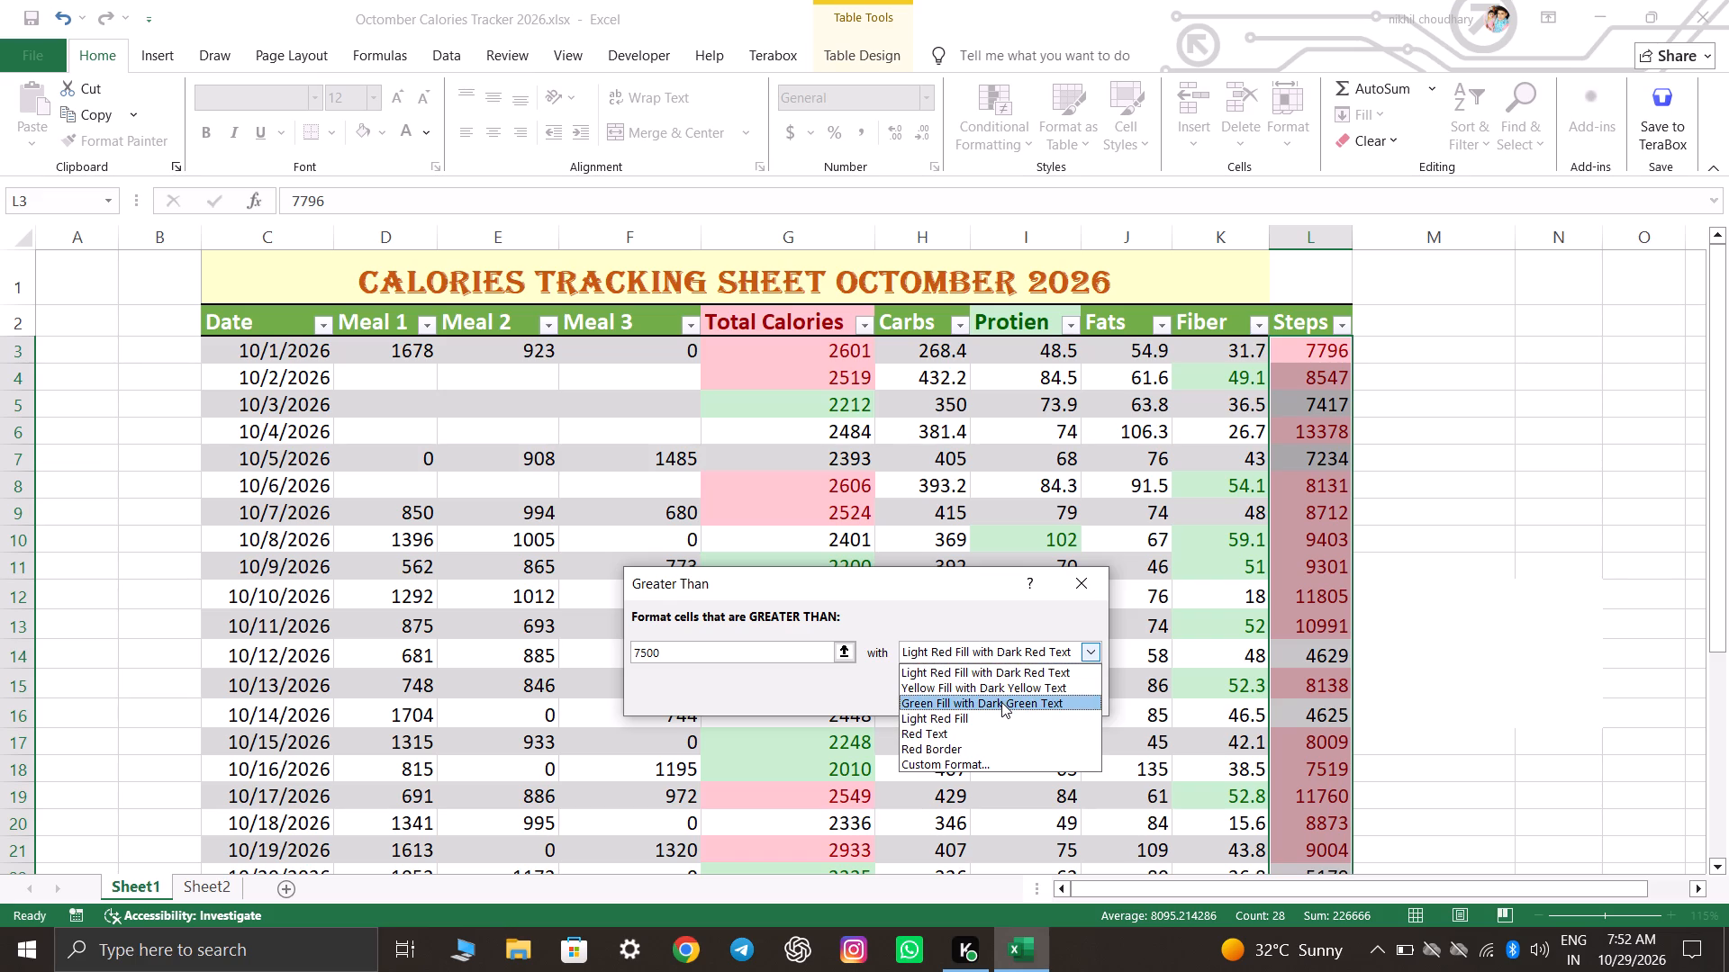
pyautogui.click(1344, 658)
pyautogui.click(1417, 612)
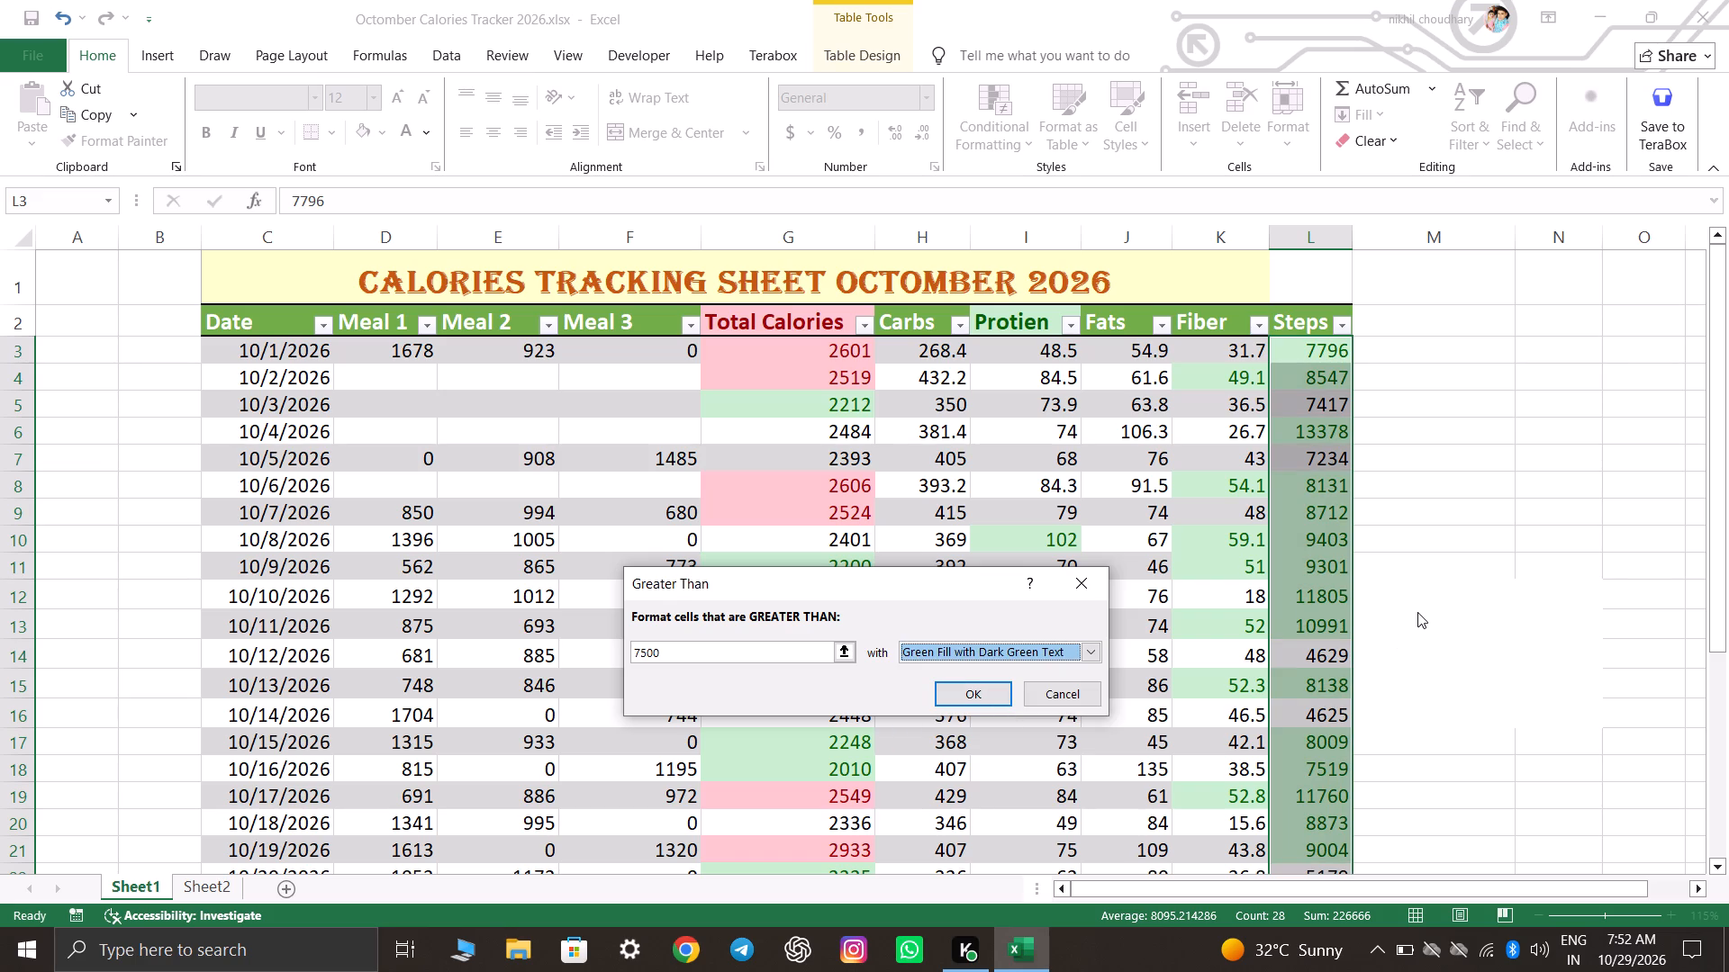
pyautogui.click(967, 696)
pyautogui.click(1555, 596)
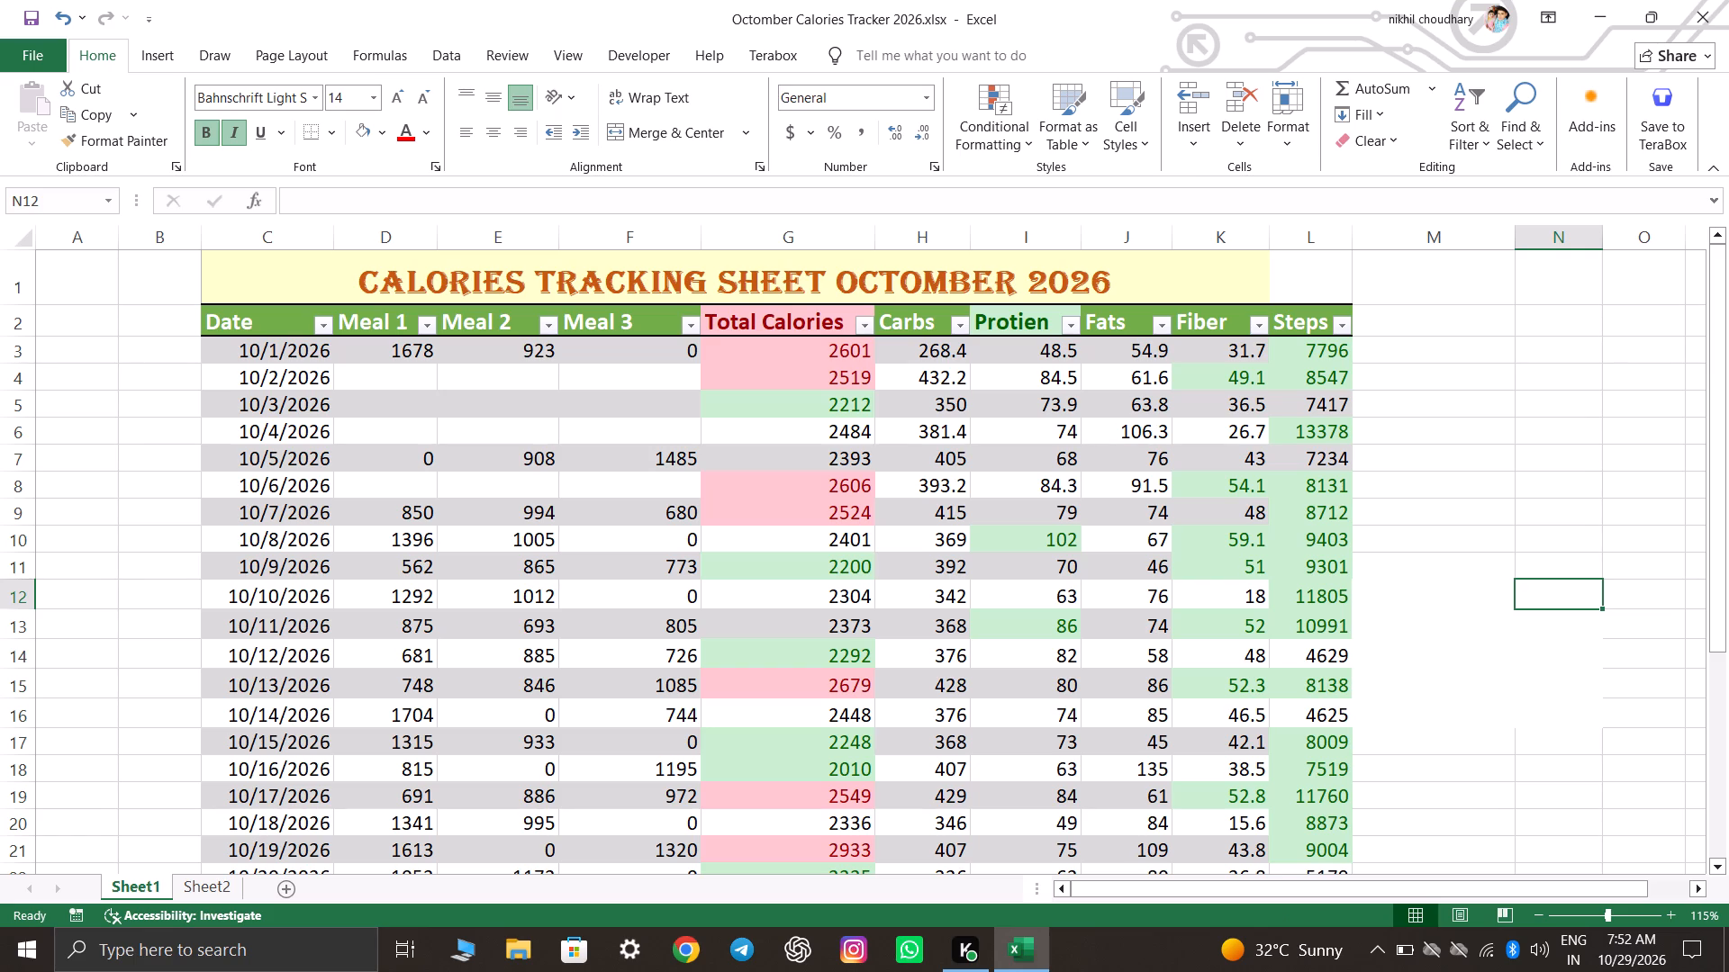
# Add a conditional format to the Steps data highlighting values less than 7500 with Light Red Fill with Dark Red Text.
pyautogui.scroll(-6, 1472, 625)
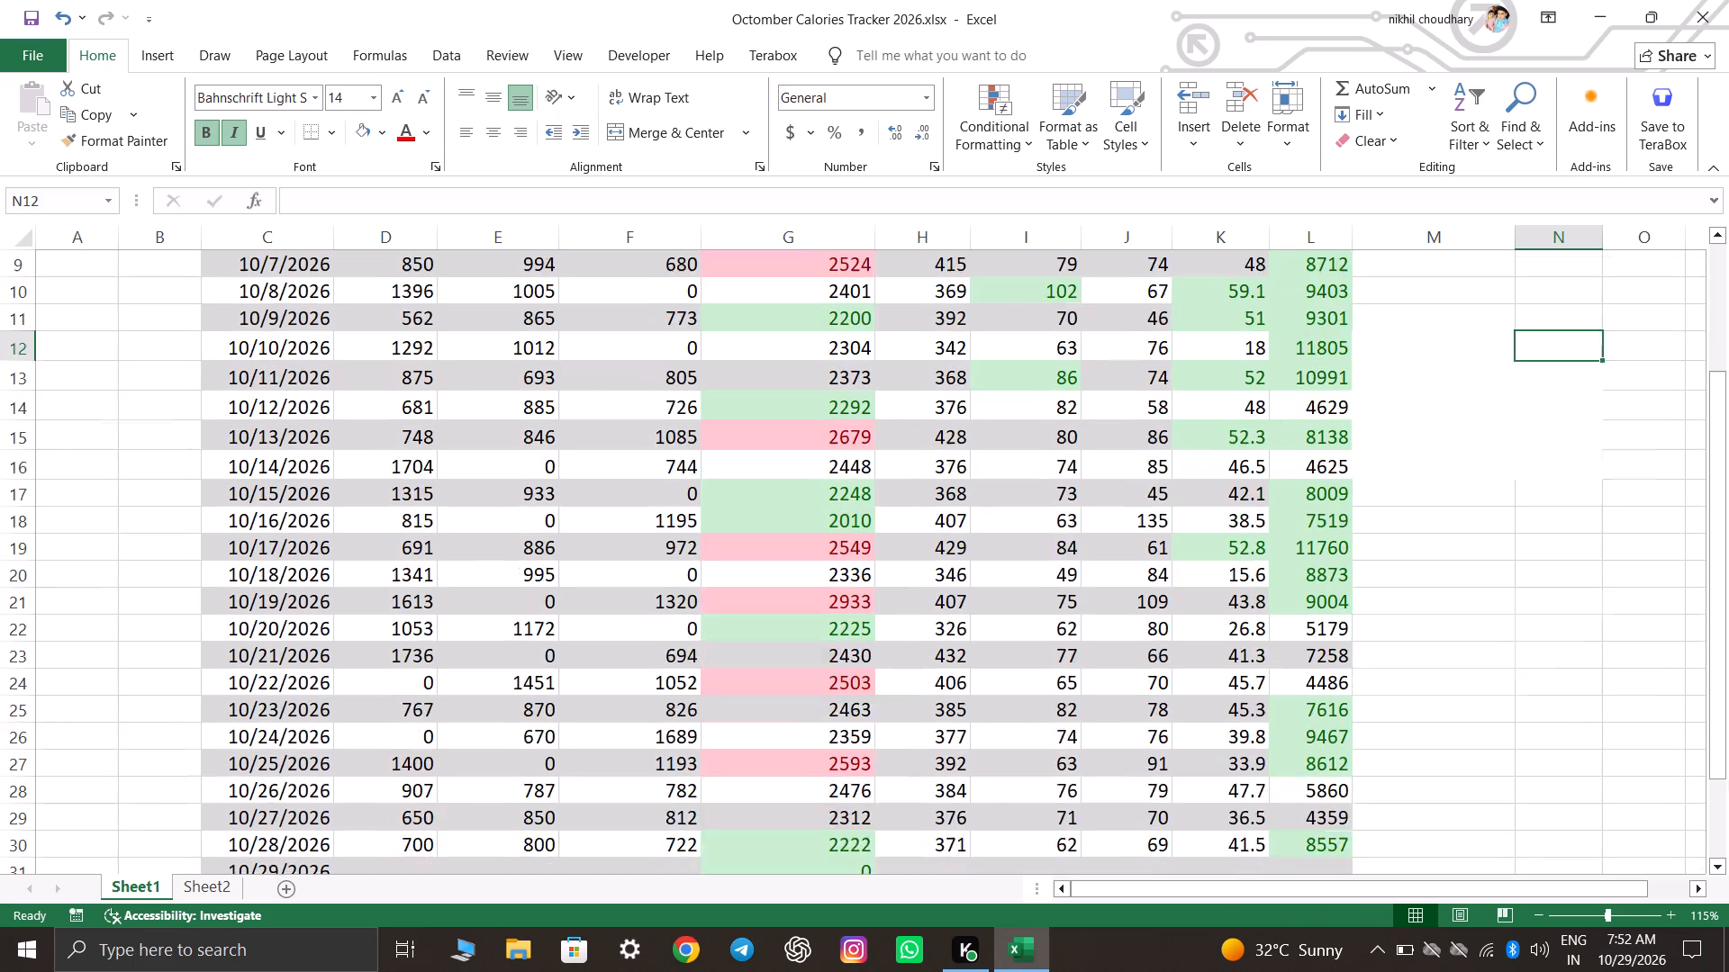
pyautogui.scroll(-2, 1489, 638)
pyautogui.scroll(8, 1492, 639)
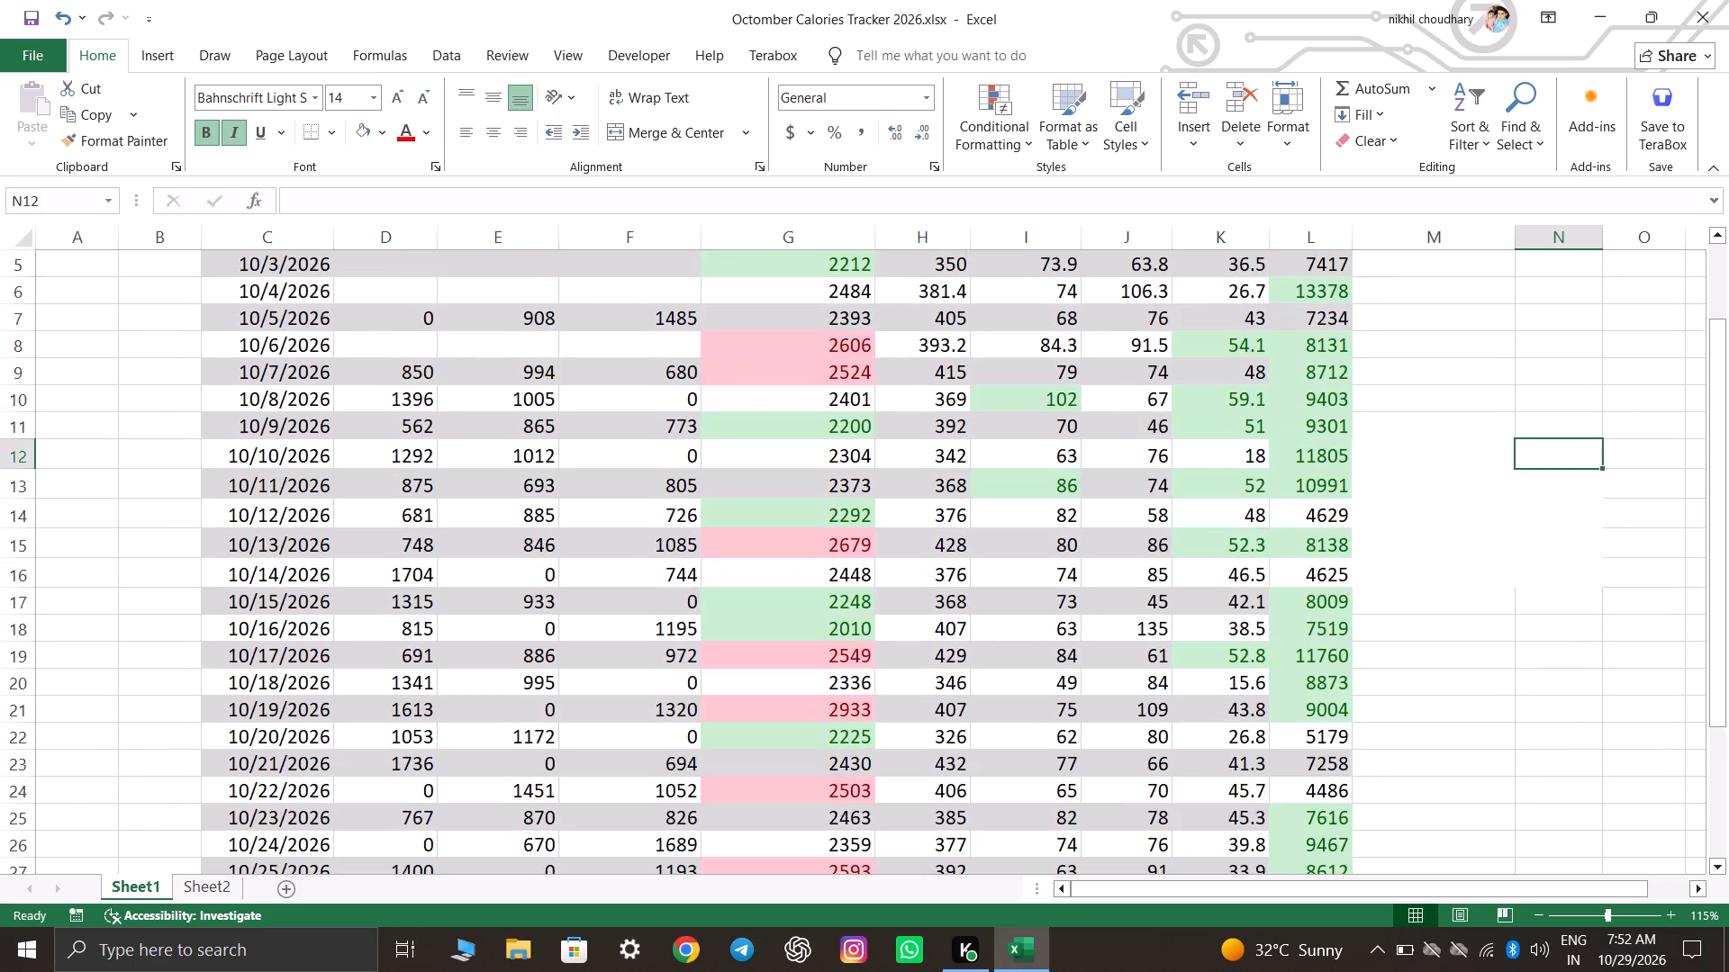
pyautogui.scroll(2, 1490, 641)
pyautogui.click(1320, 308)
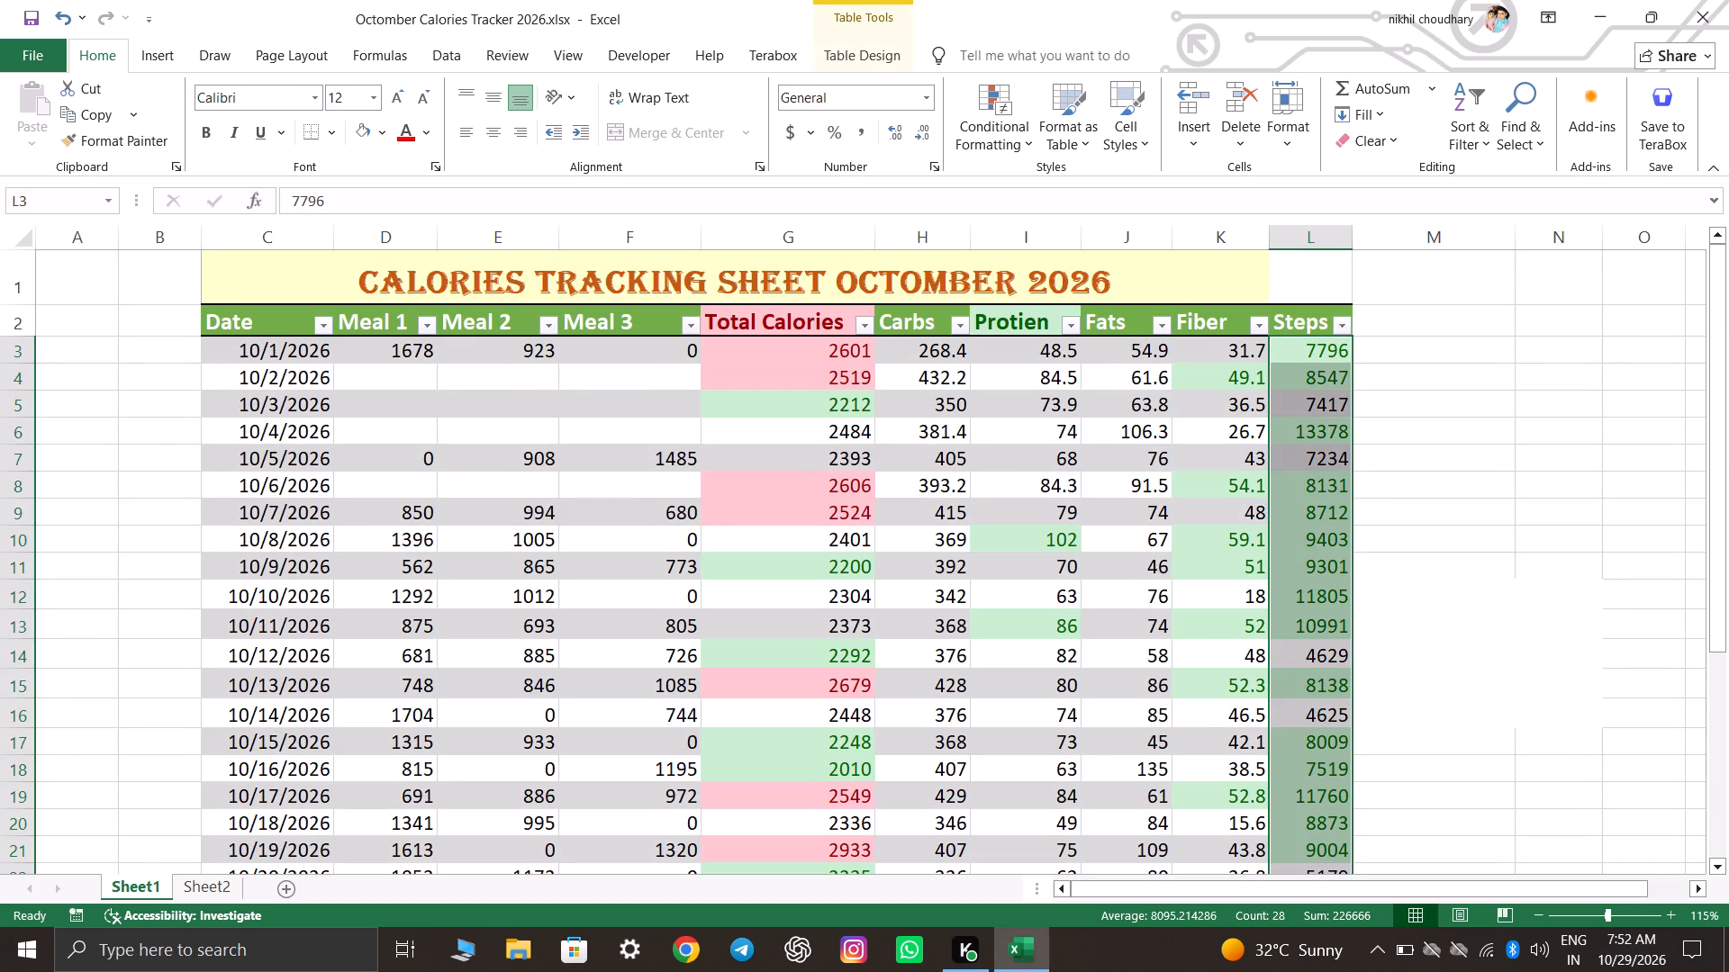
pyautogui.click(1027, 121)
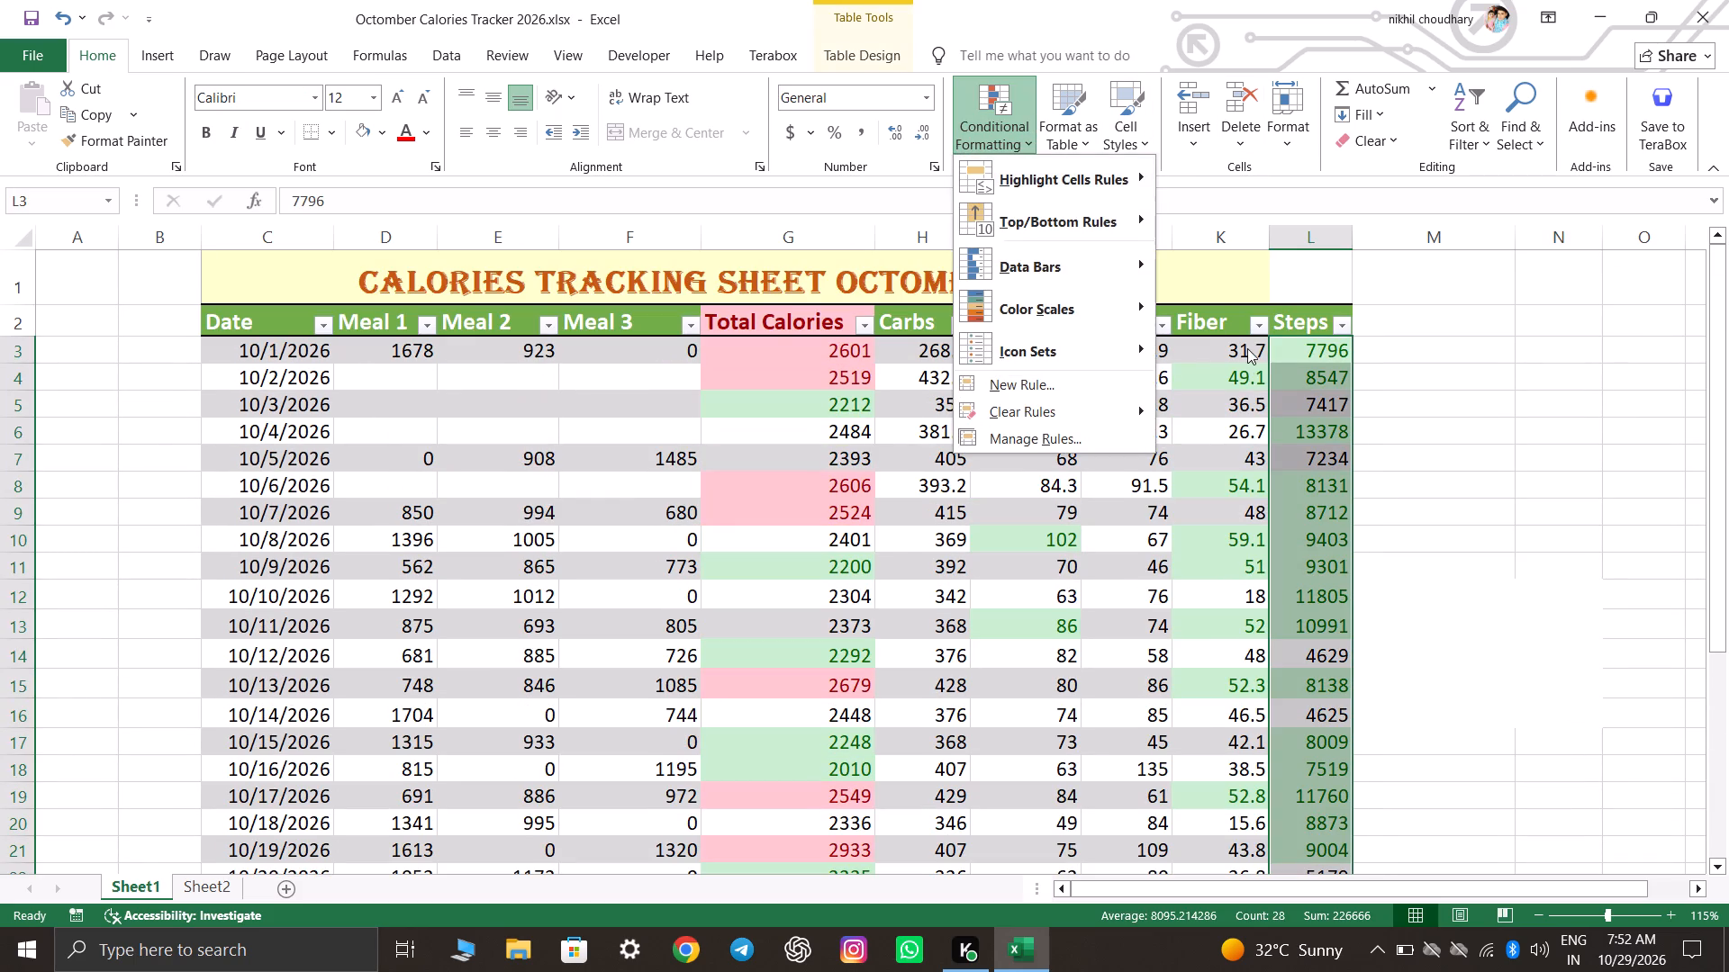
pyautogui.click(1083, 172)
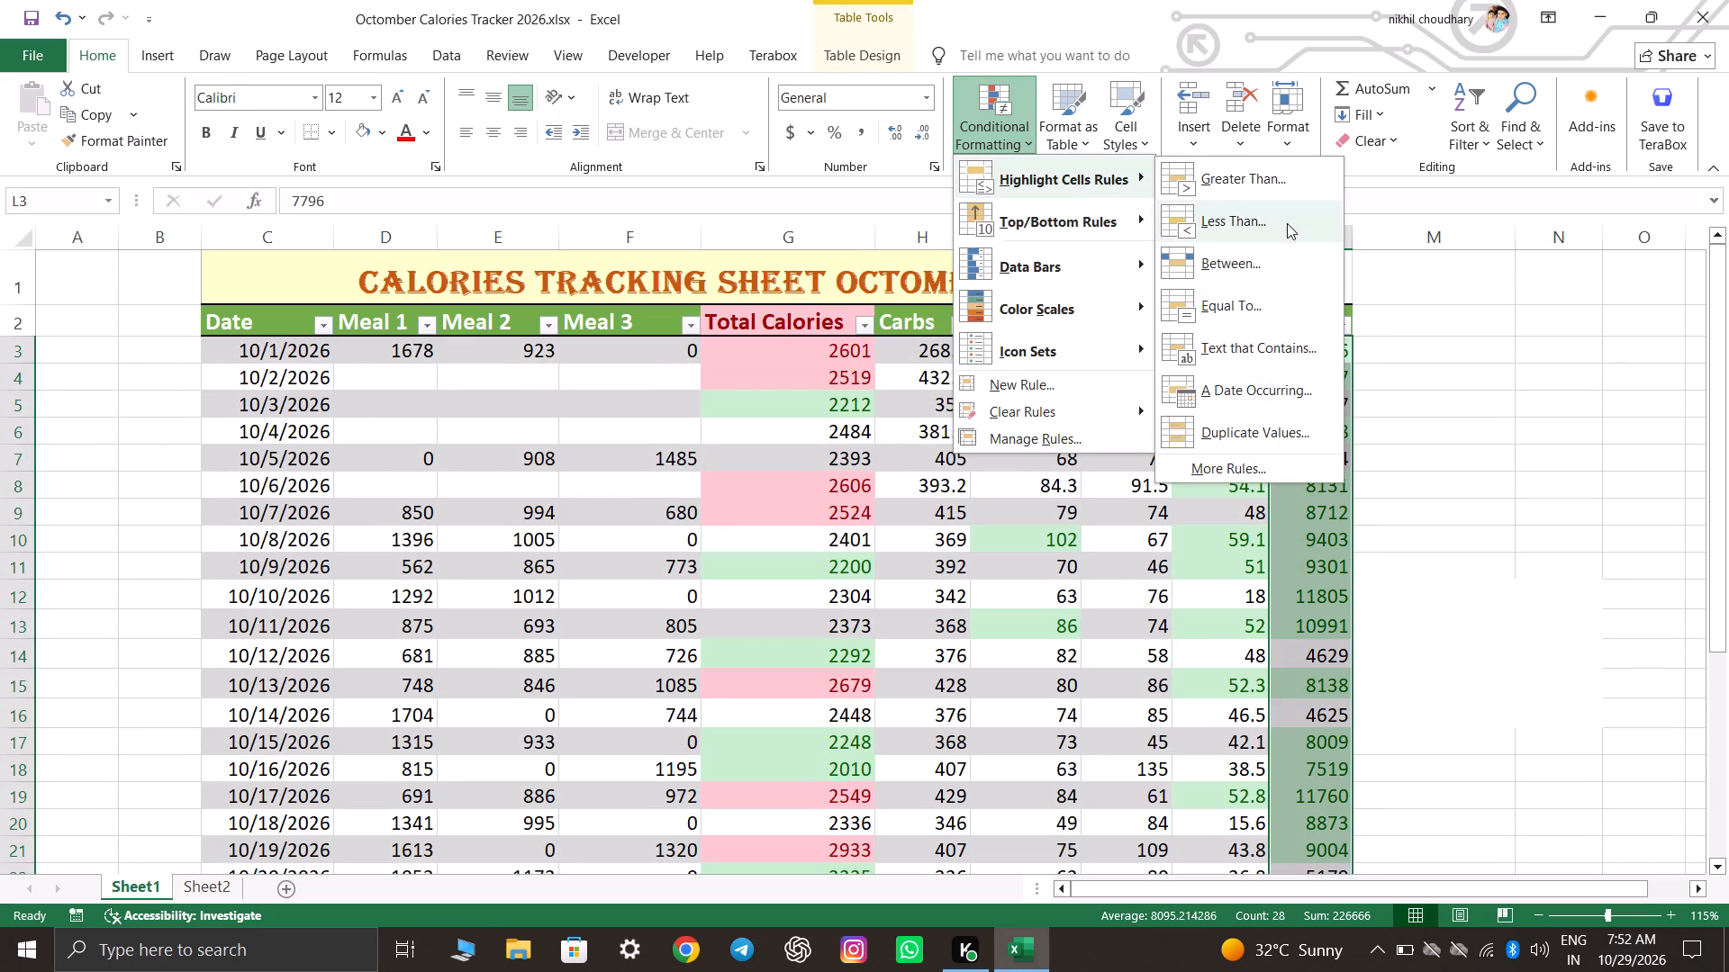
pyautogui.click(1252, 229)
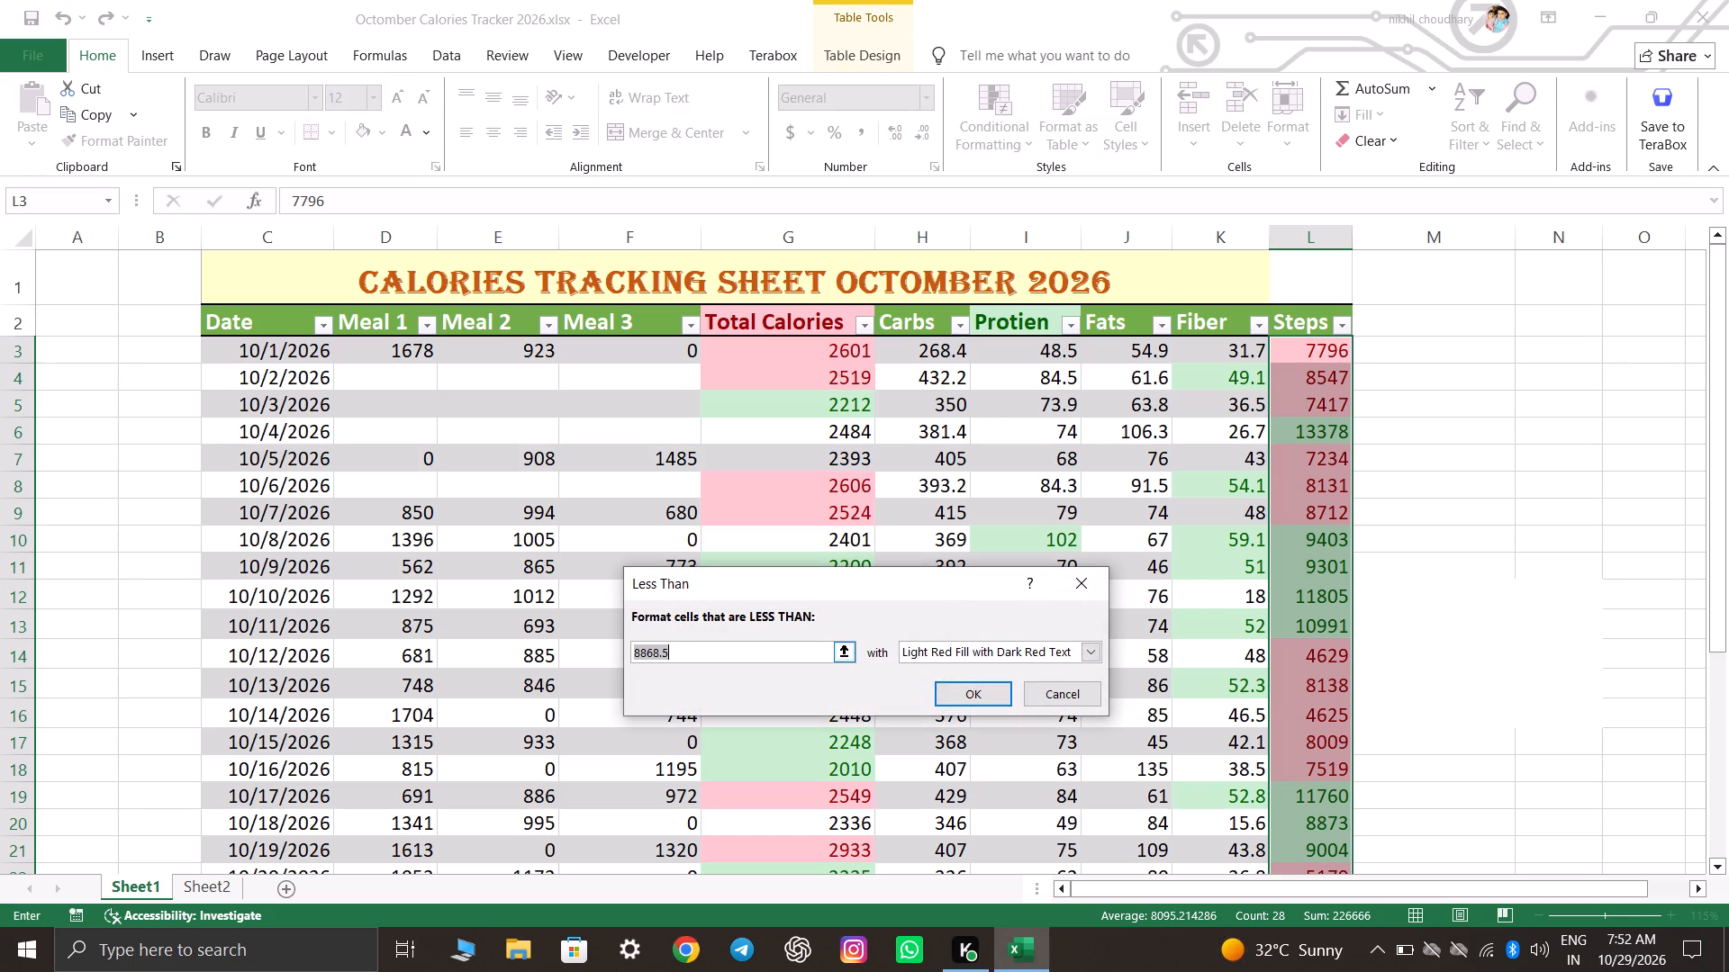
pyautogui.write('7500')
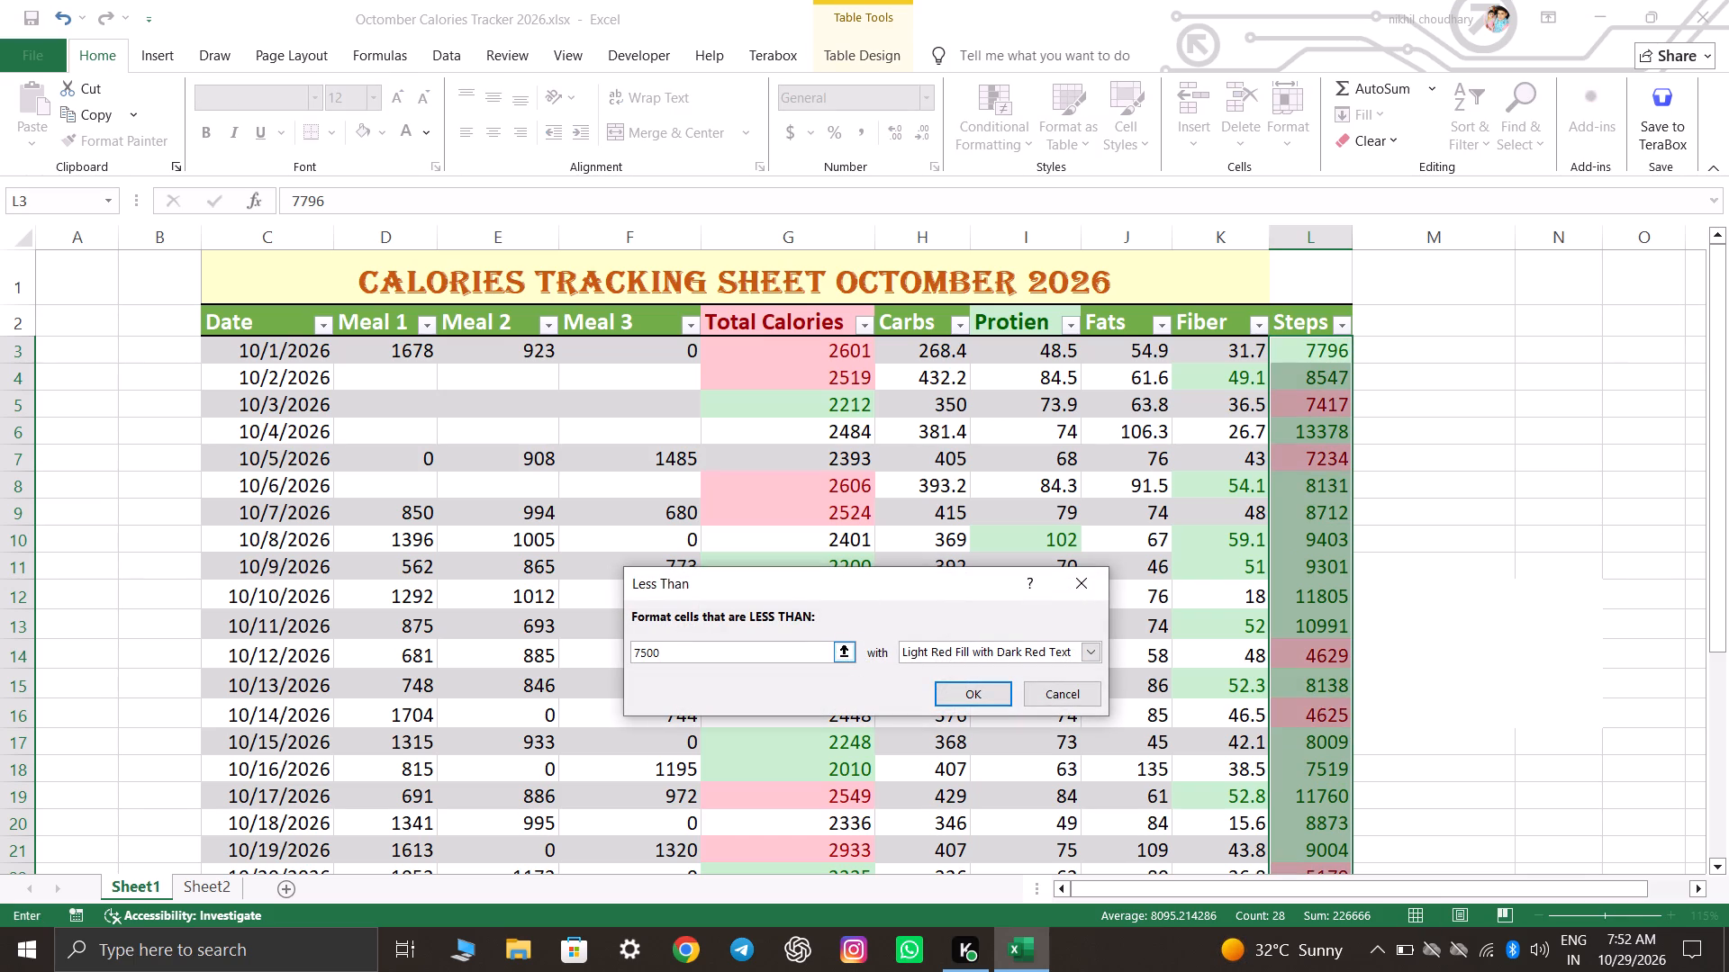
pyautogui.click(998, 703)
pyautogui.click(1430, 532)
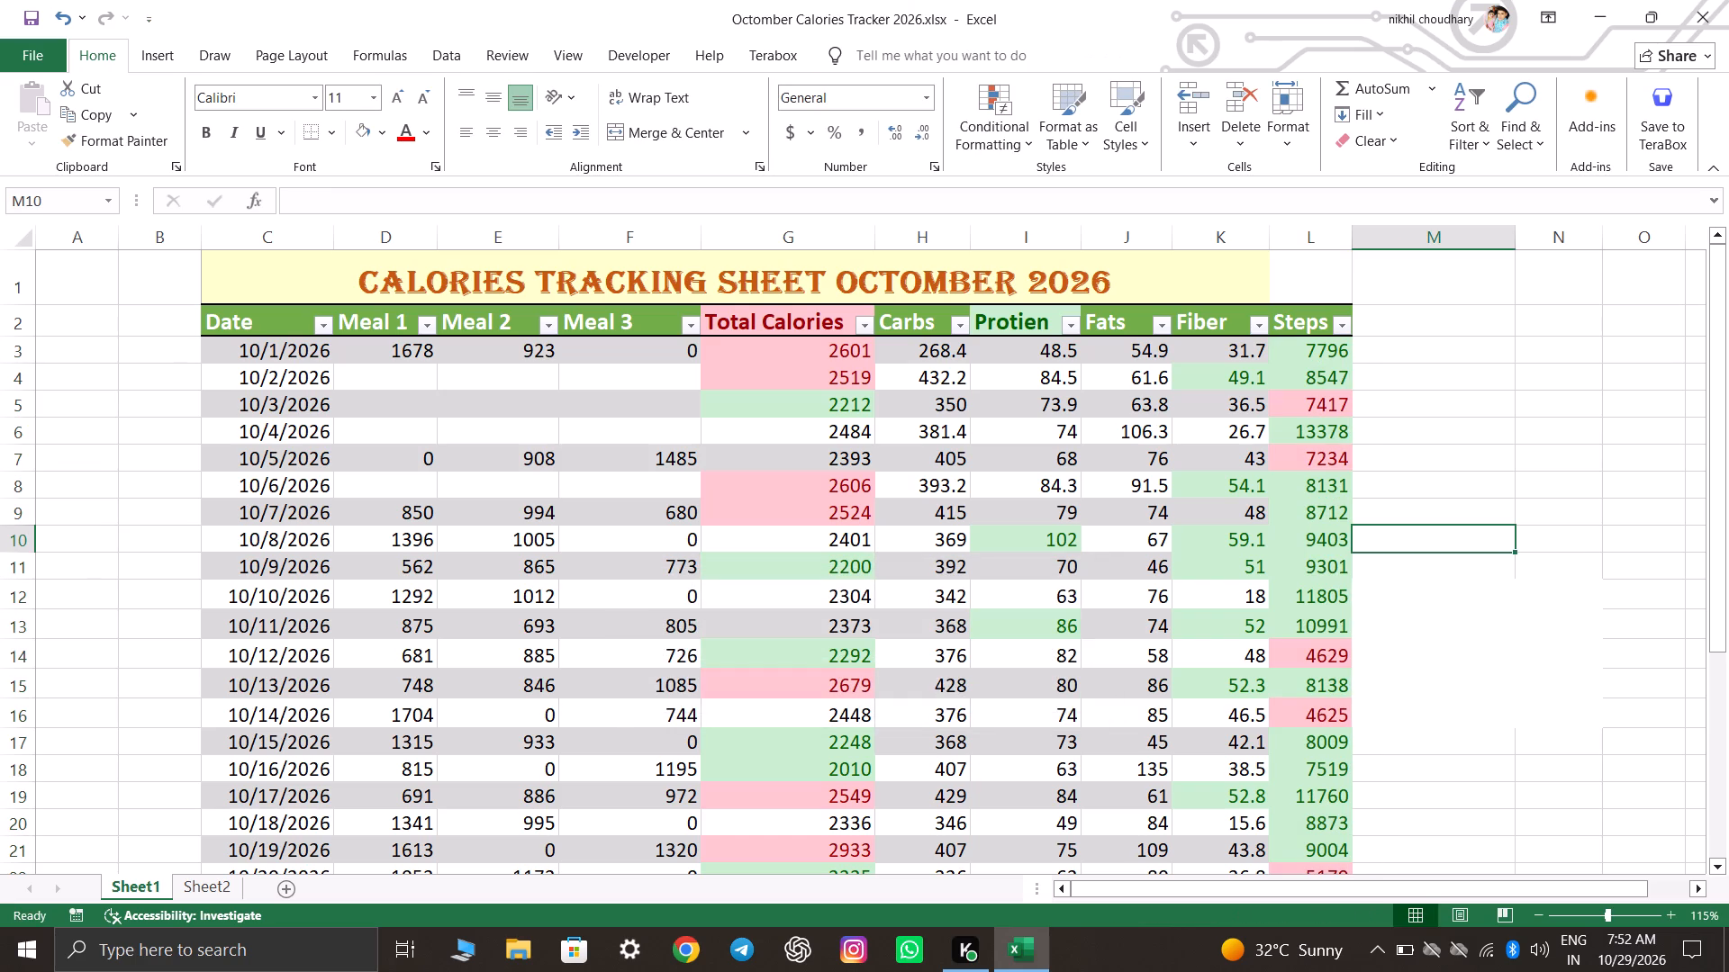
# Add a conditional format to the Steps data marking values greater than 10000 with a Red Border.
pyautogui.click(1312, 310)
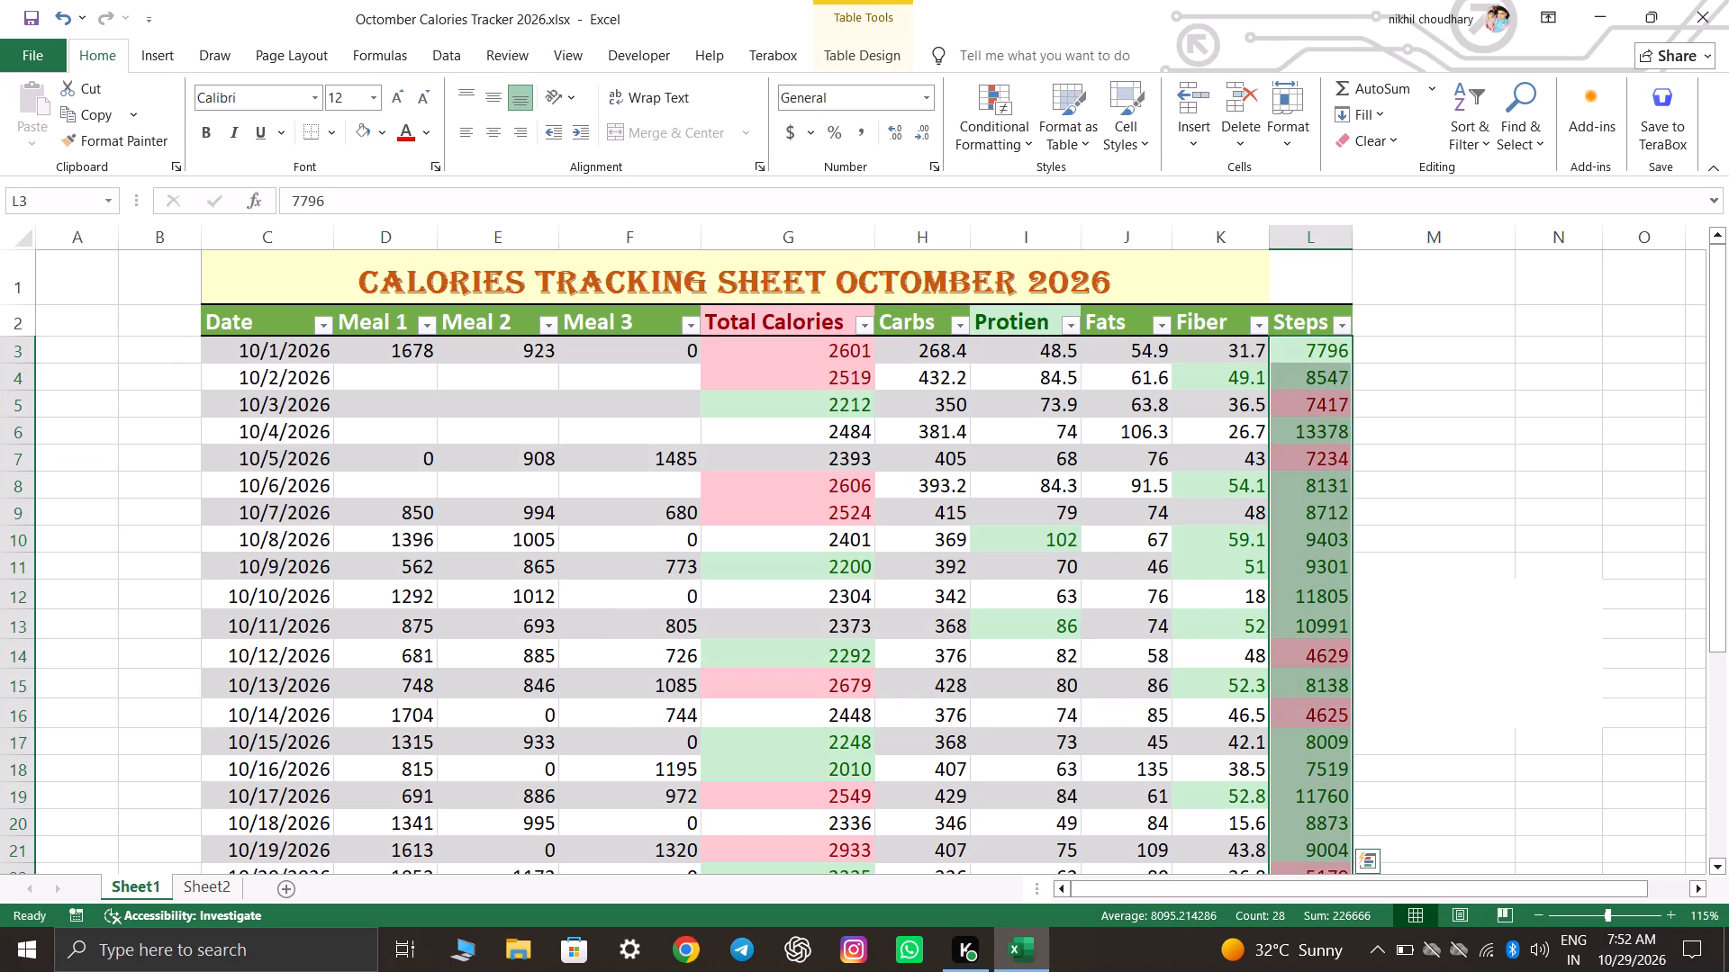
pyautogui.click(997, 112)
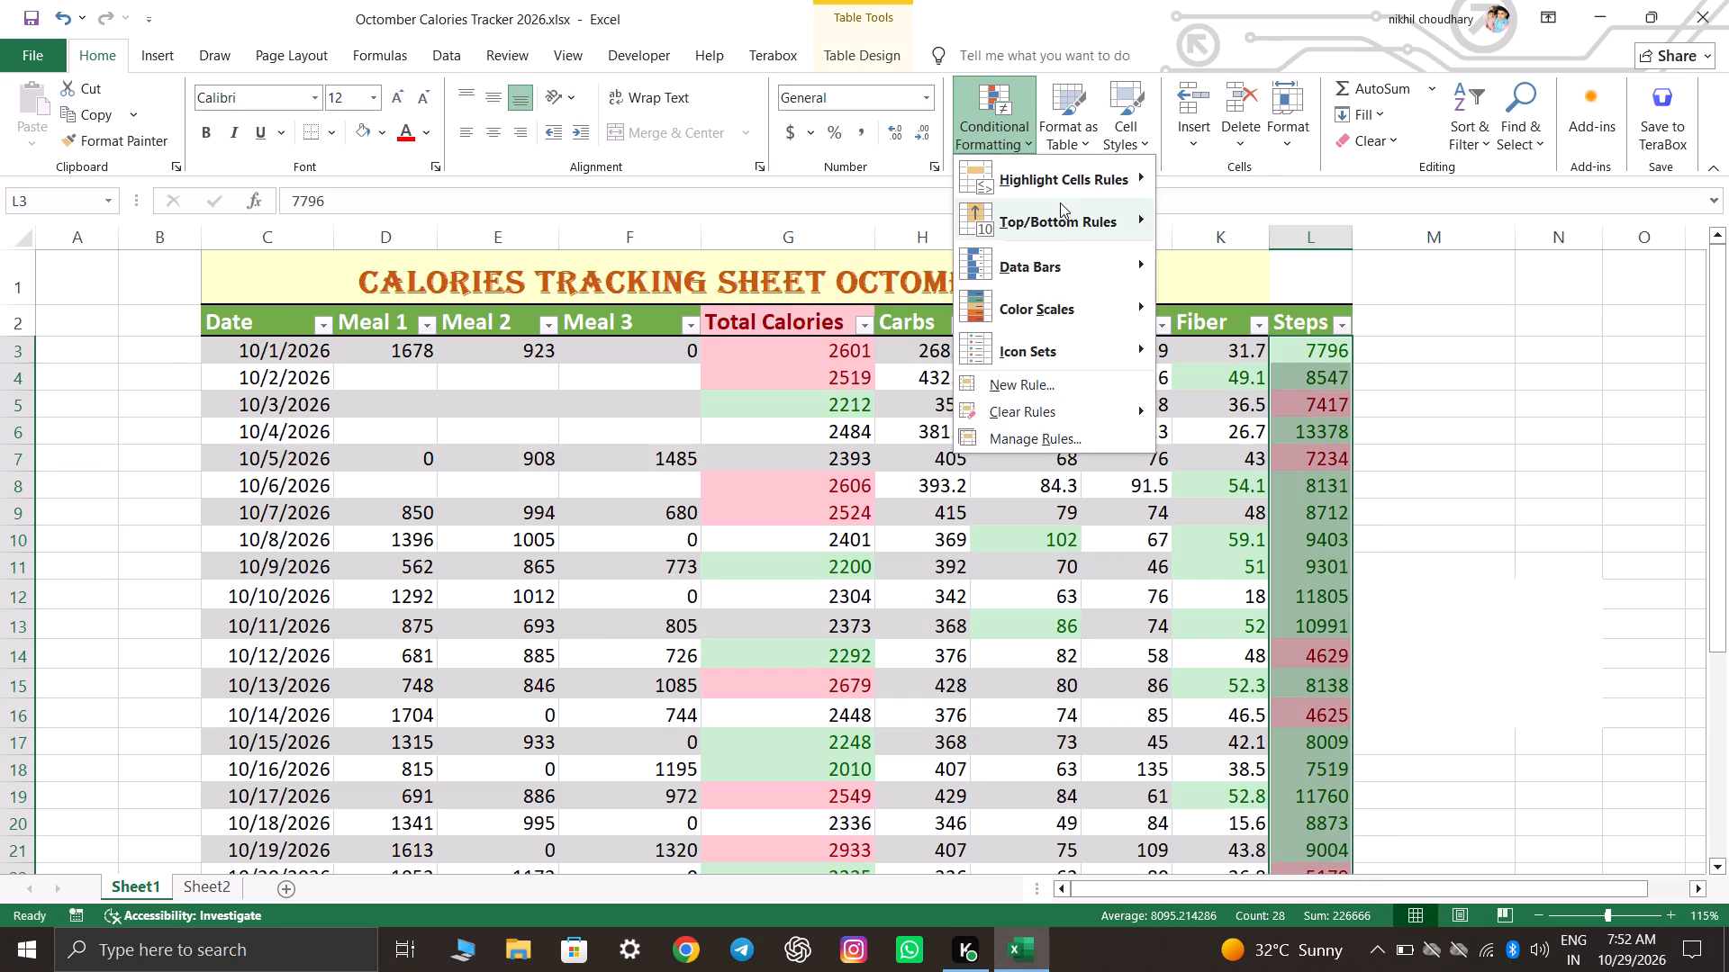
pyautogui.click(1054, 176)
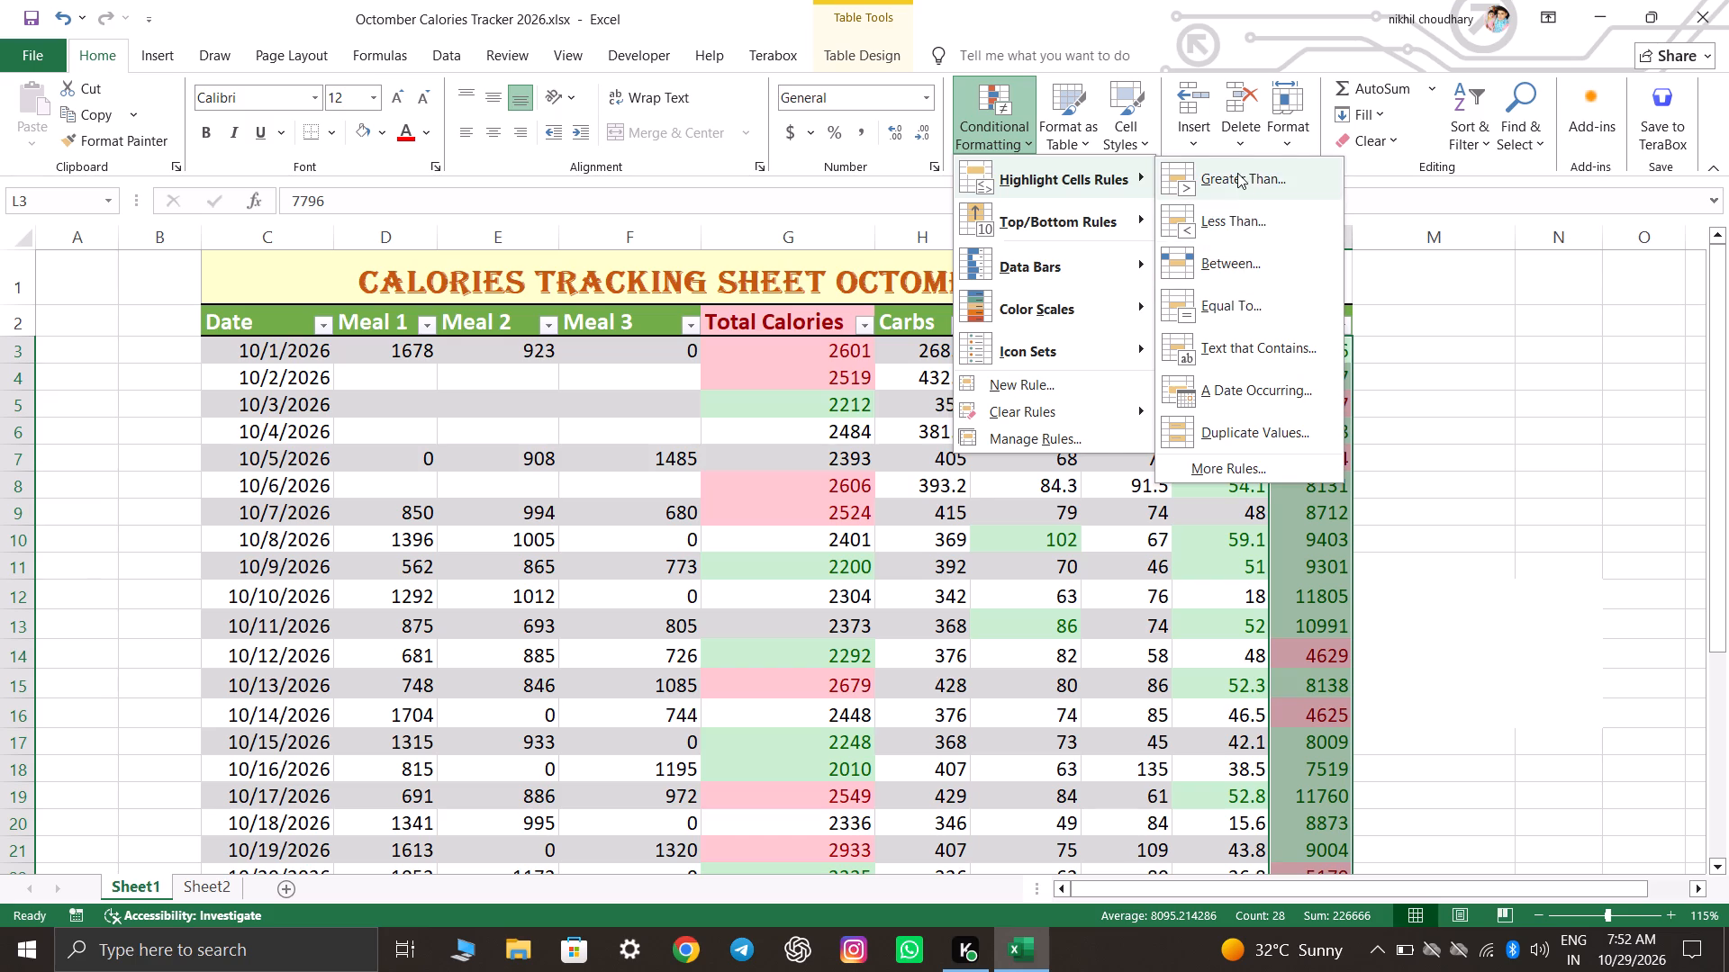
pyautogui.click(1237, 173)
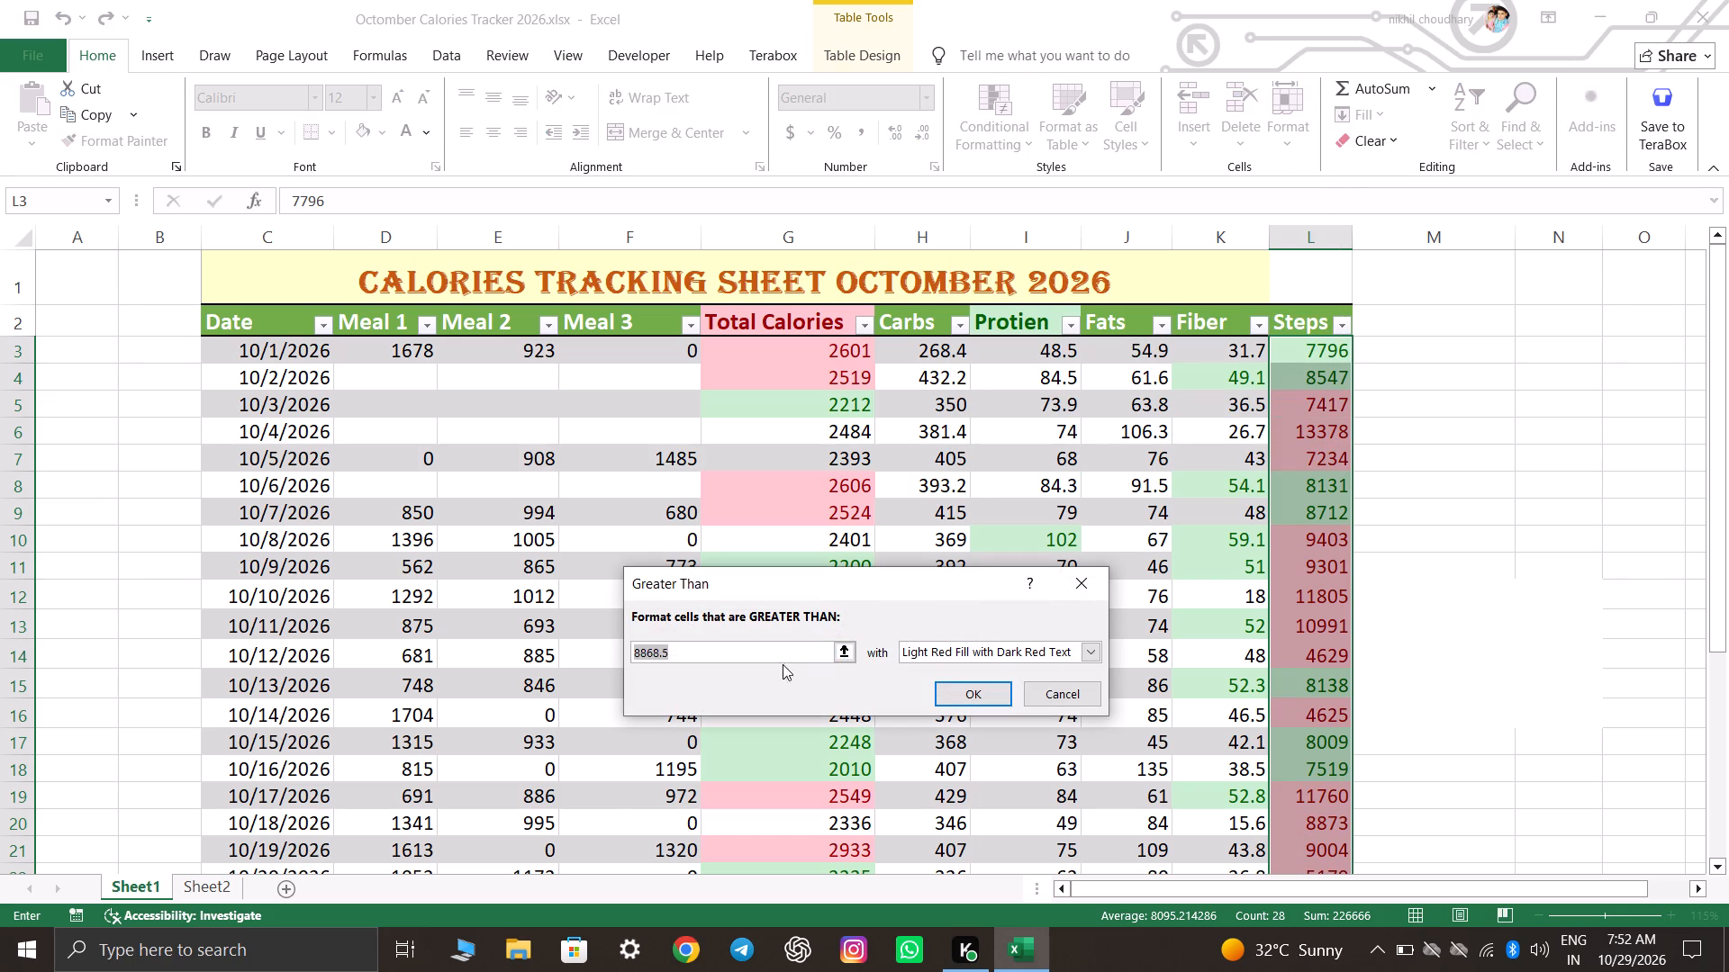
pyautogui.write('10000')
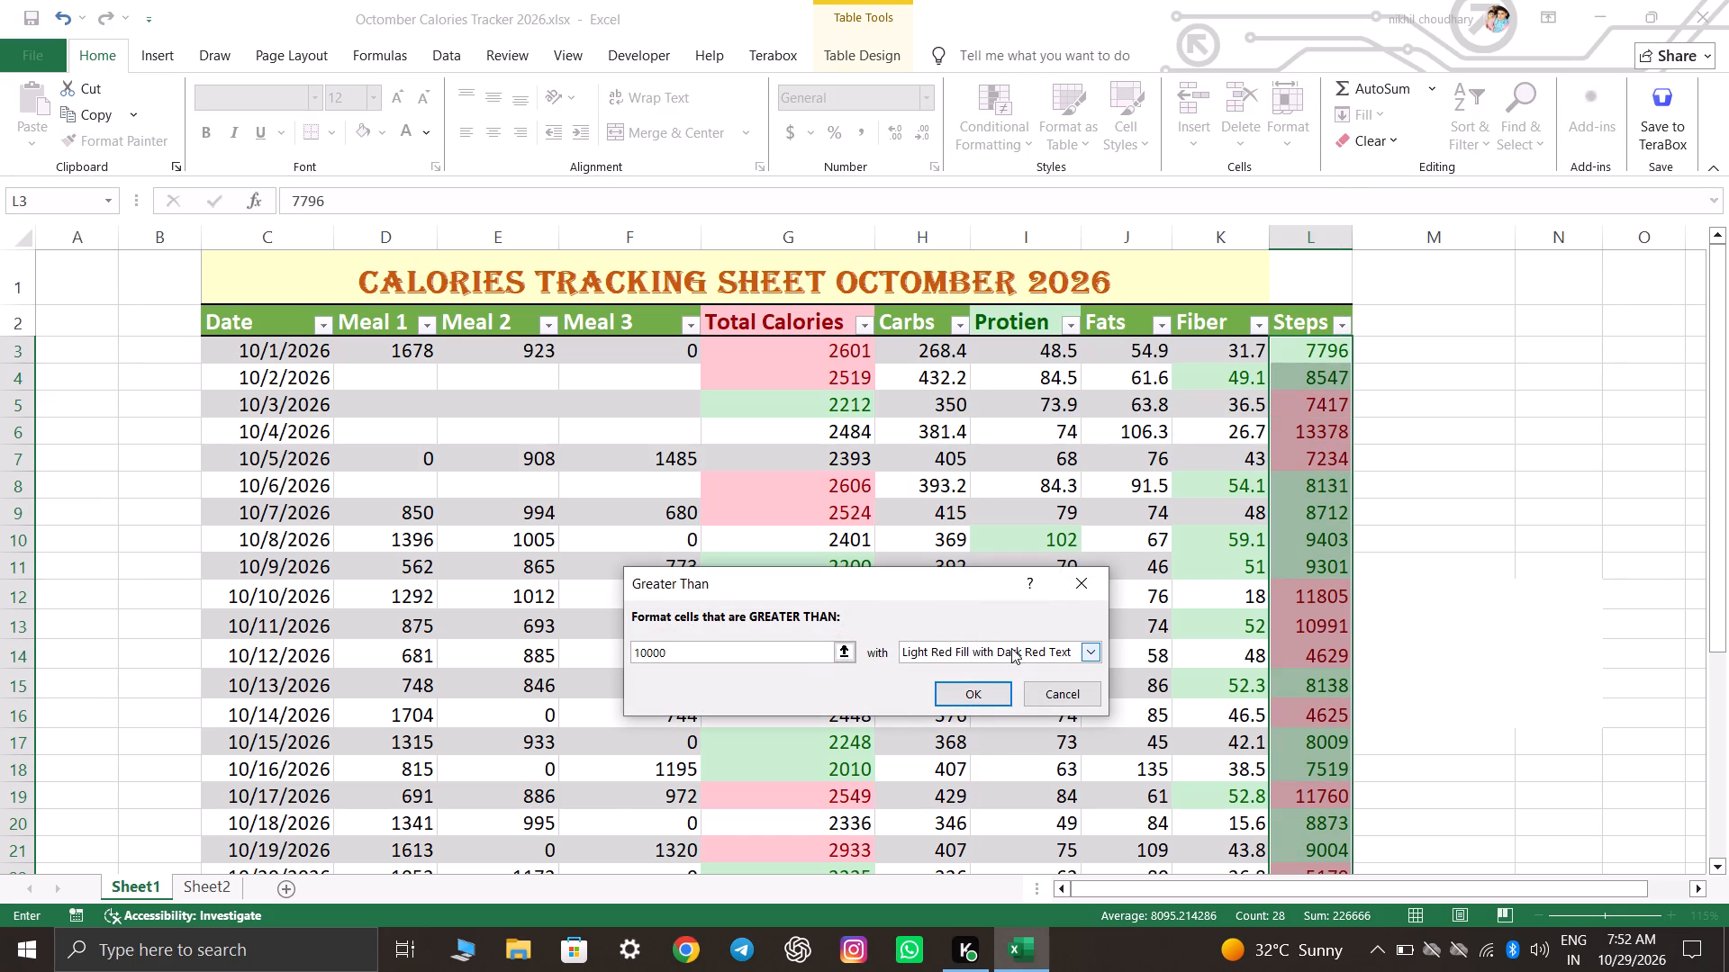
pyautogui.click(1011, 648)
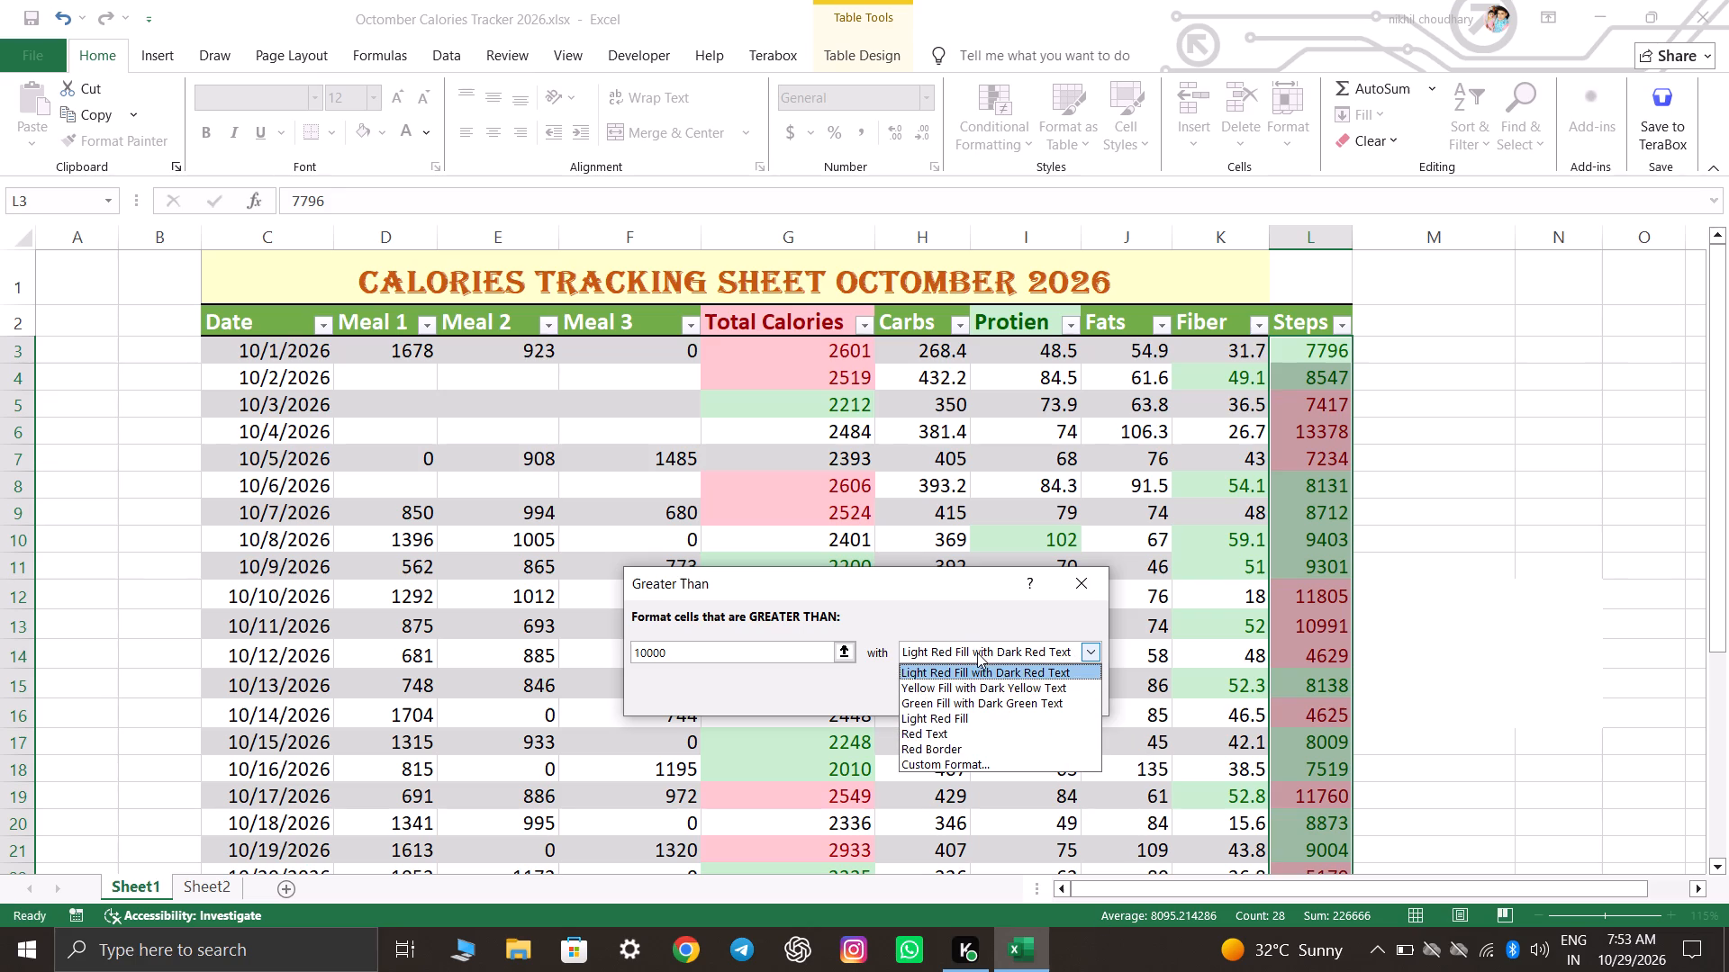
pyautogui.click(962, 748)
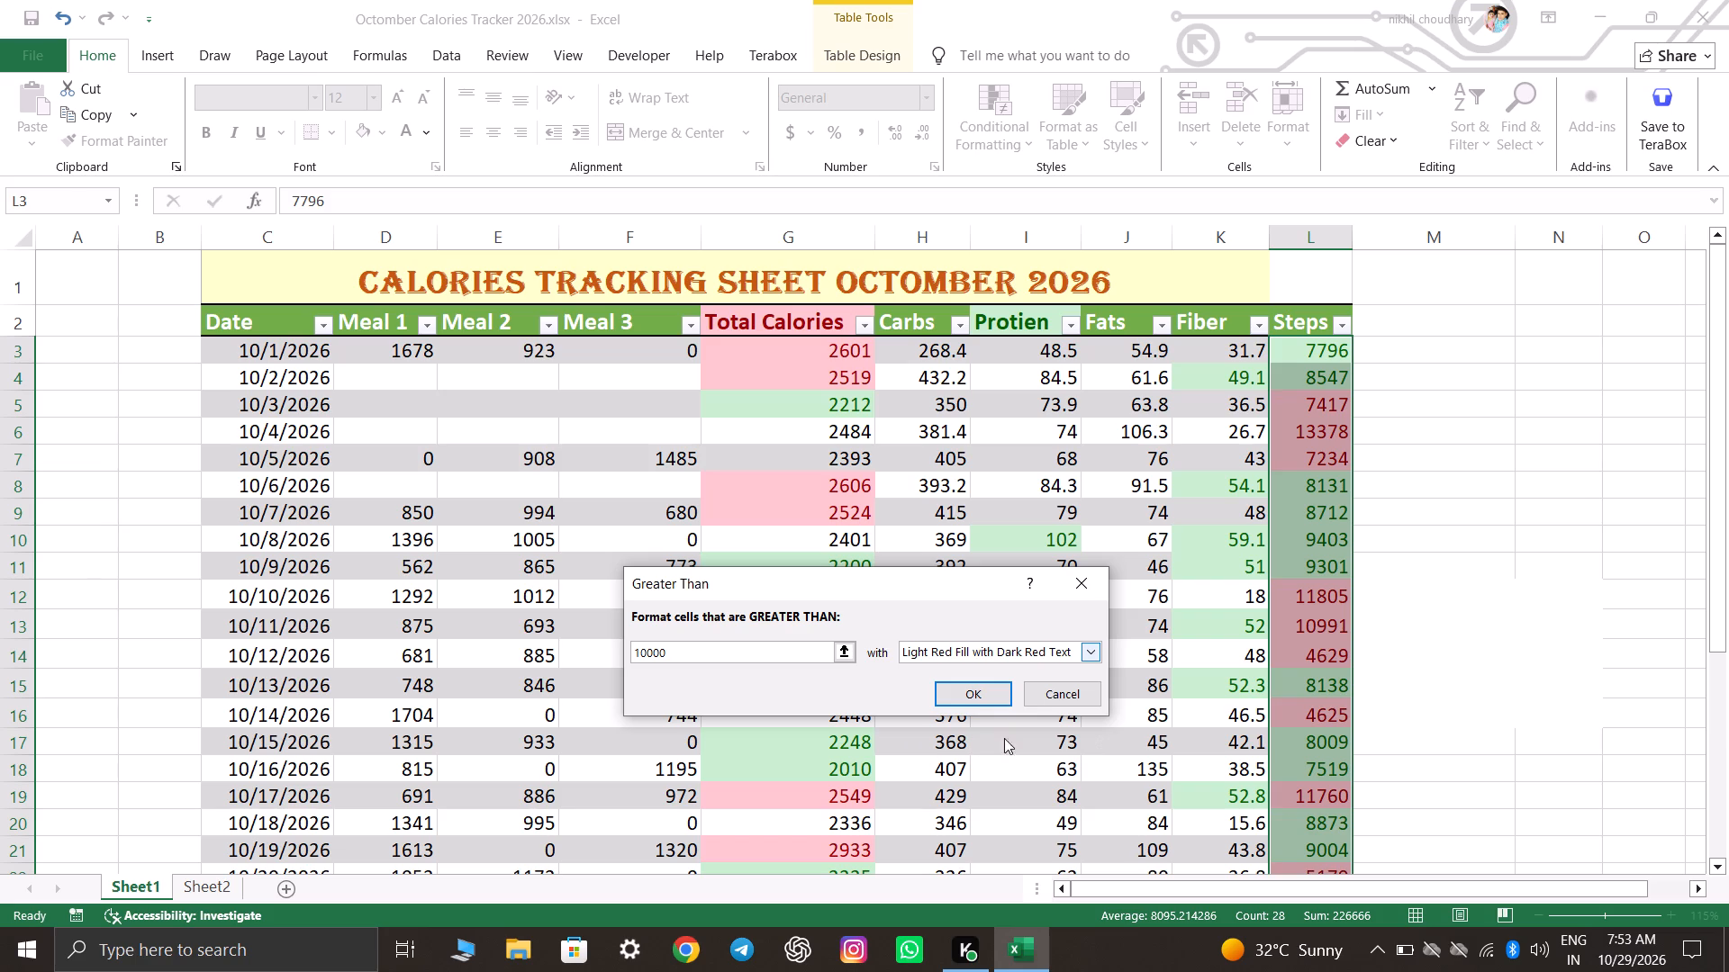
pyautogui.click(979, 691)
pyautogui.click(1490, 589)
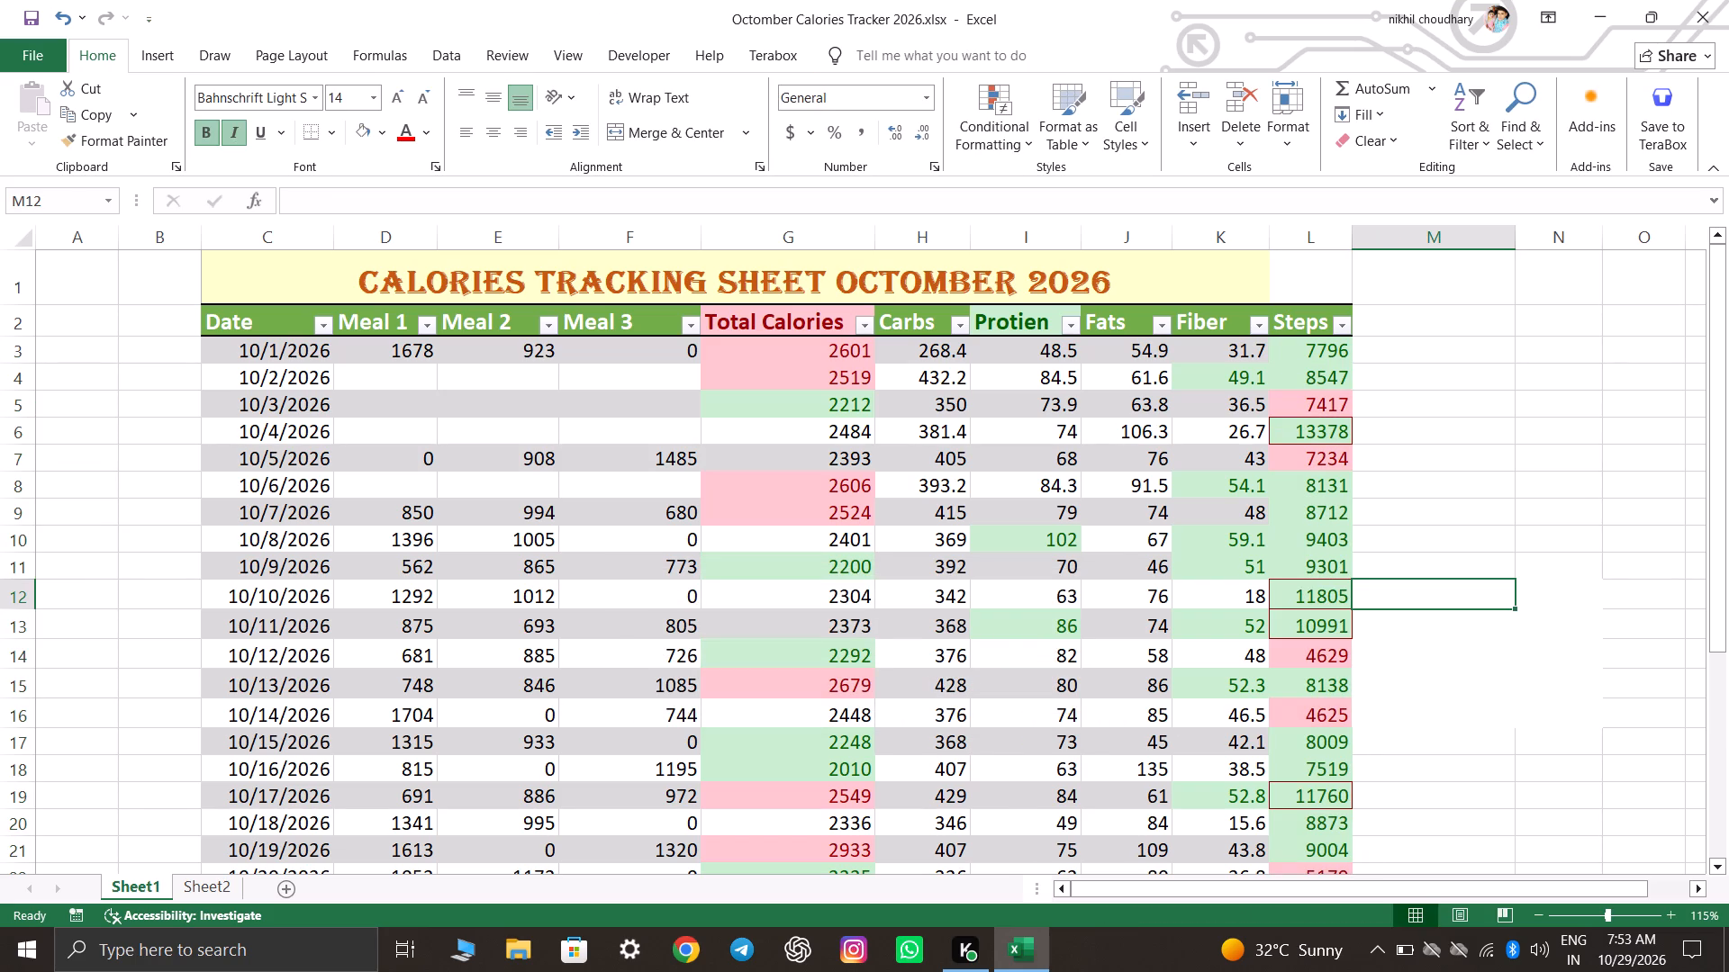
# Review the whole calorie table from its header to the total row, checking the Steps column's conditional formatting and average.
pyautogui.scroll(-7, 1531, 573)
pyautogui.click(1512, 635)
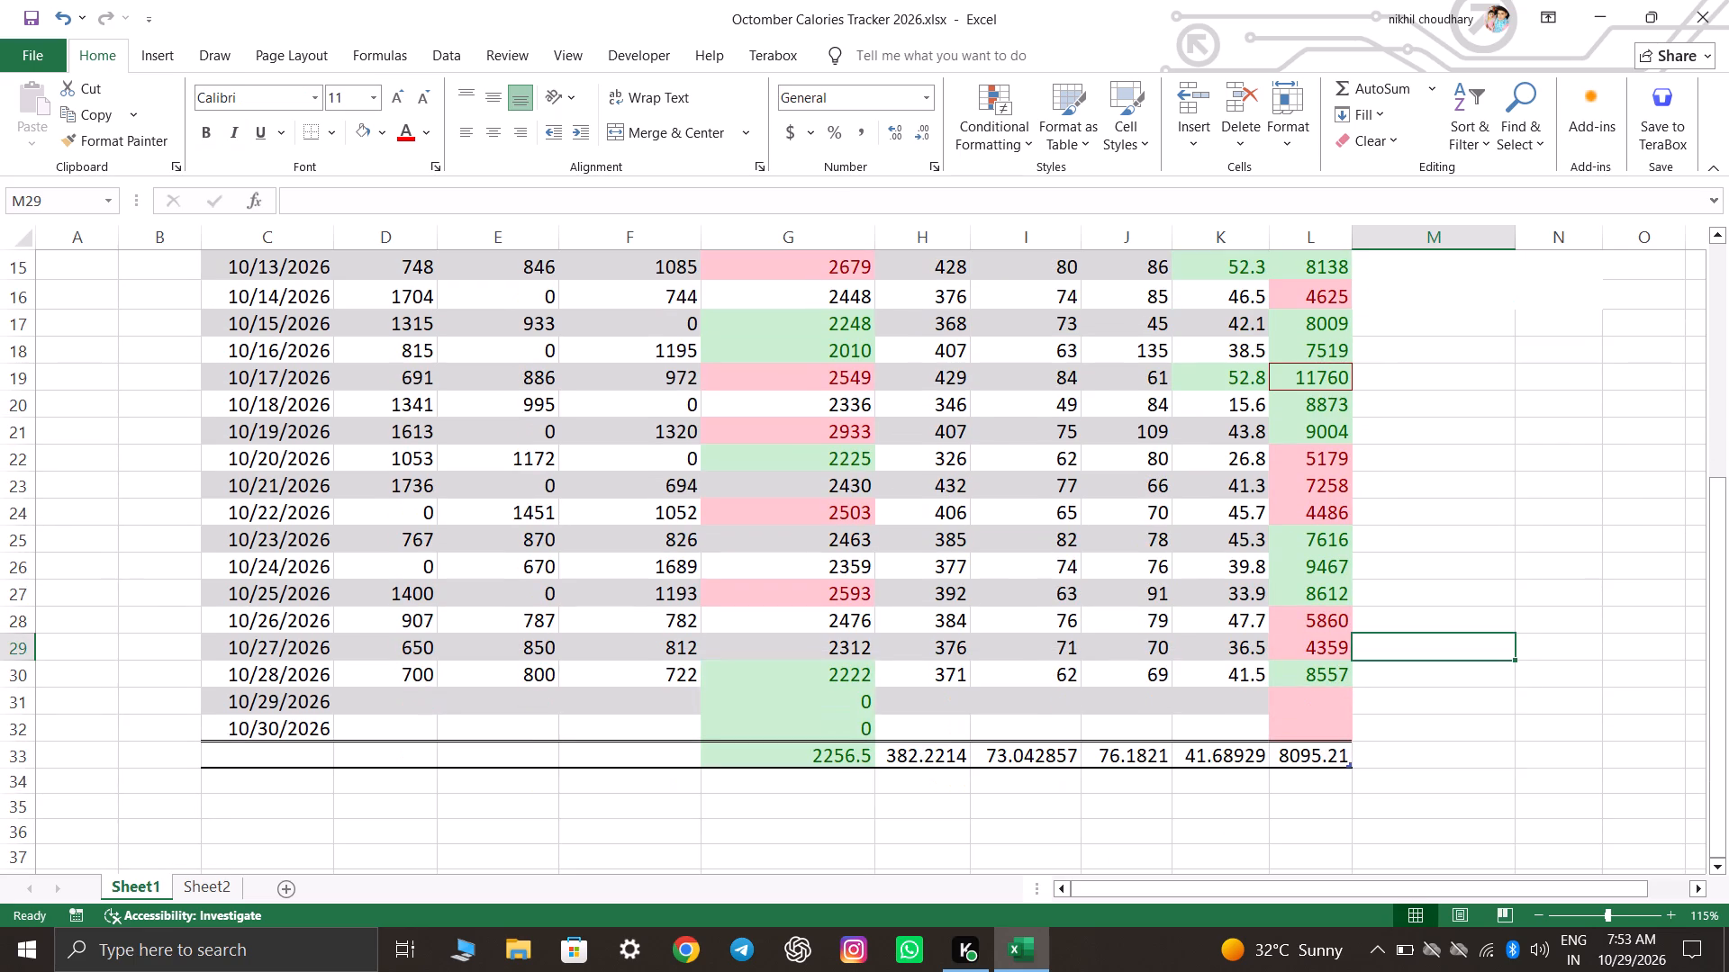
pyautogui.click(1510, 756)
pyautogui.scroll(7, 1499, 711)
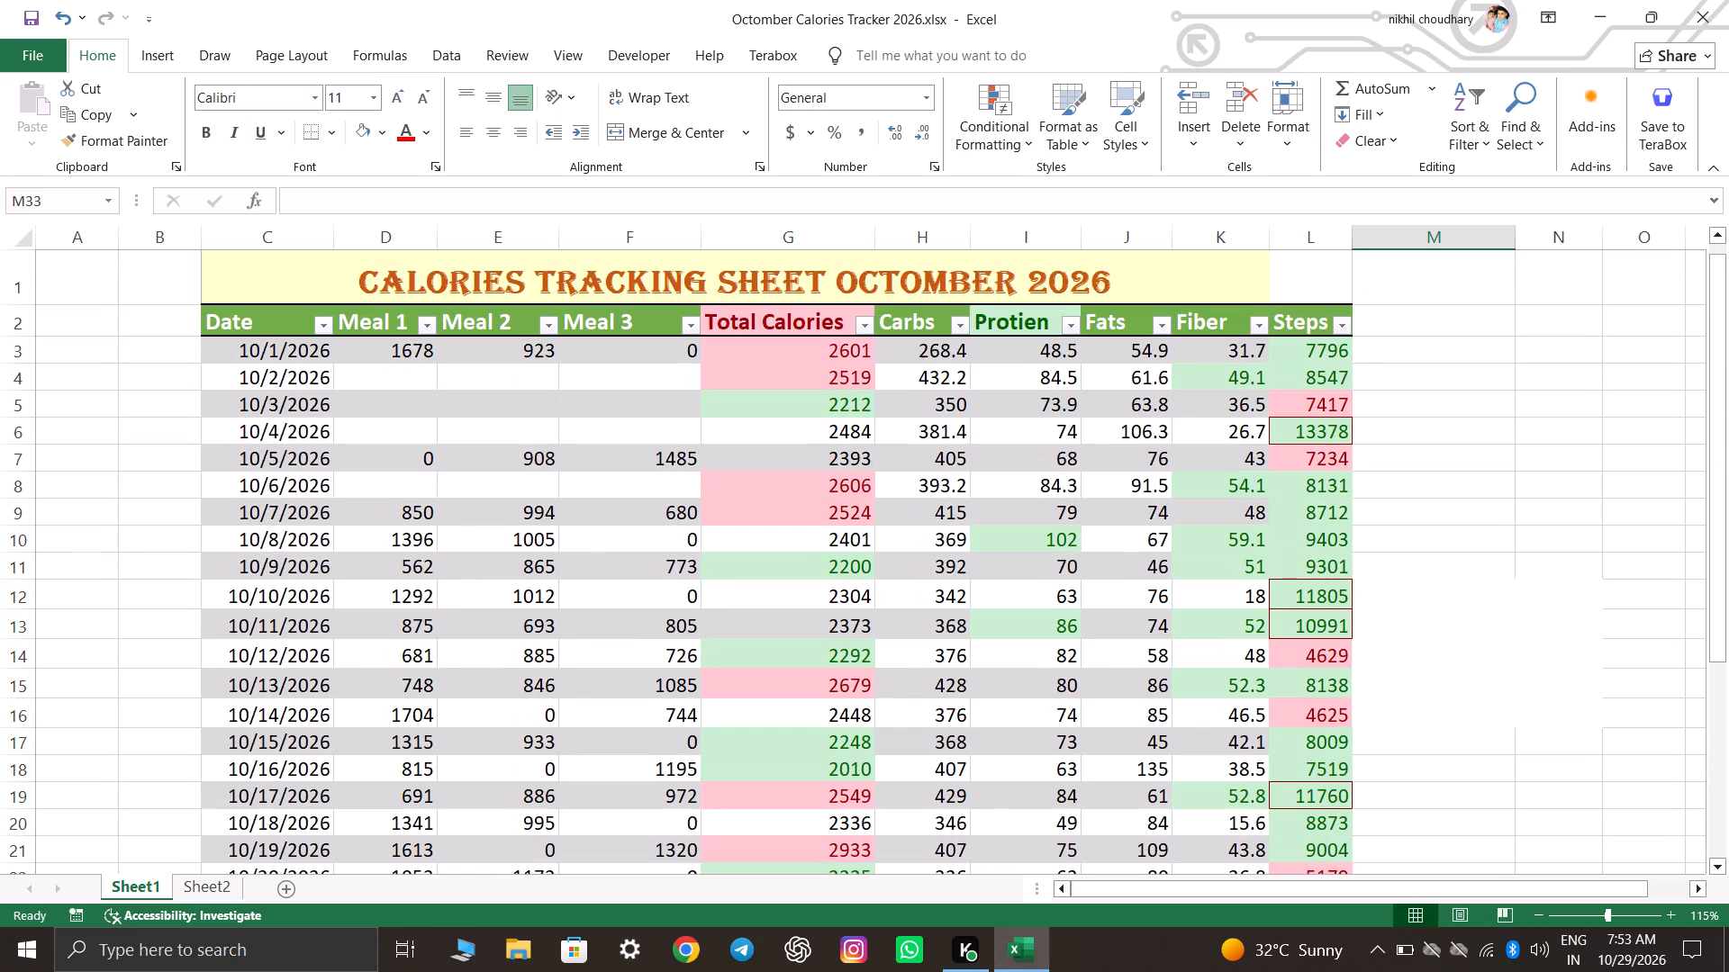
pyautogui.scroll(-5, 1499, 711)
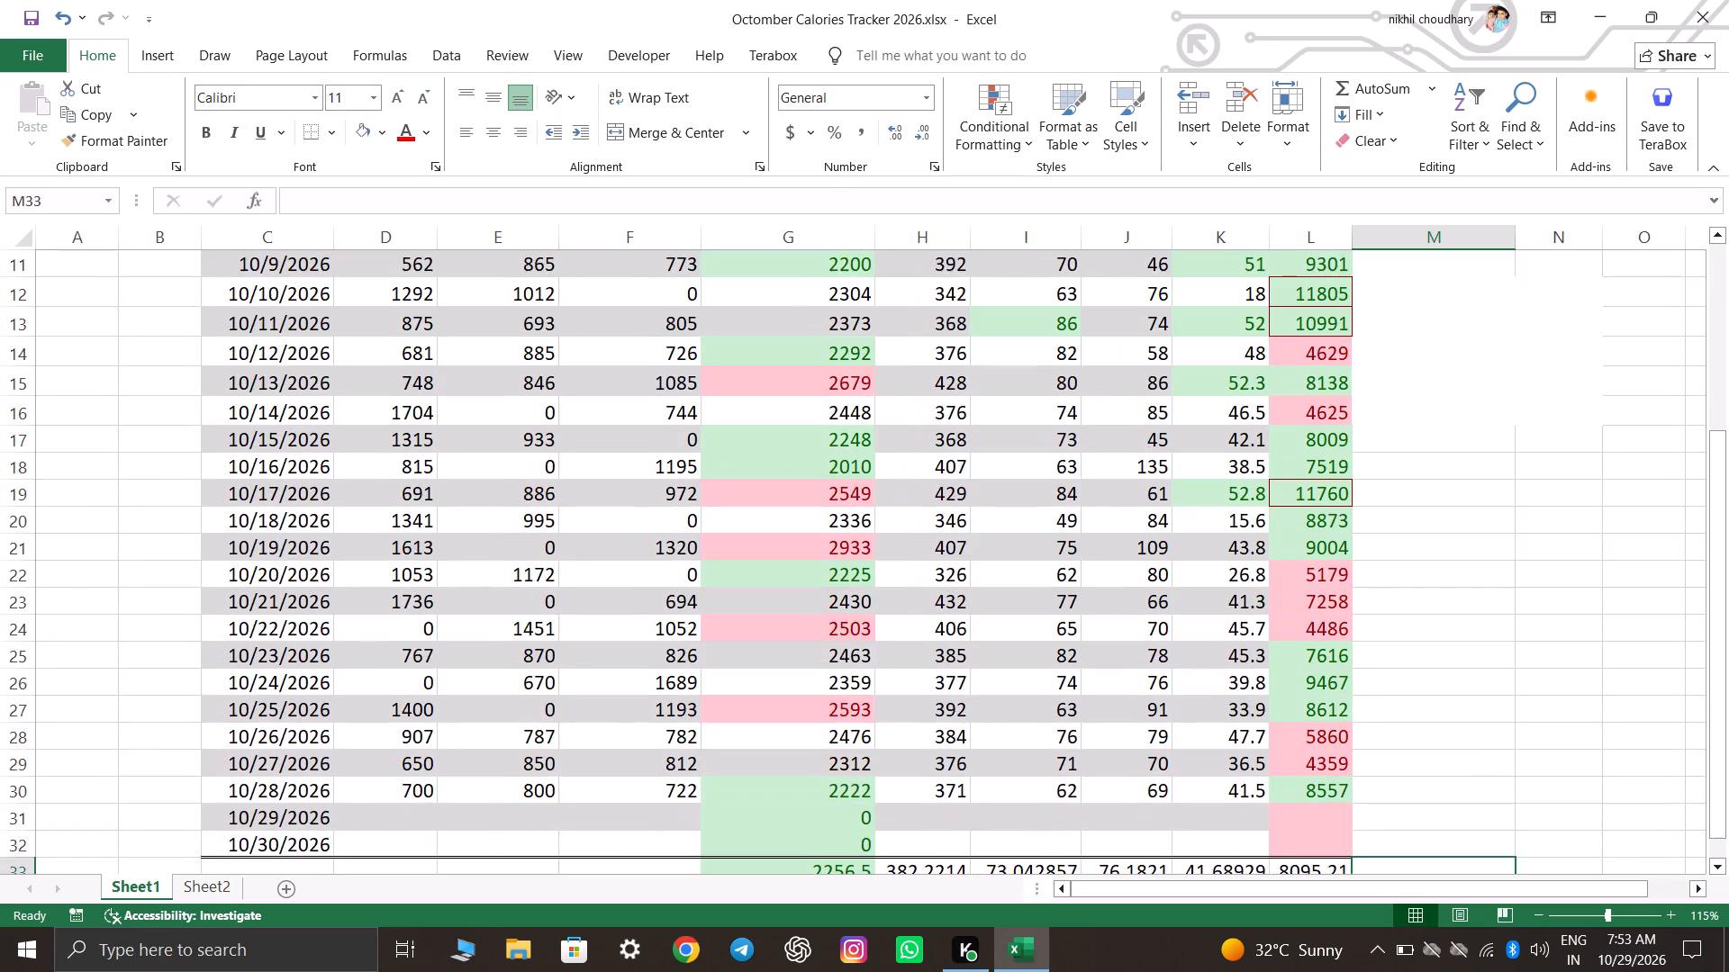
pyautogui.scroll(-1, 1525, 659)
pyautogui.scroll(3, 1489, 660)
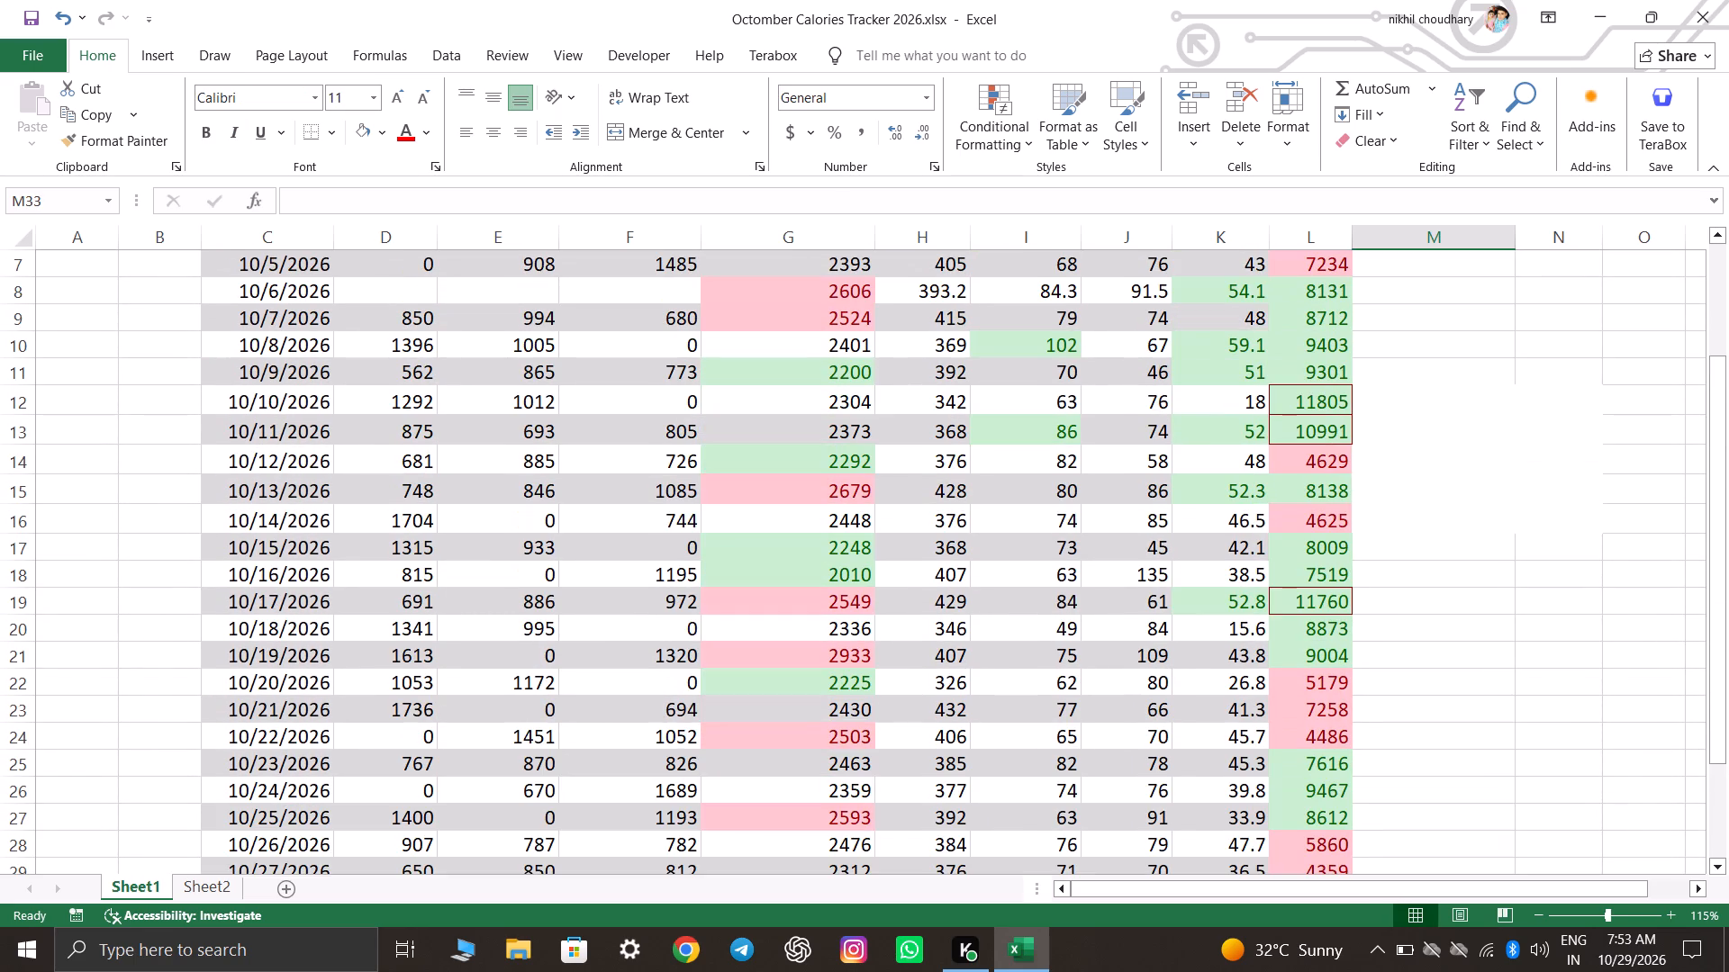
pyautogui.scroll(-4, 1484, 682)
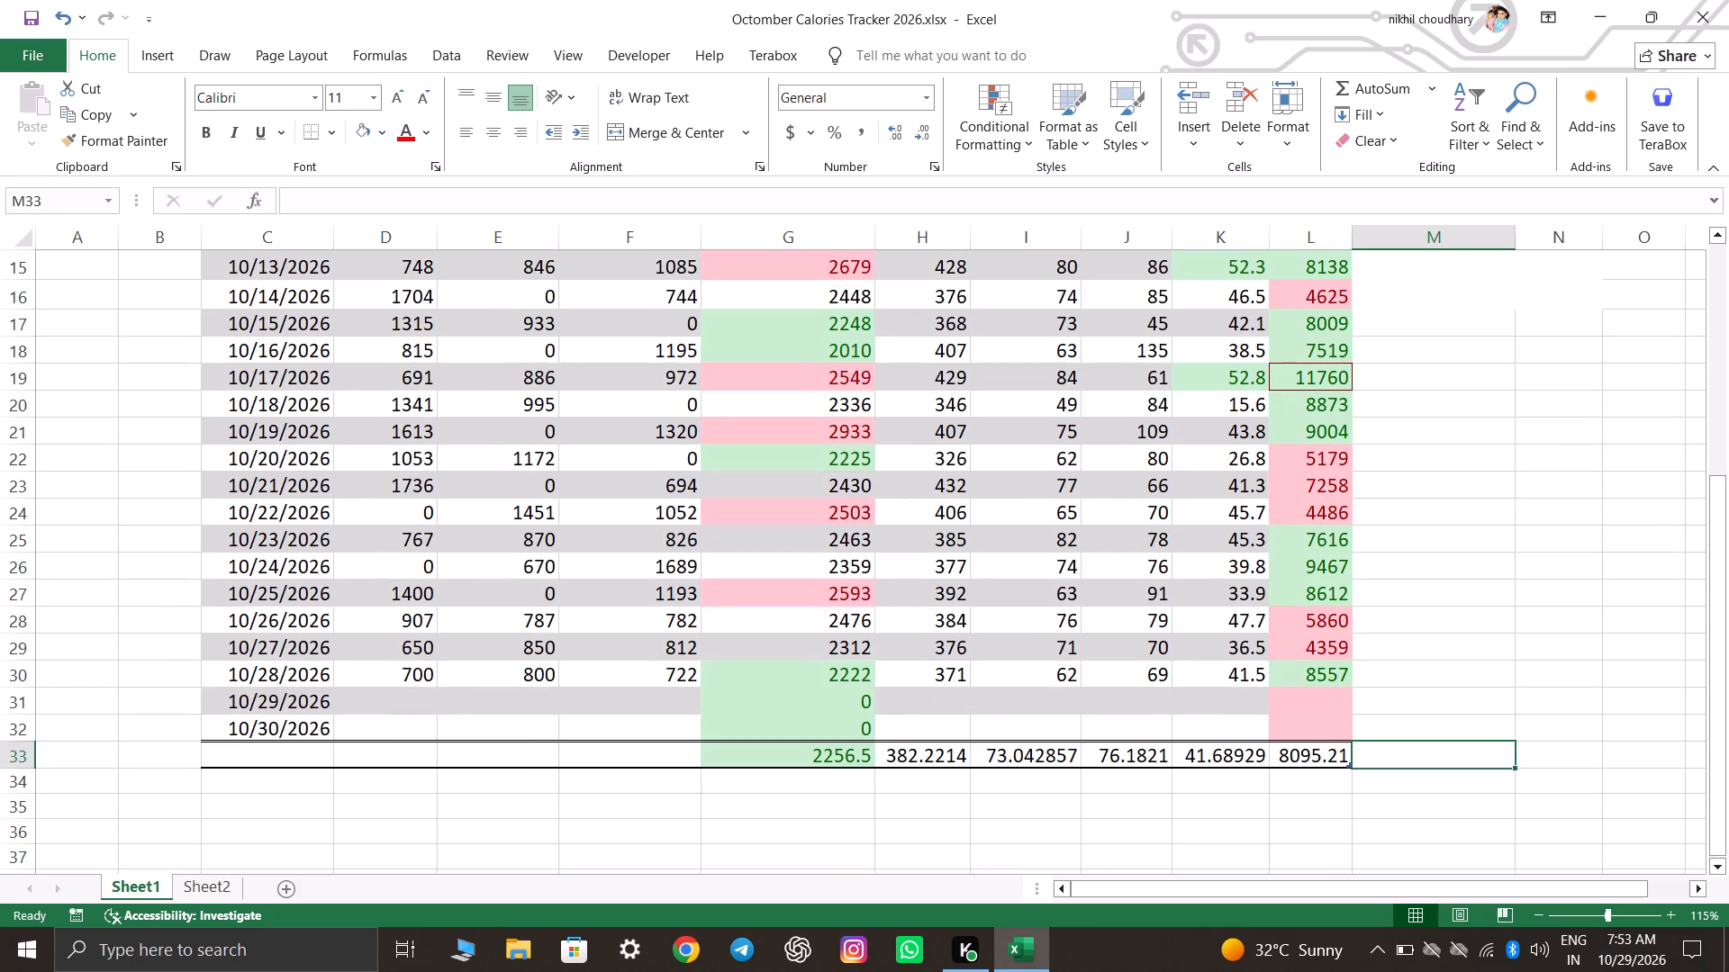
pyautogui.scroll(4, 1480, 639)
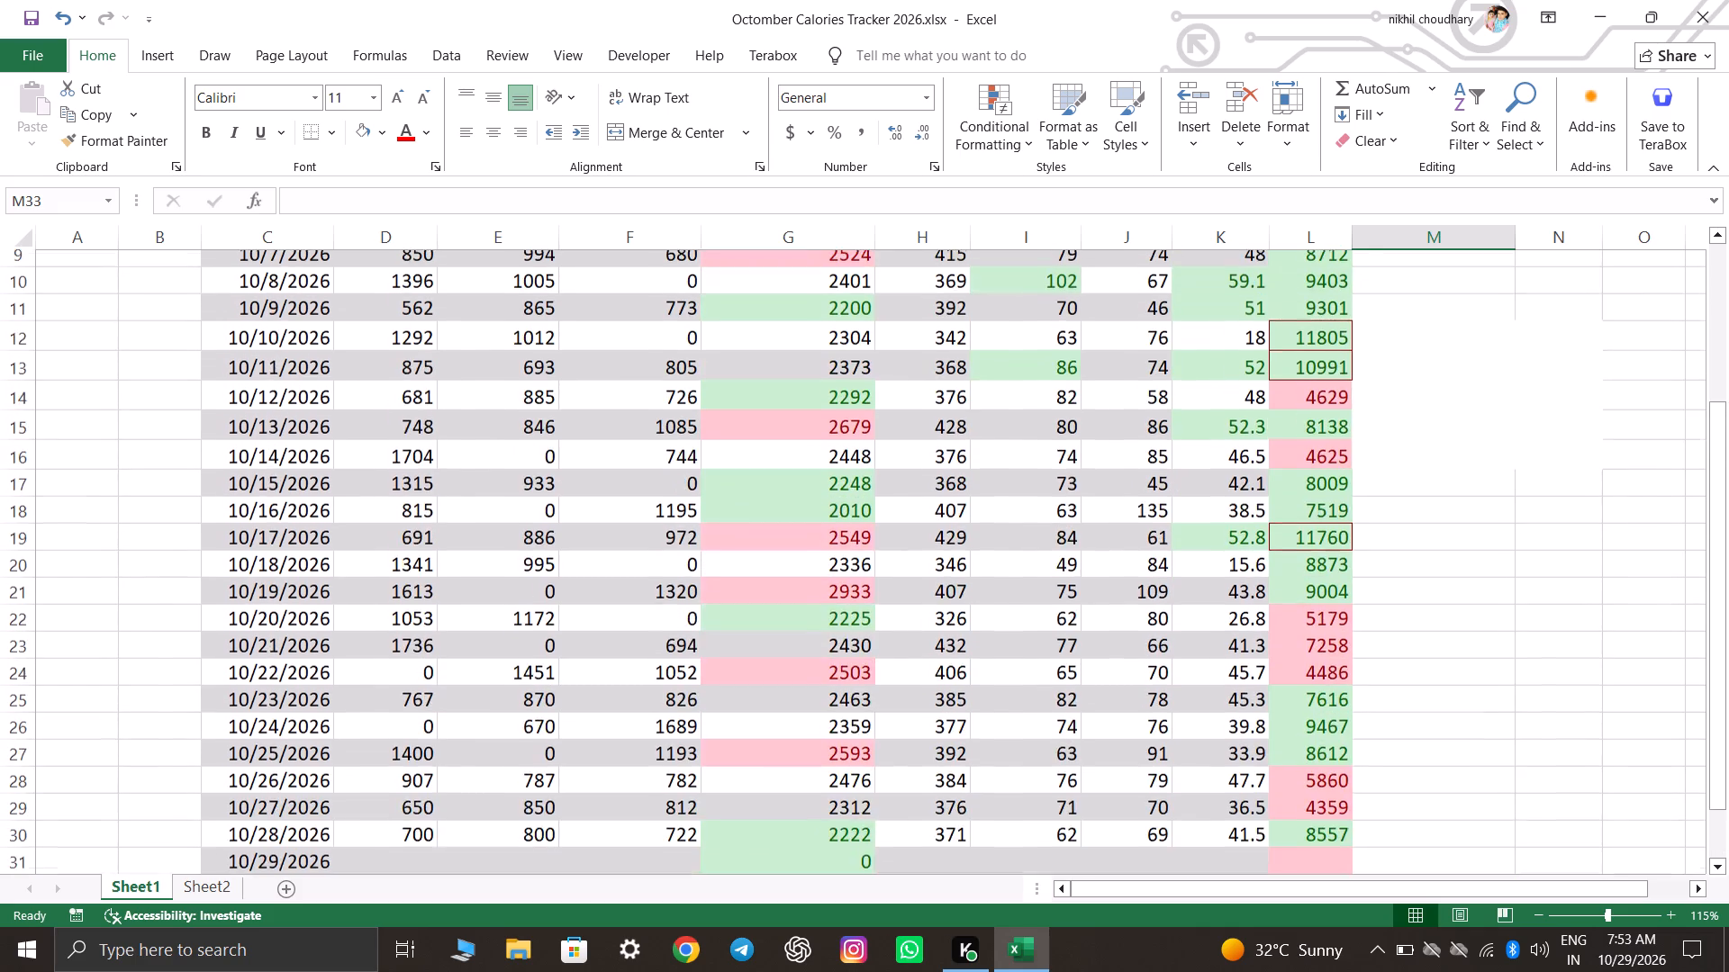
pyautogui.scroll(-6, 1480, 639)
pyautogui.scroll(6, 1508, 652)
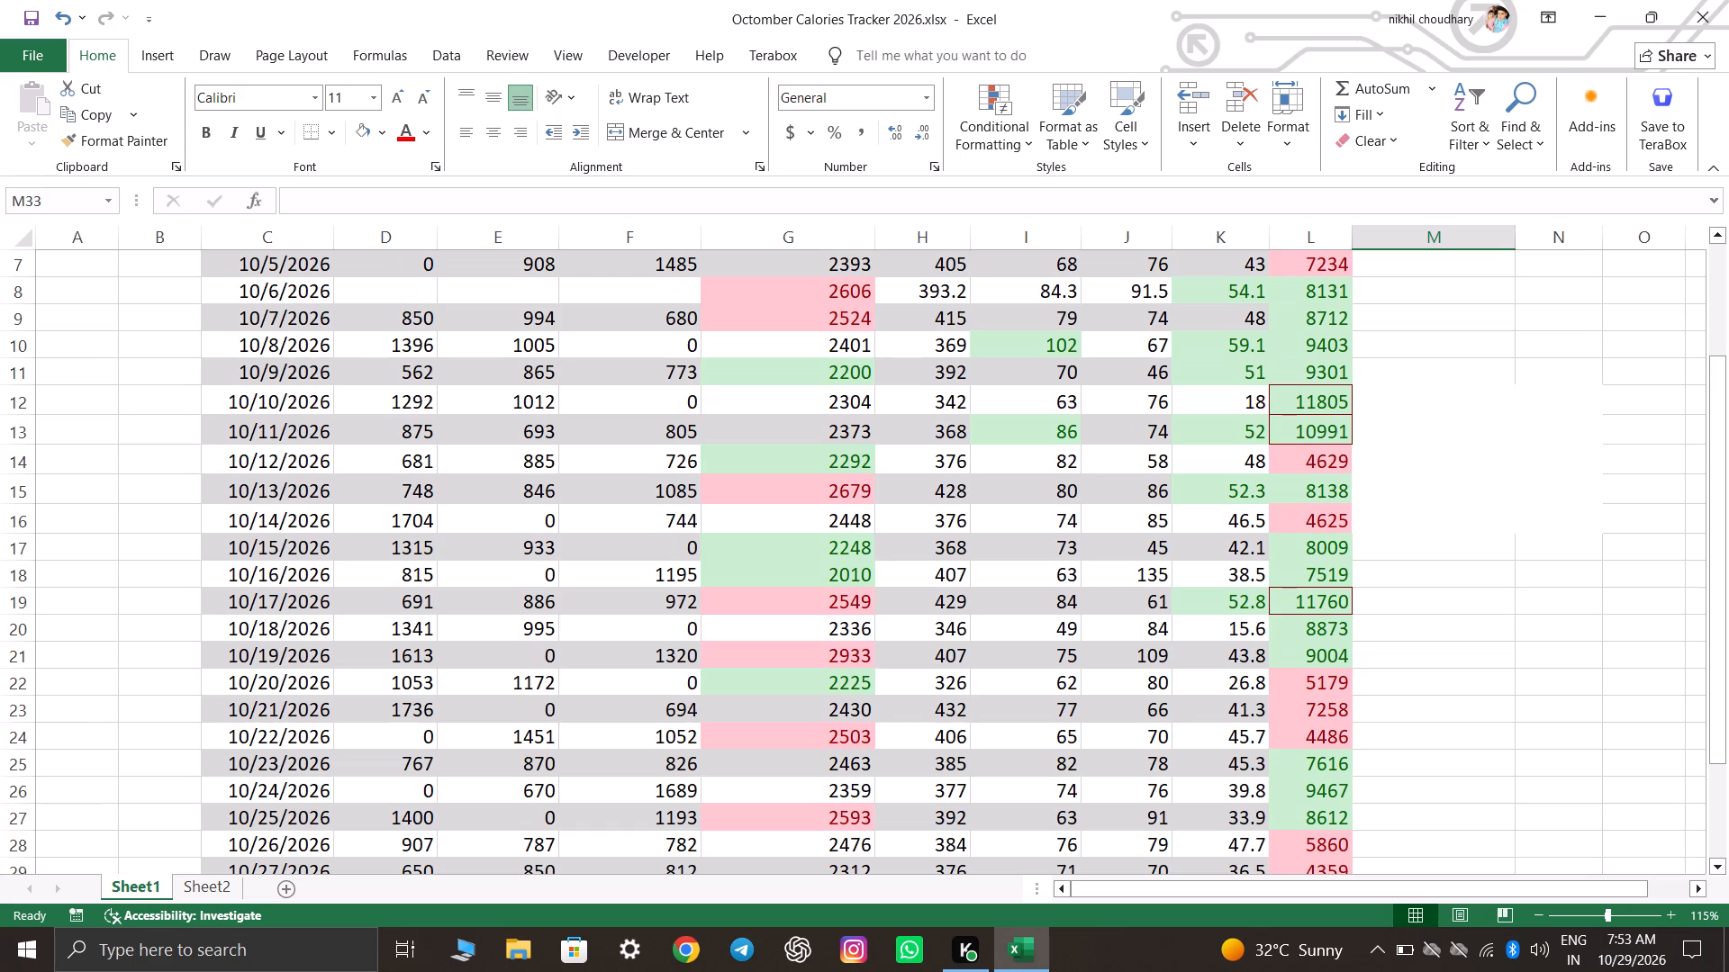
pyautogui.scroll(4, 1523, 680)
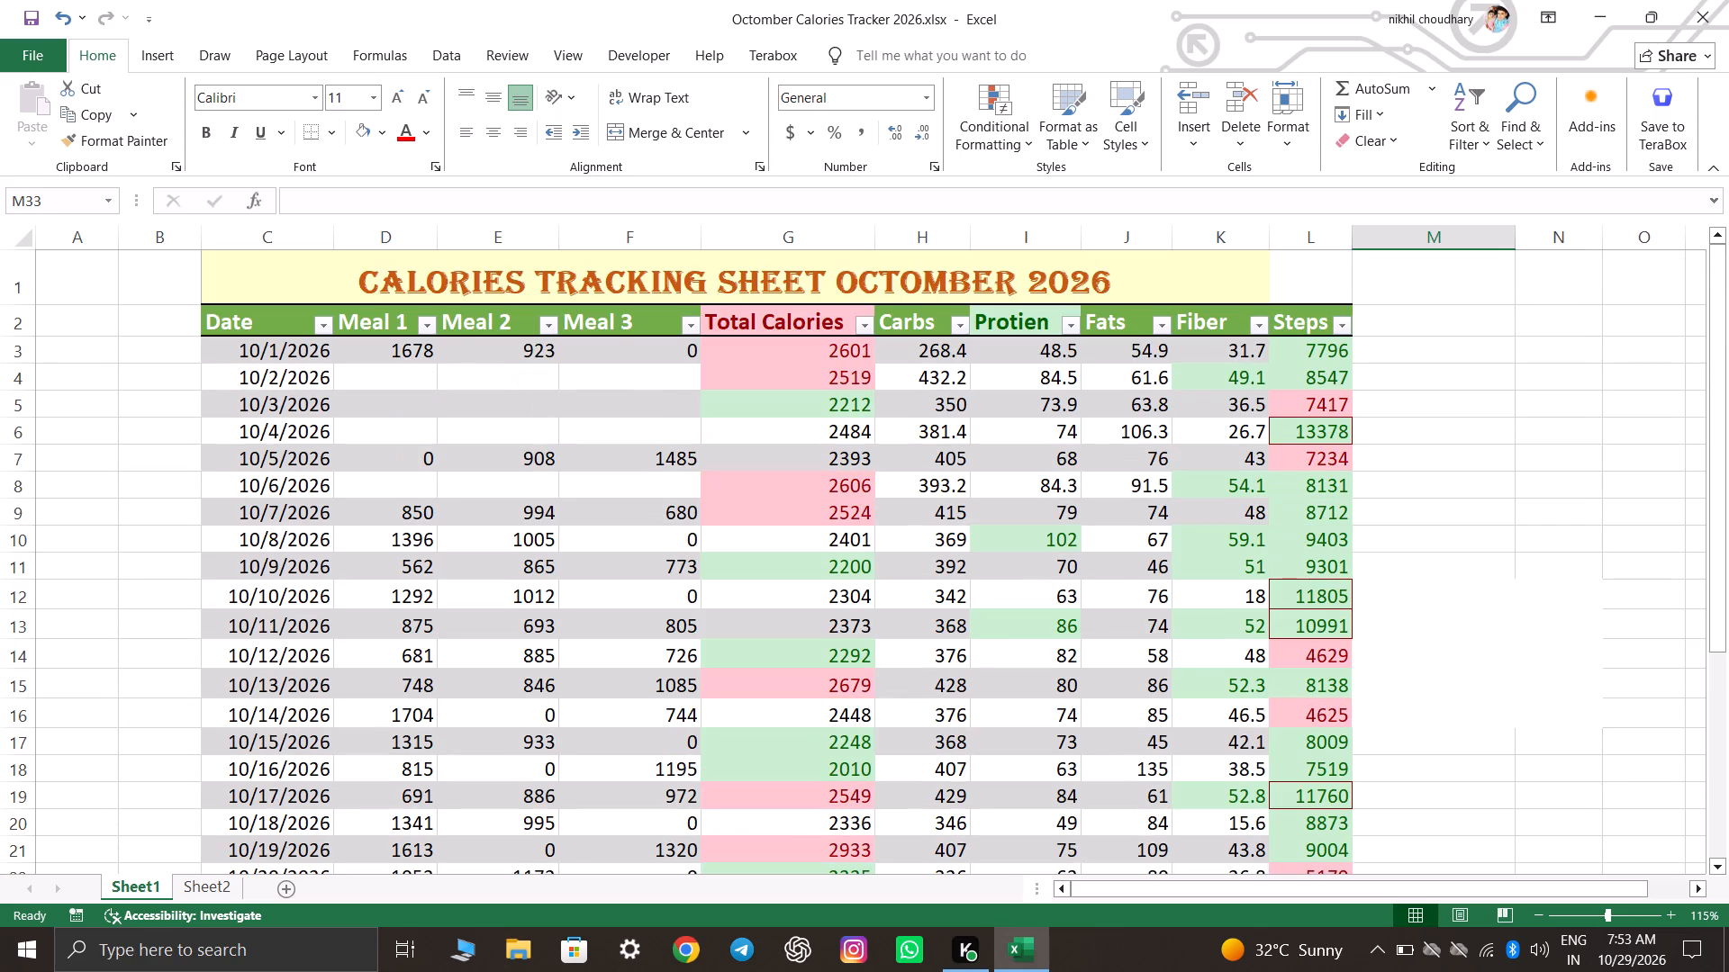
pyautogui.scroll(-3, 1496, 669)
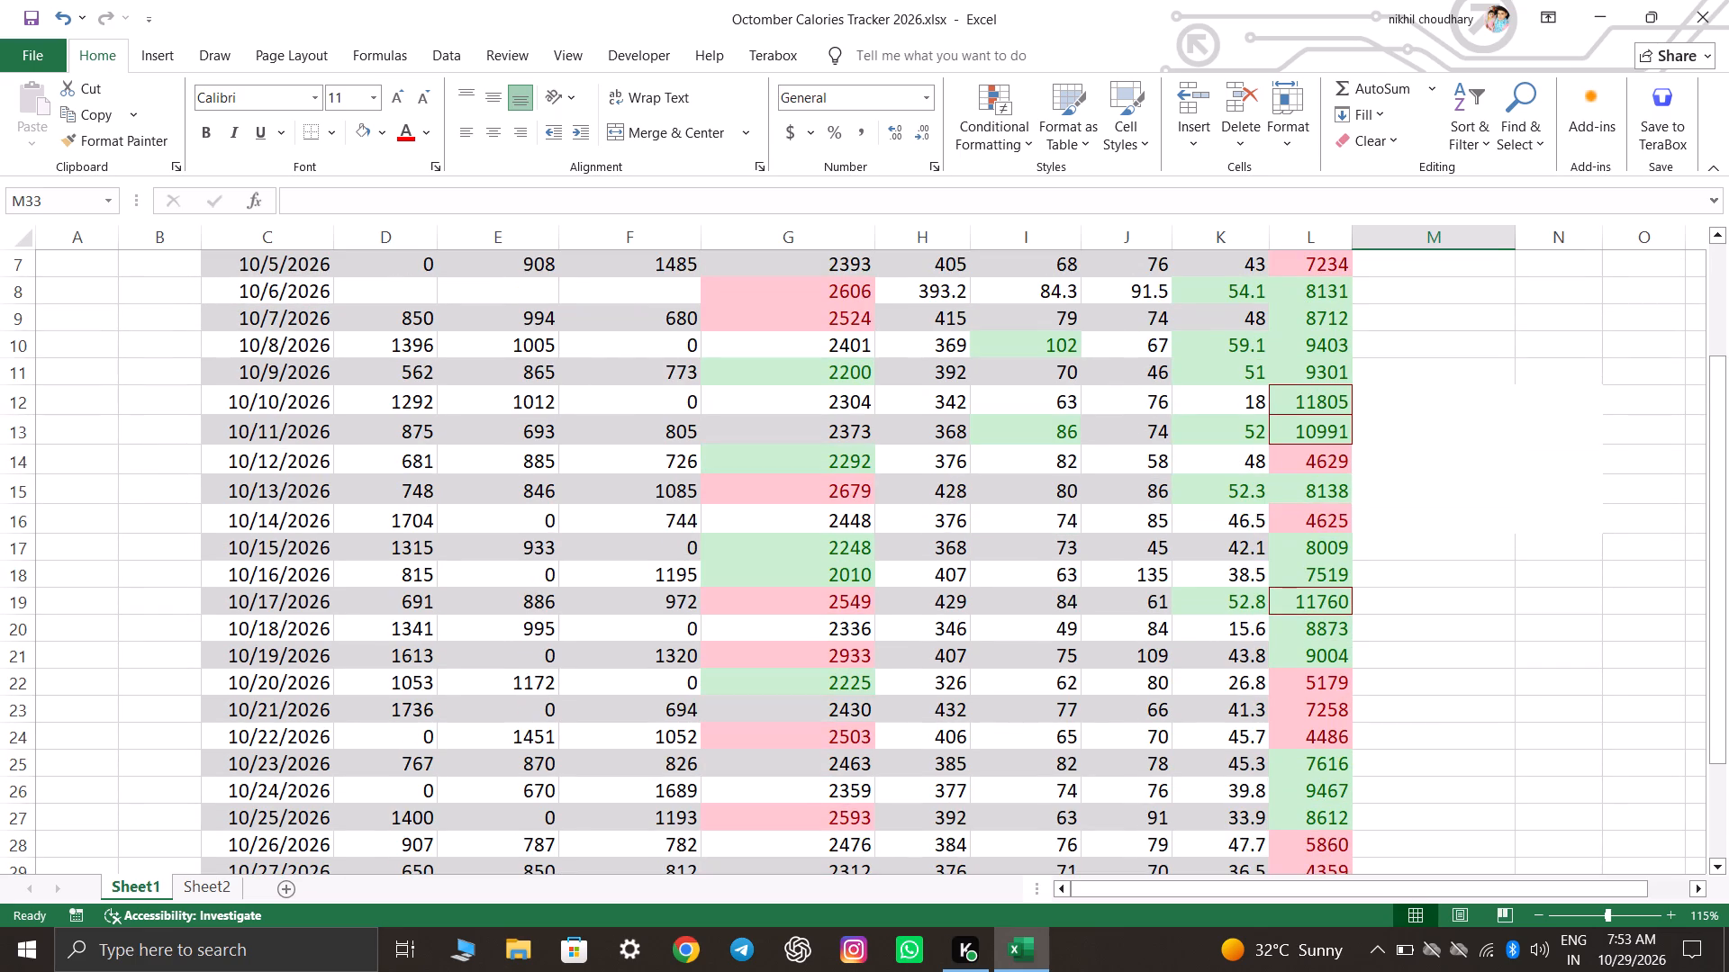
pyautogui.scroll(4, 1577, 651)
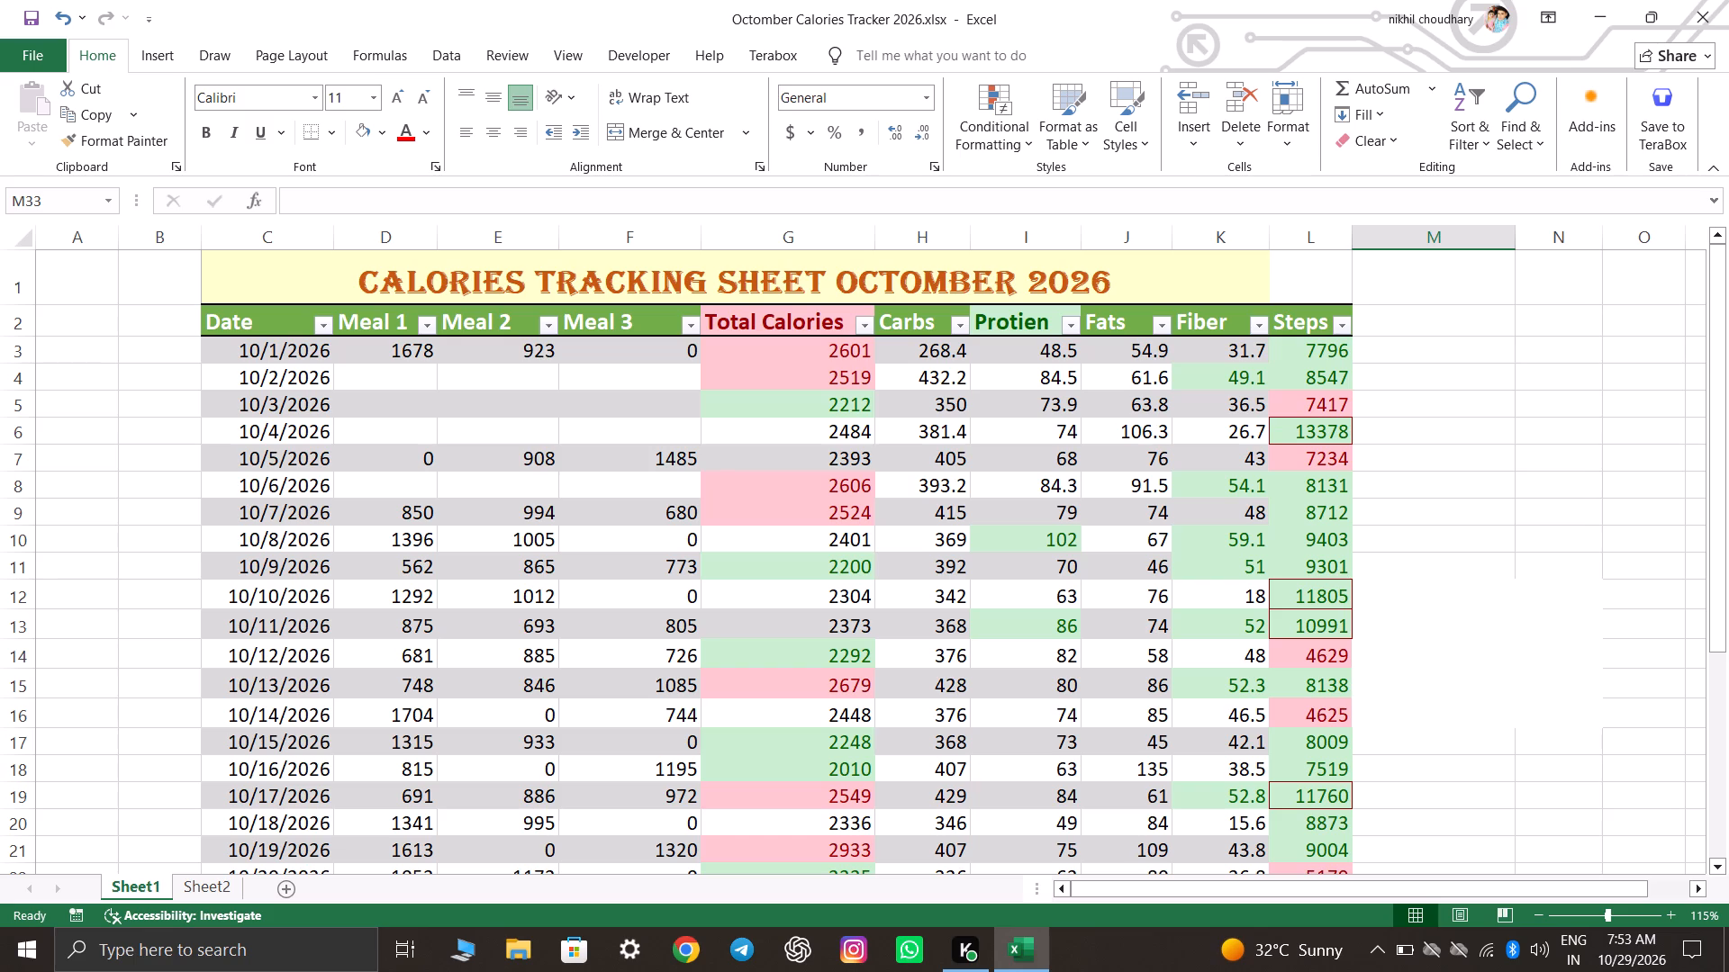
pyautogui.click(1421, 327)
pyautogui.click(161, 316)
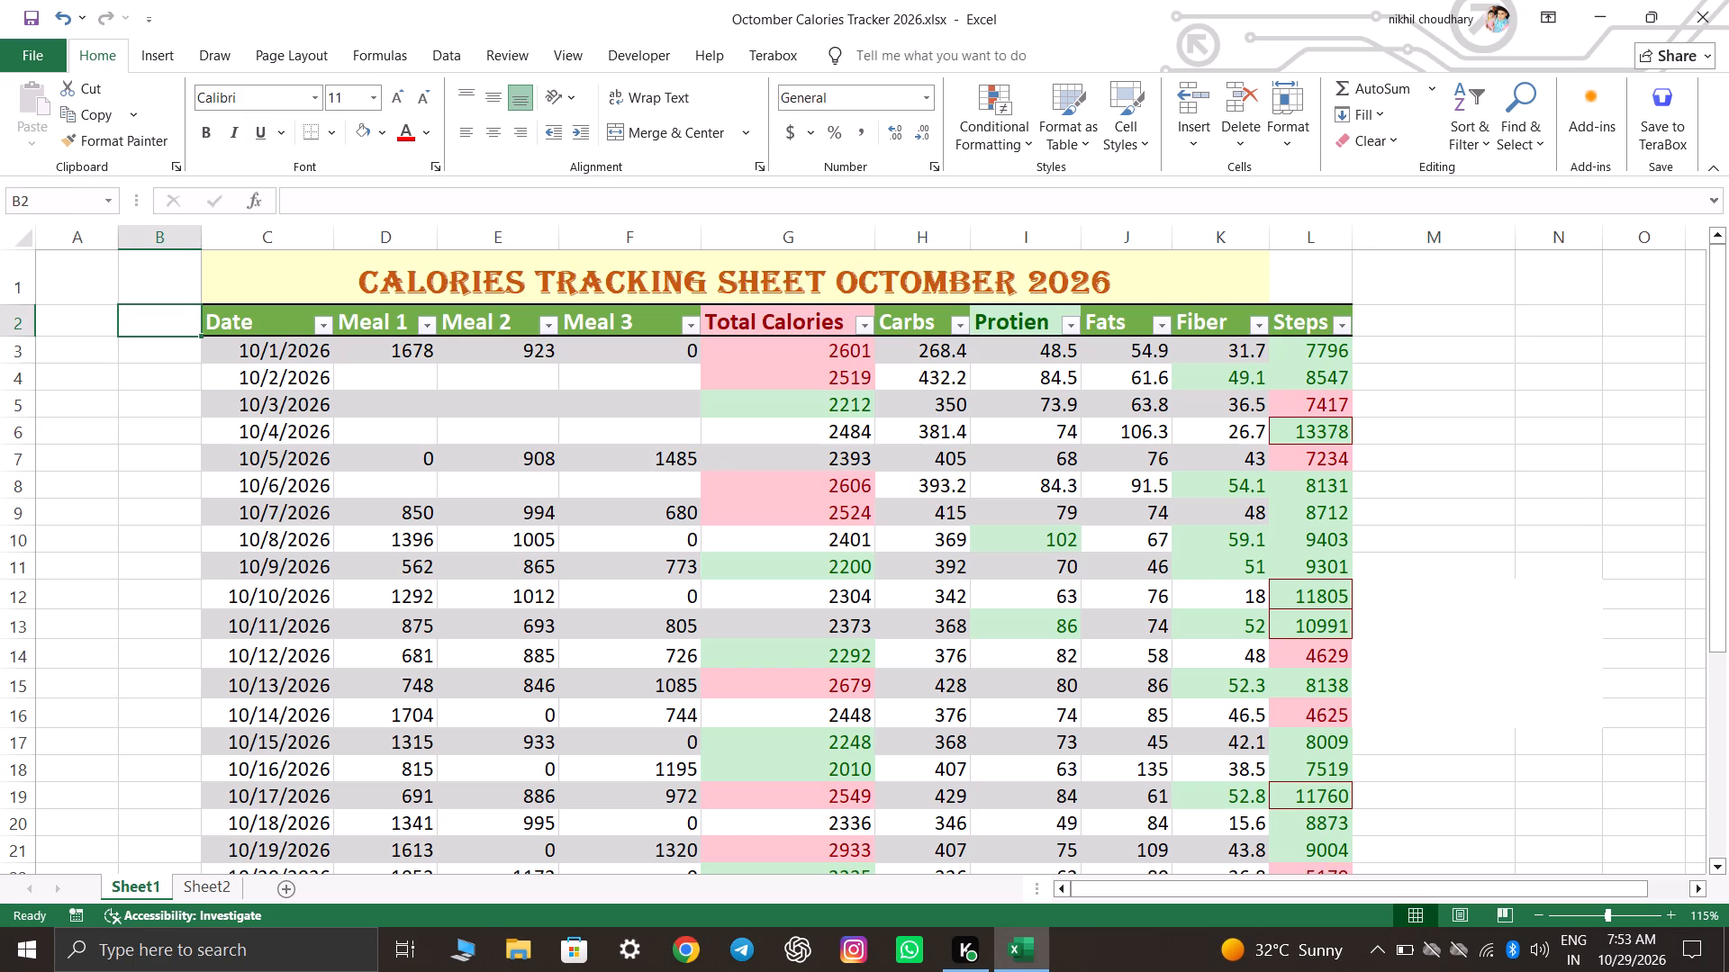
pyautogui.scroll(-7, 1235, 475)
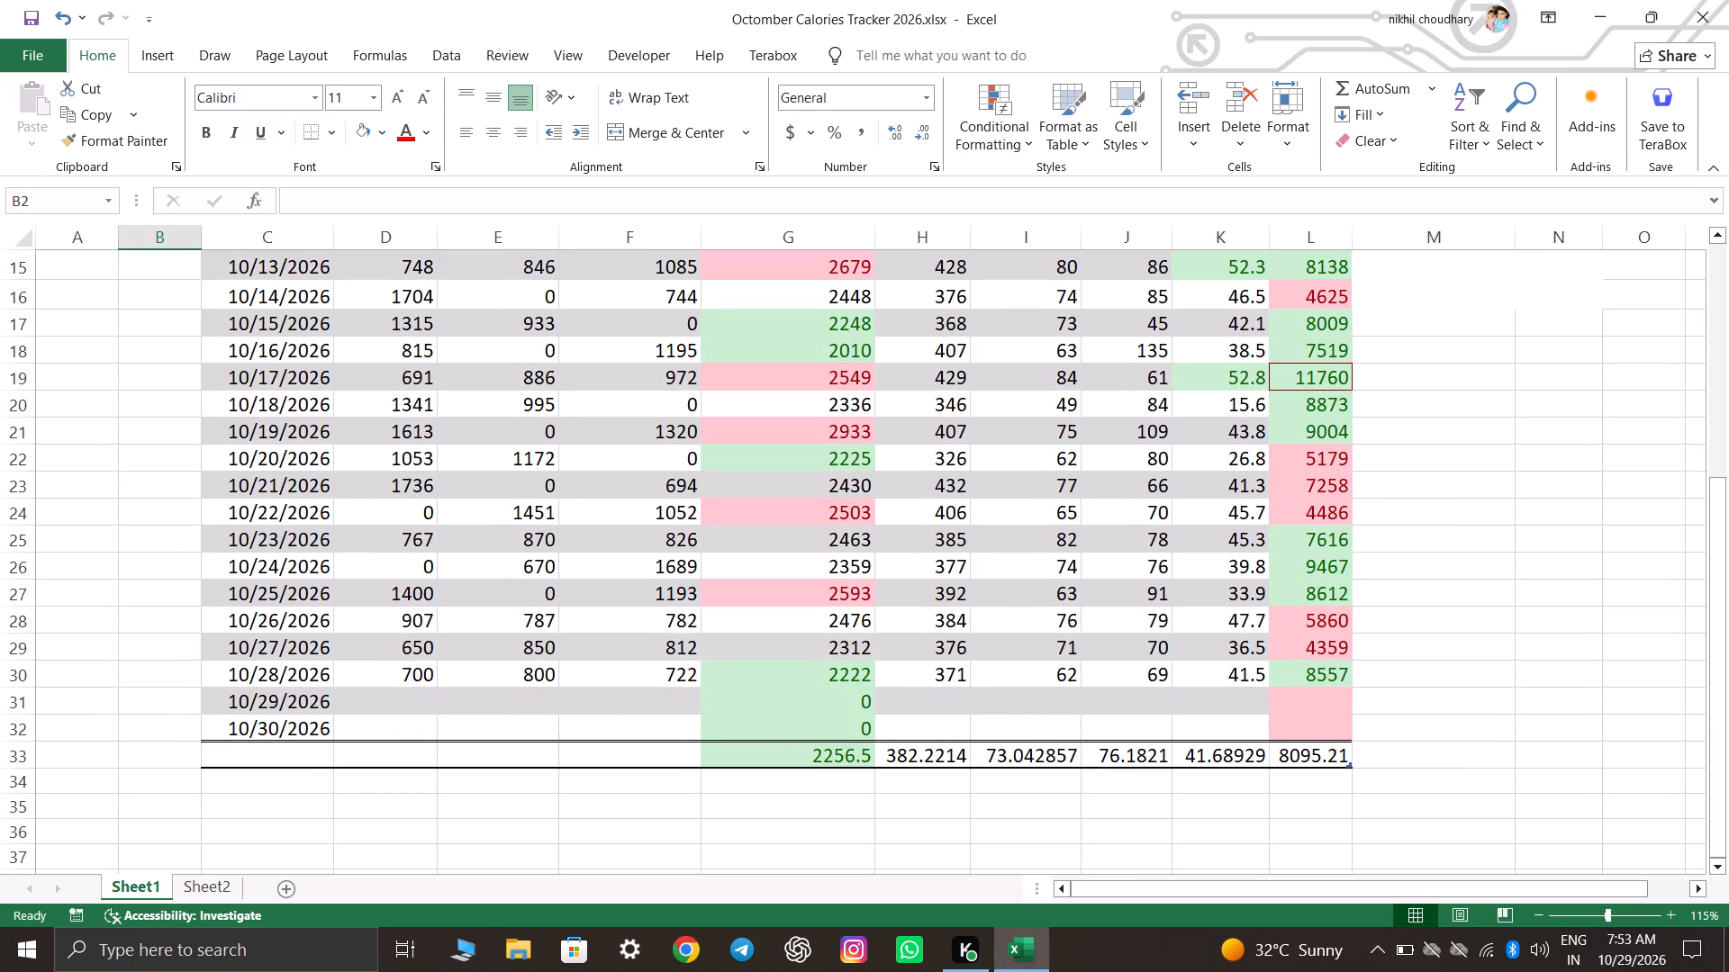
pyautogui.click(1535, 517)
pyautogui.scroll(3, 691, 660)
pyautogui.scroll(2, 608, 600)
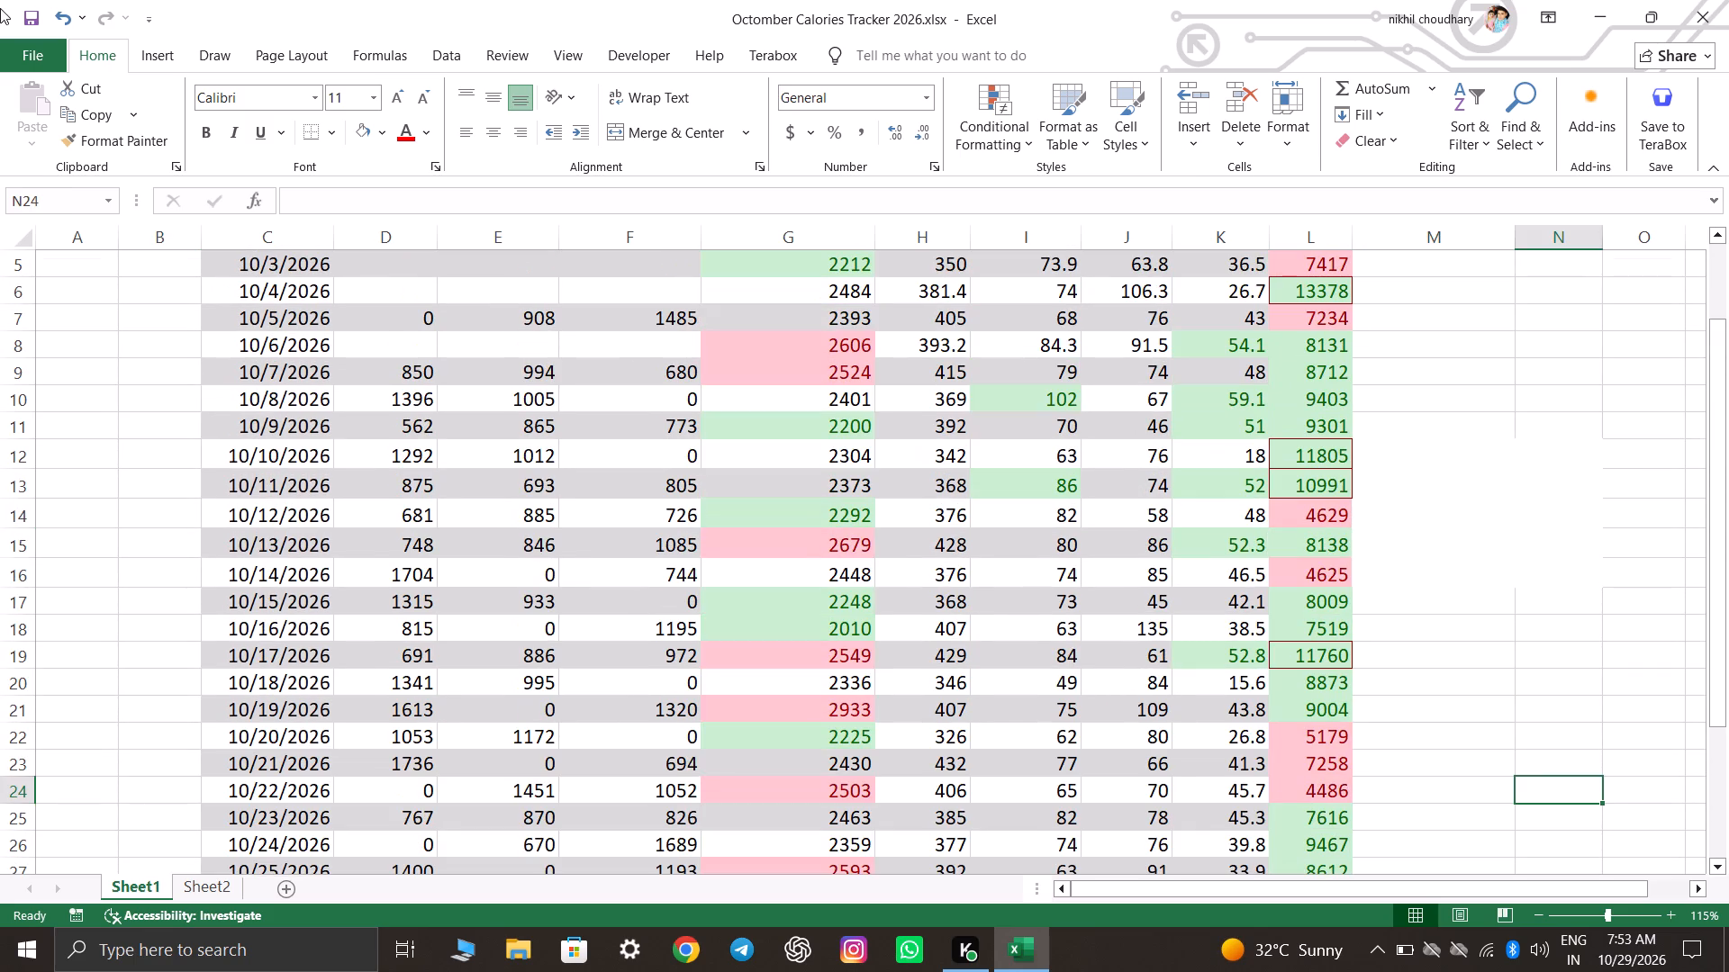
# Create a blank PivotTable on a new sheet through Recommended PivotTables, using the entire tracker table, Table1, as its source.
pyautogui.click(177, 59)
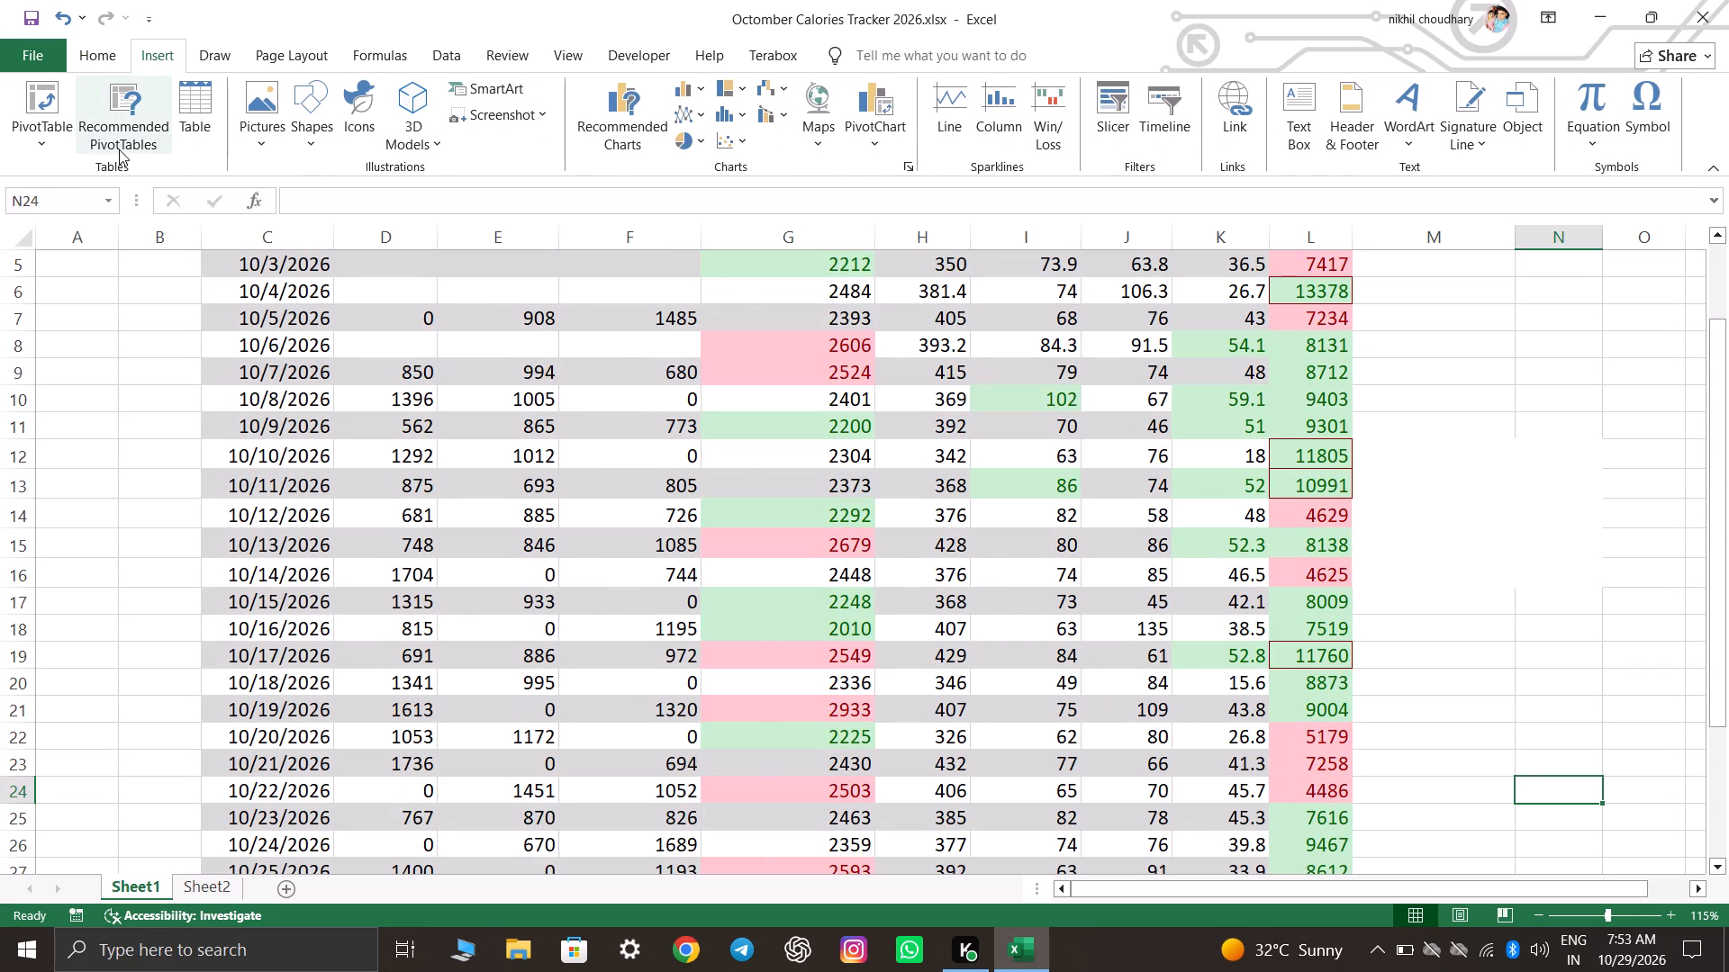
pyautogui.click(95, 121)
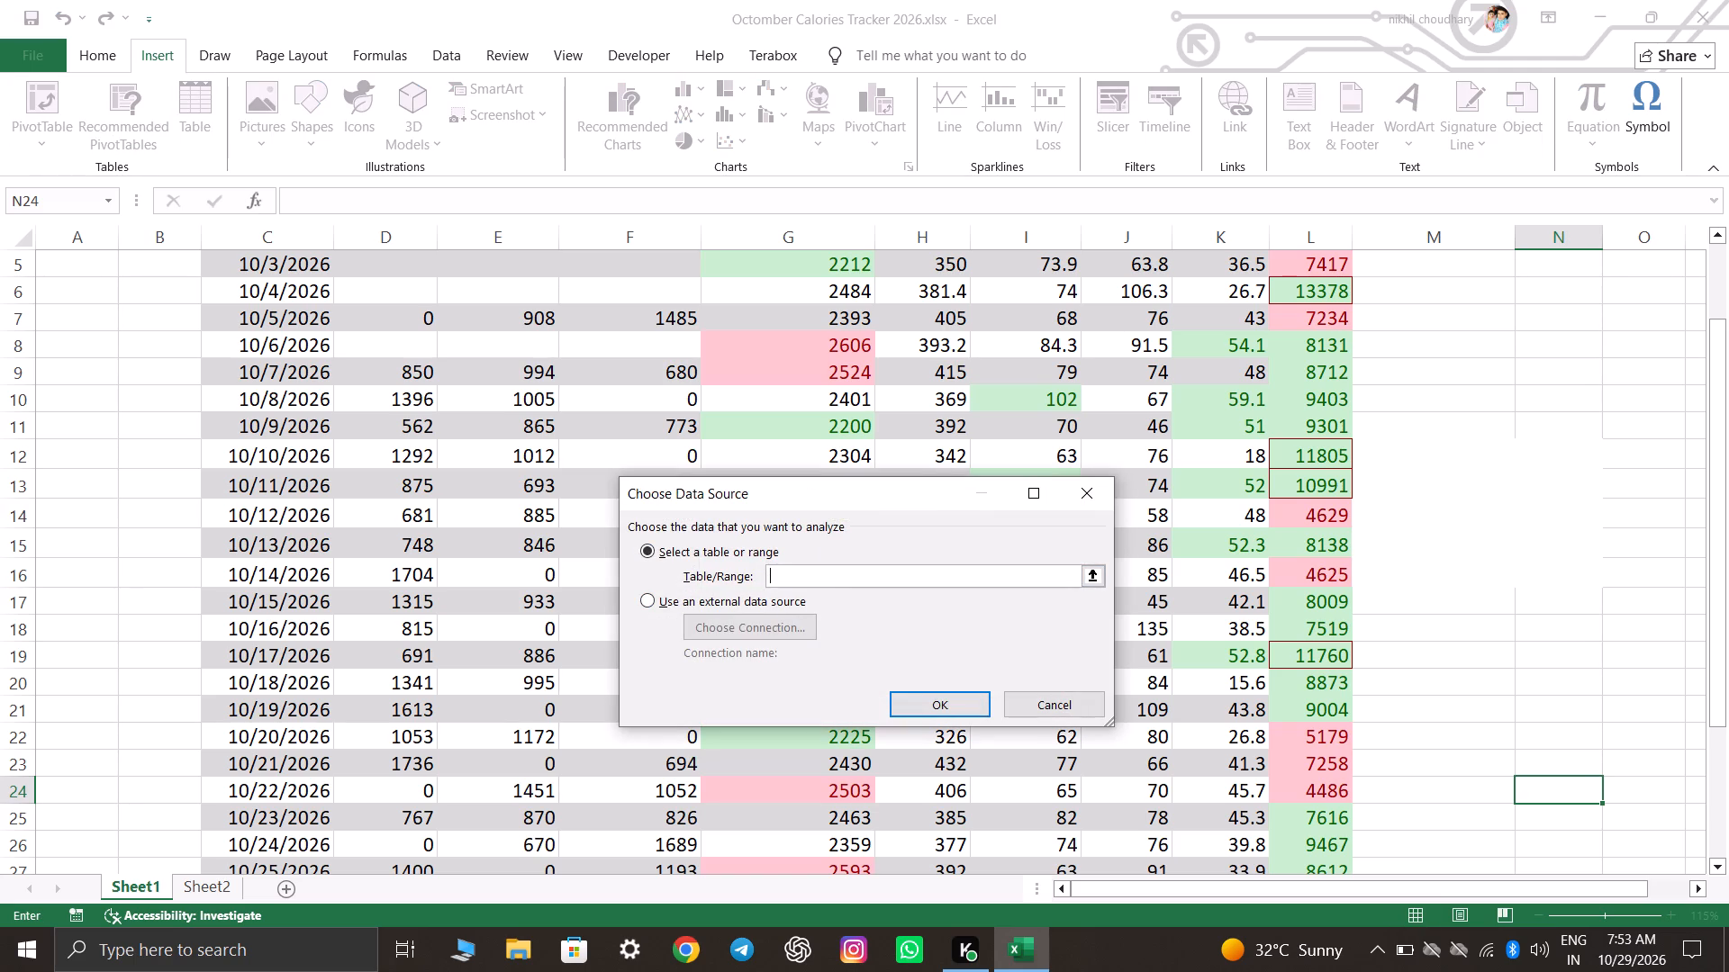
pyautogui.scroll(6, 285, 671)
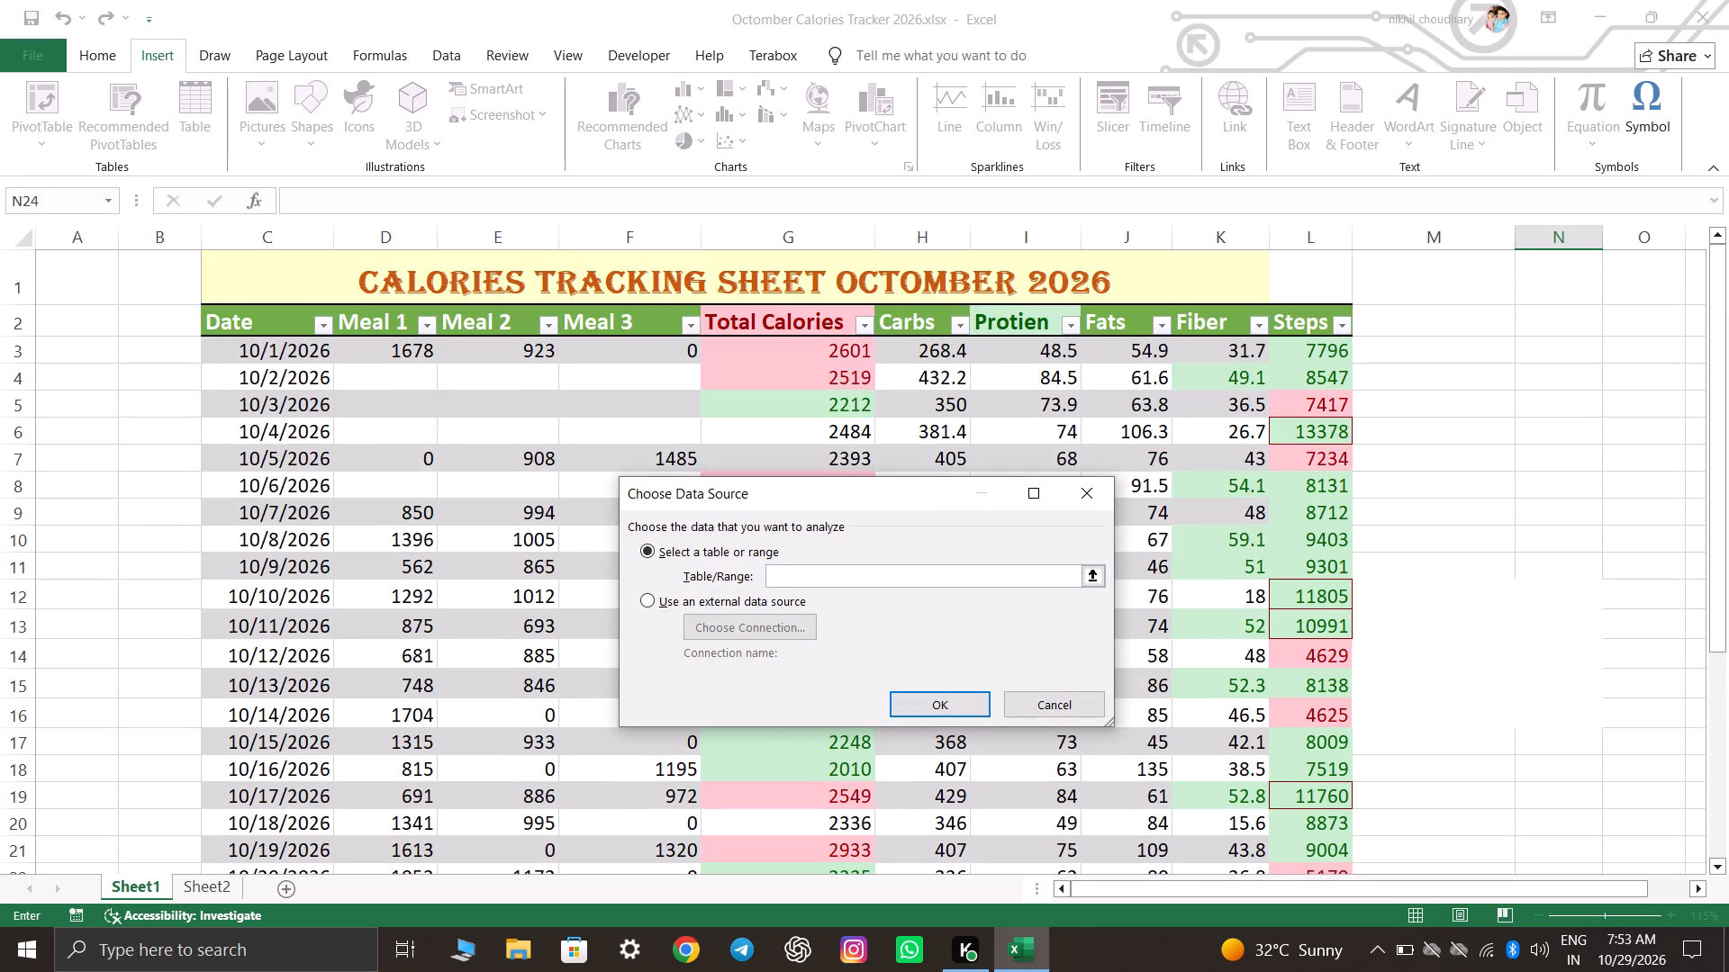
pyautogui.moveTo(370, 316); pyautogui.dragTo(1297, 756)
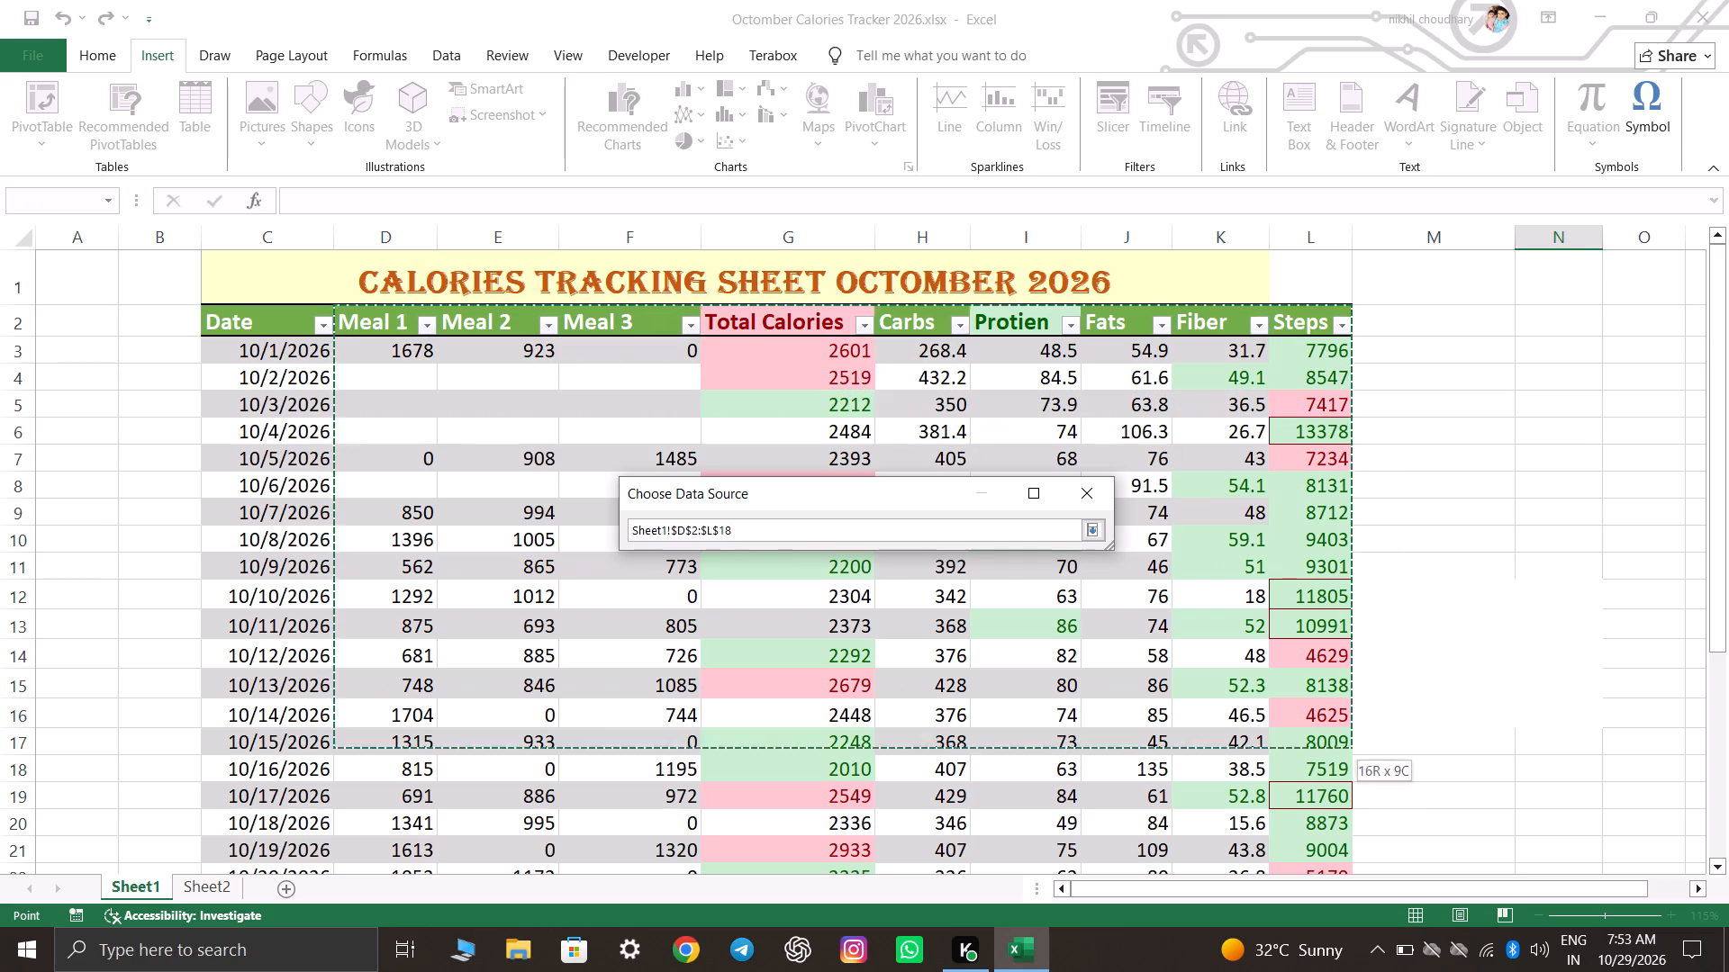
pyautogui.moveTo(1297, 756); pyautogui.dragTo(1338, 320)
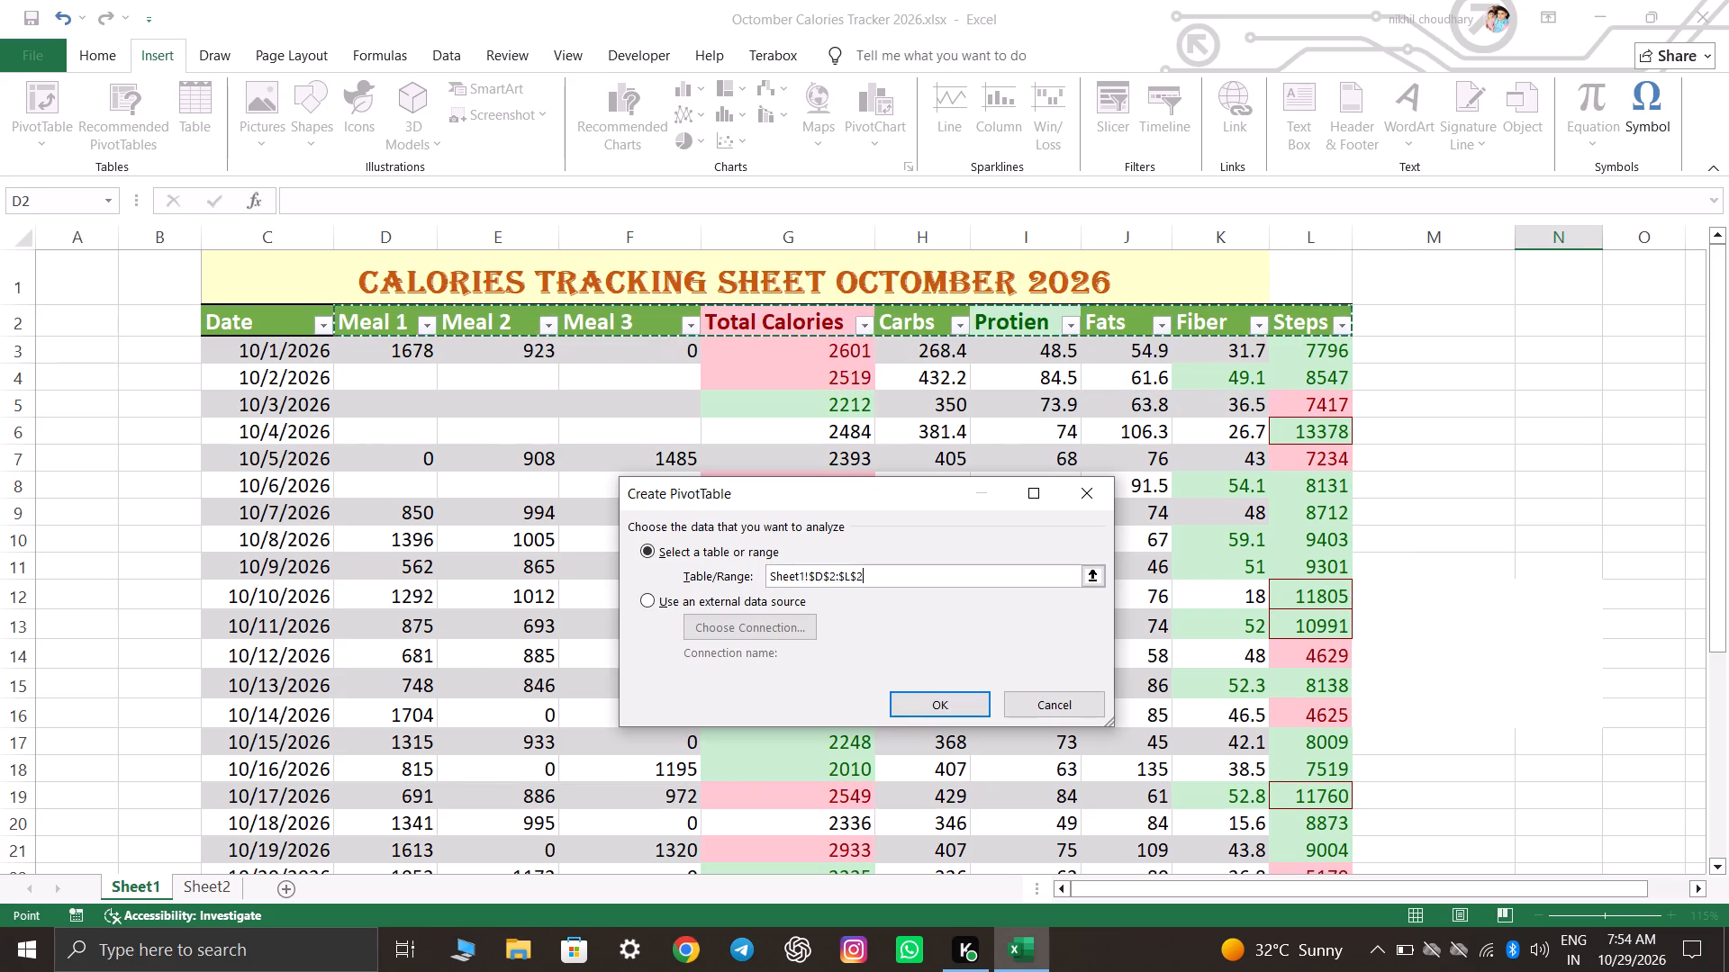
pyautogui.moveTo(754, 324); pyautogui.dragTo(1102, 324)
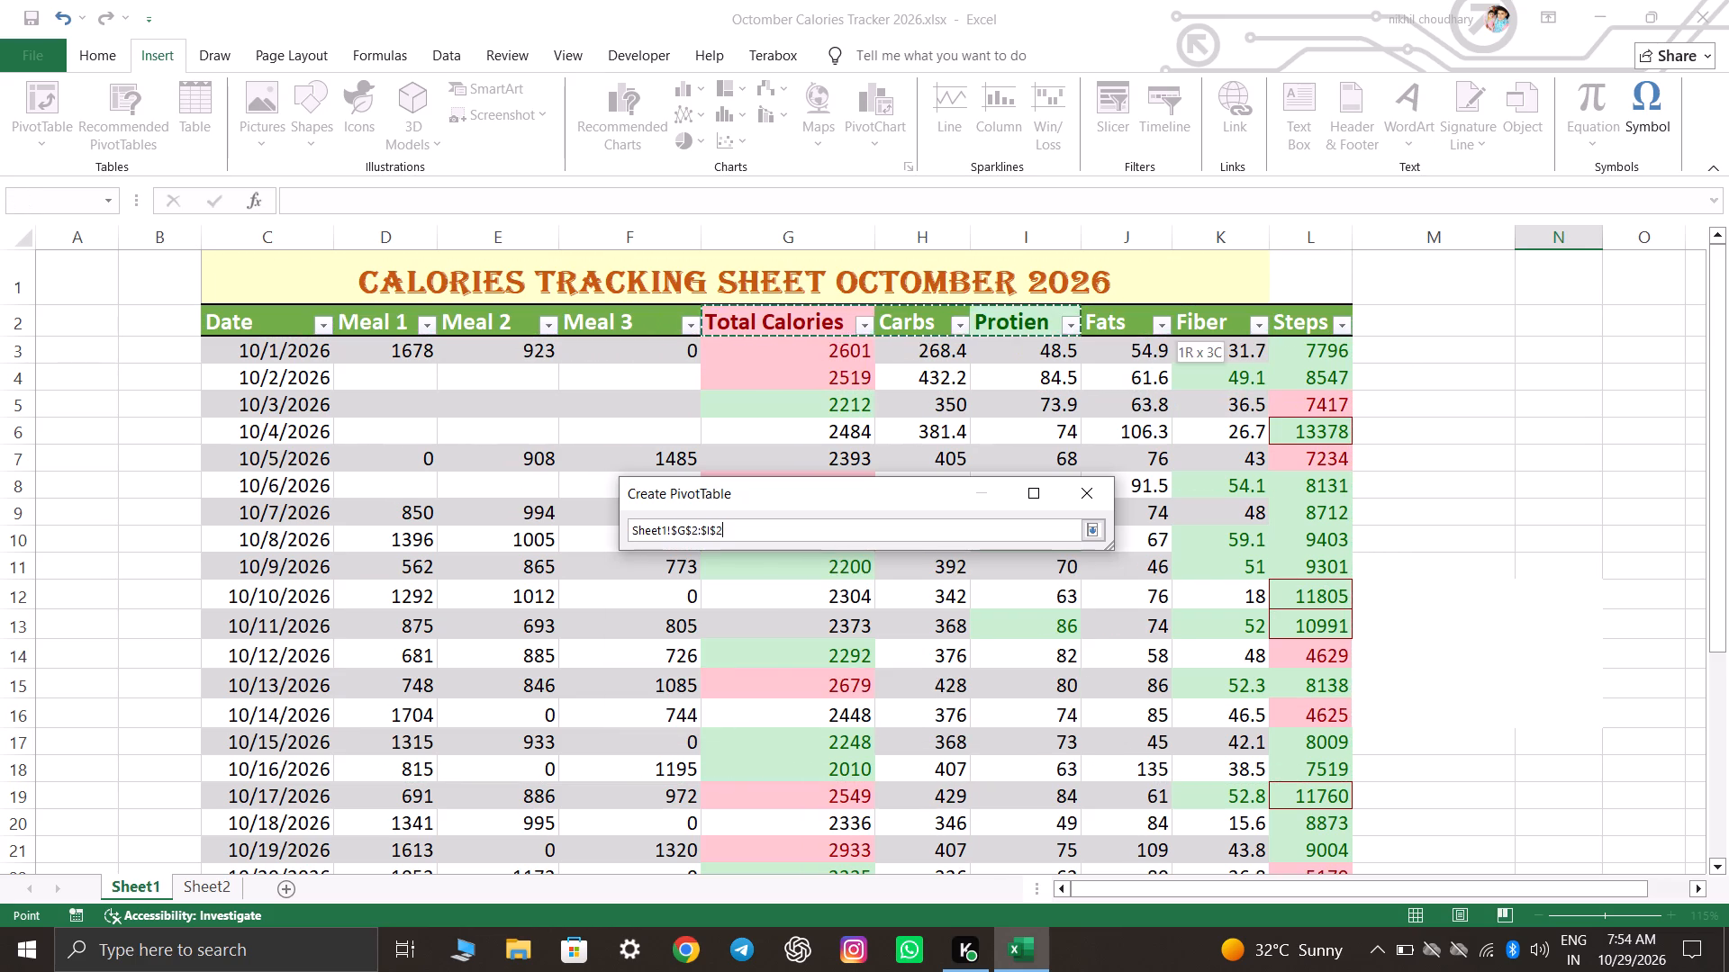
pyautogui.moveTo(1102, 324); pyautogui.dragTo(1278, 949)
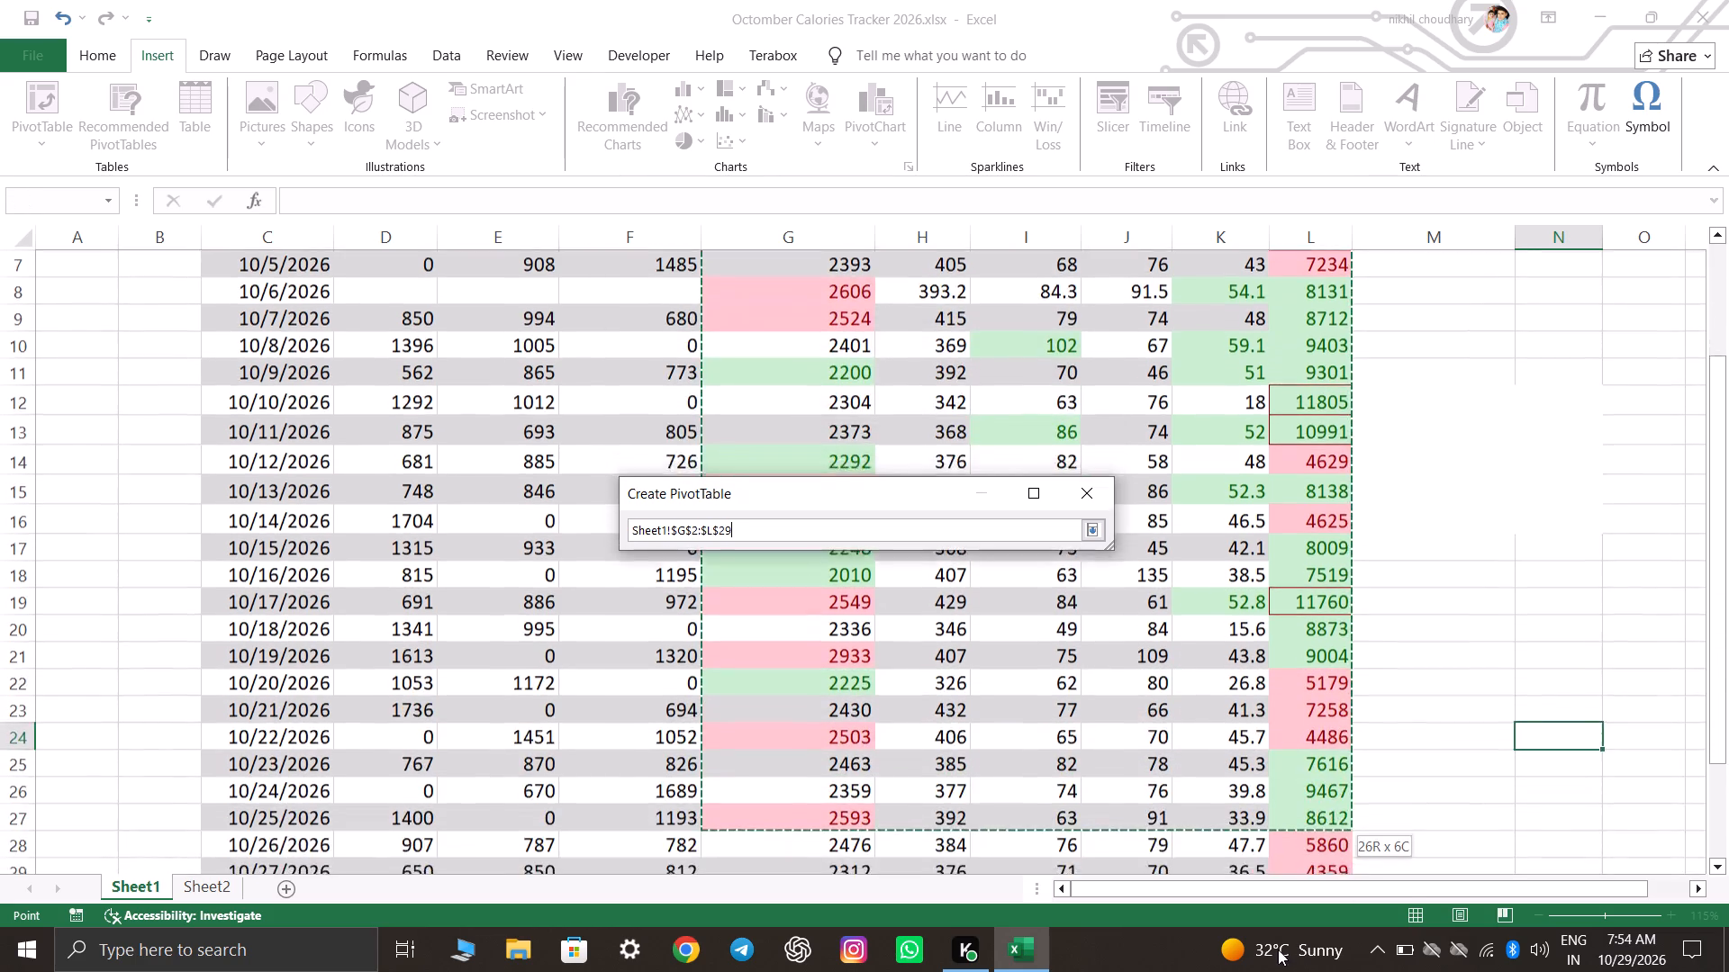
pyautogui.moveTo(1278, 949); pyautogui.dragTo(1269, 774)
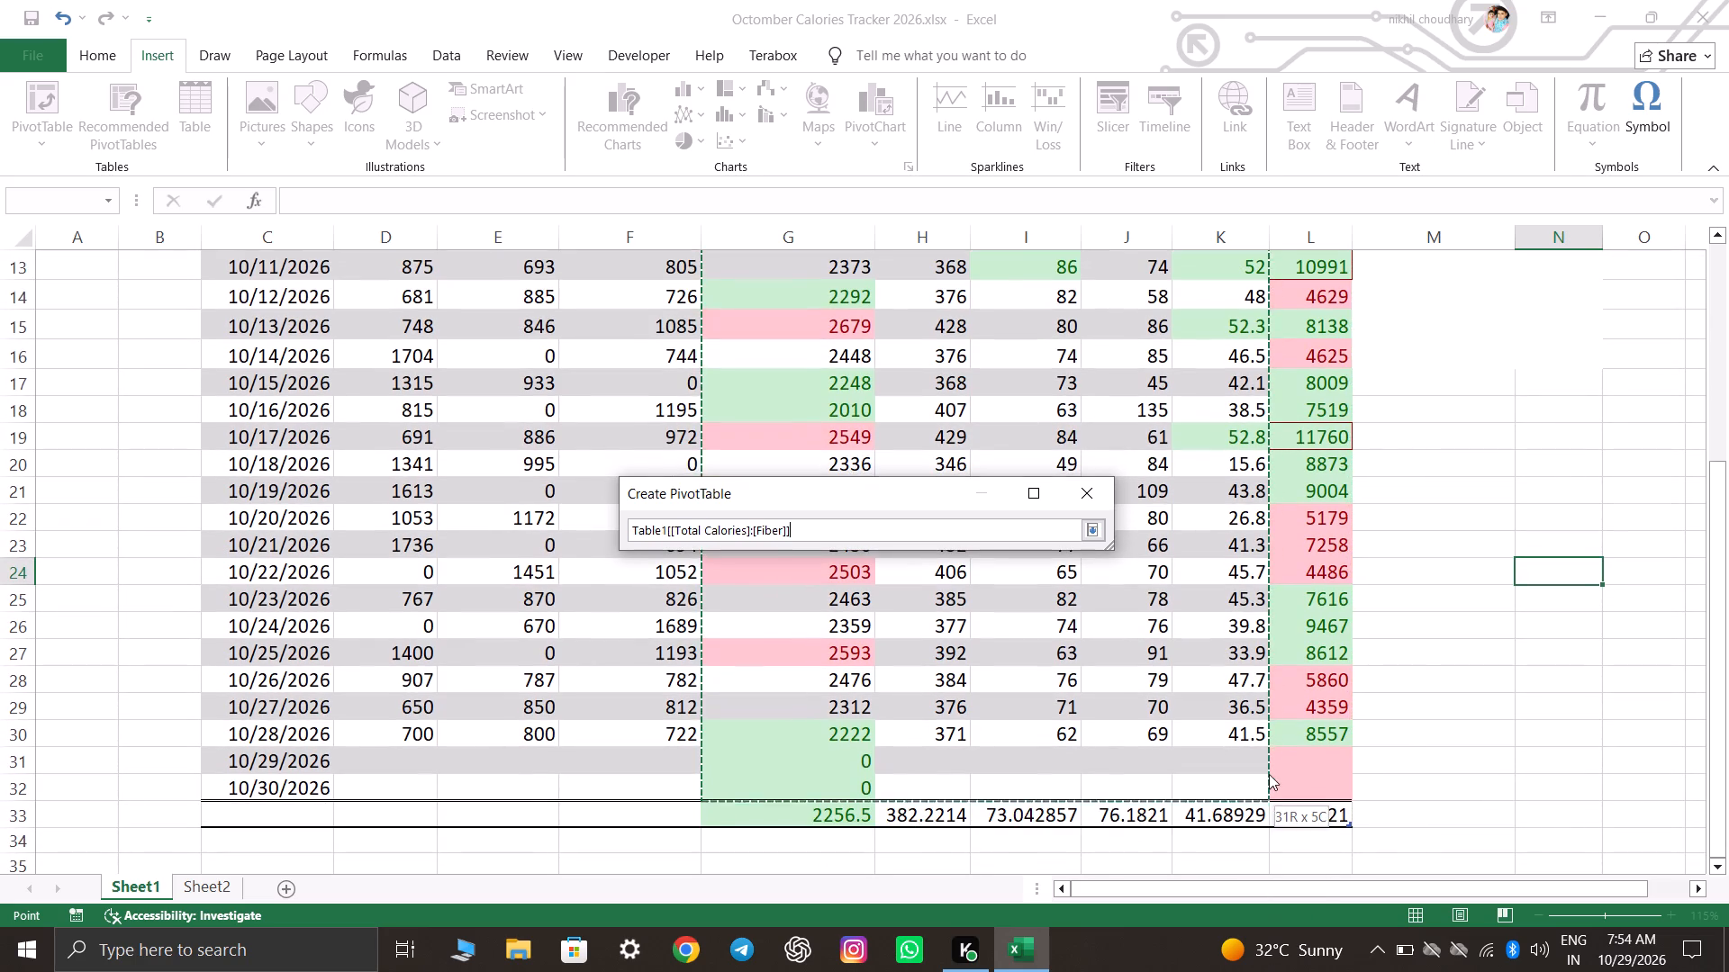
pyautogui.moveTo(1269, 774); pyautogui.dragTo(1348, 823)
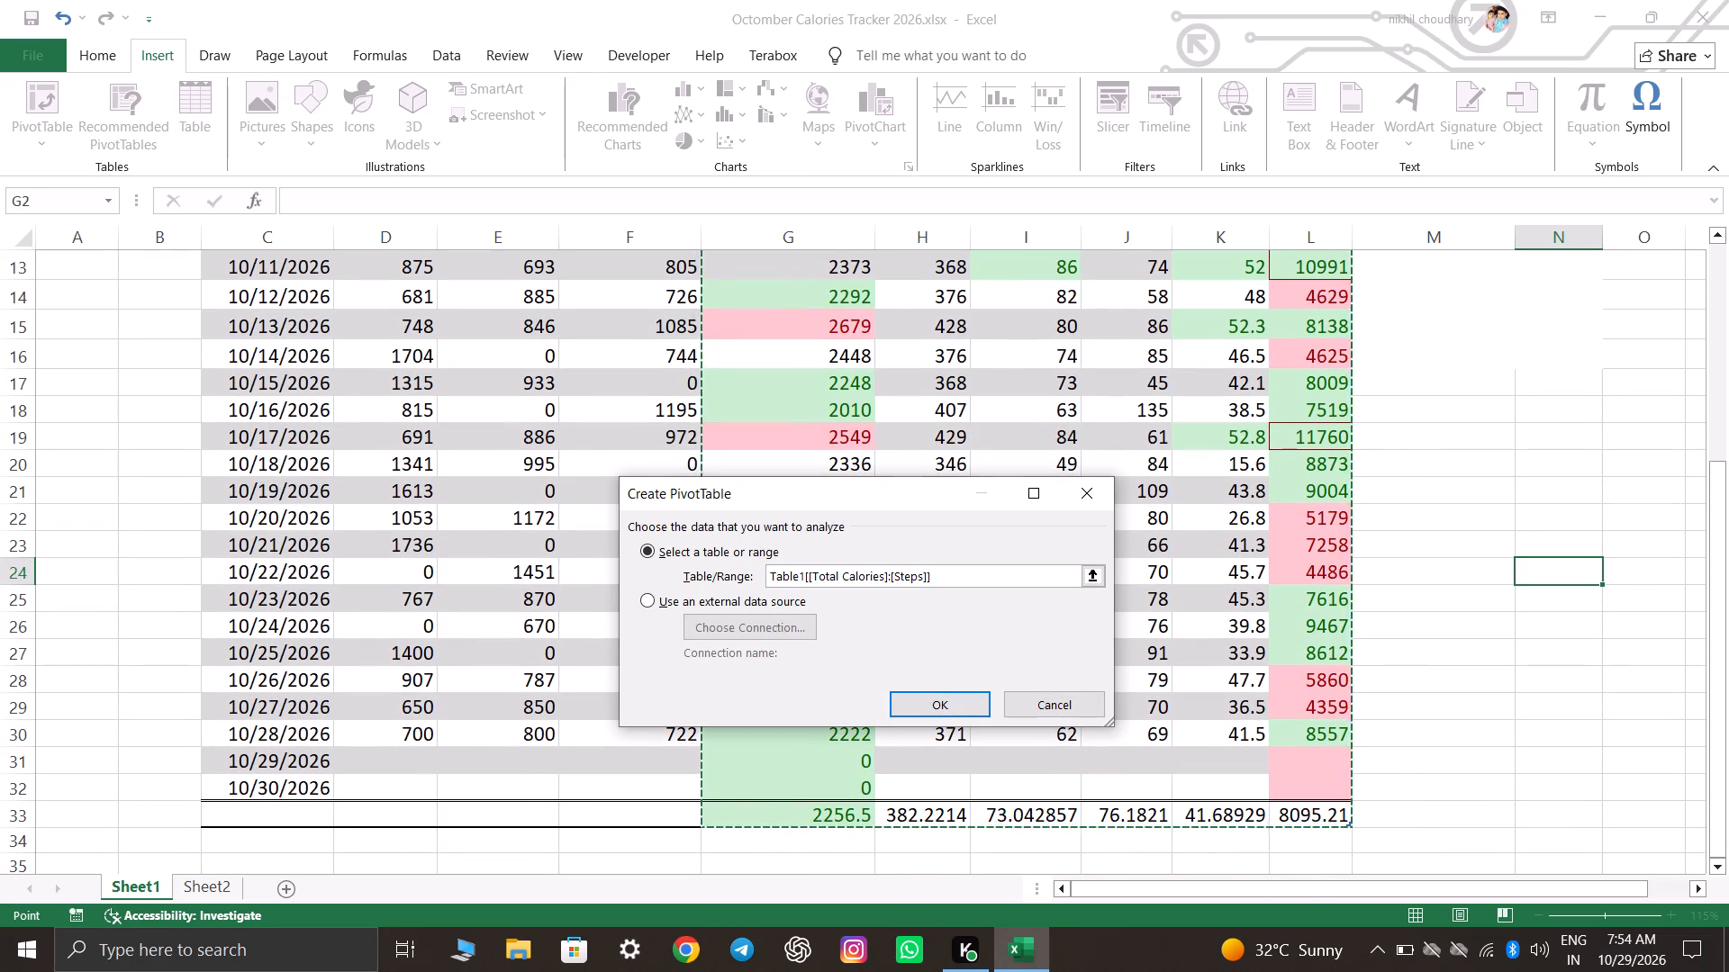
pyautogui.scroll(5, 374, 521)
pyautogui.scroll(3, 316, 477)
pyautogui.moveTo(246, 330); pyautogui.dragTo(311, 328)
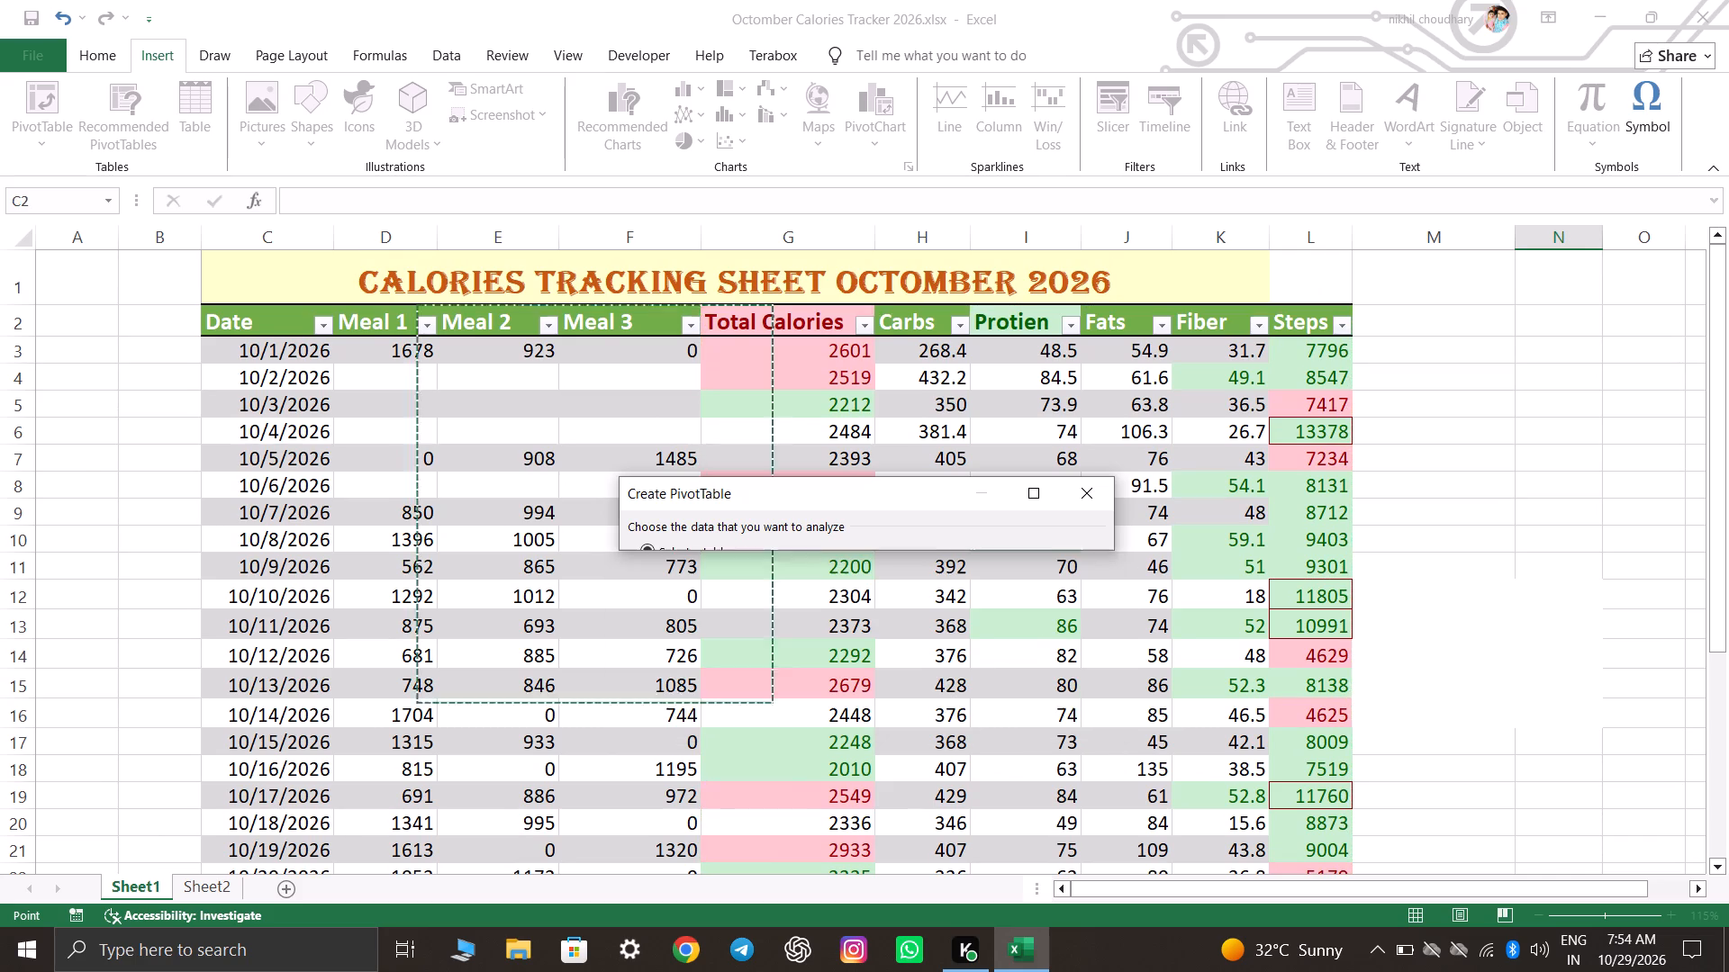
pyautogui.moveTo(311, 328); pyautogui.dragTo(1176, 949)
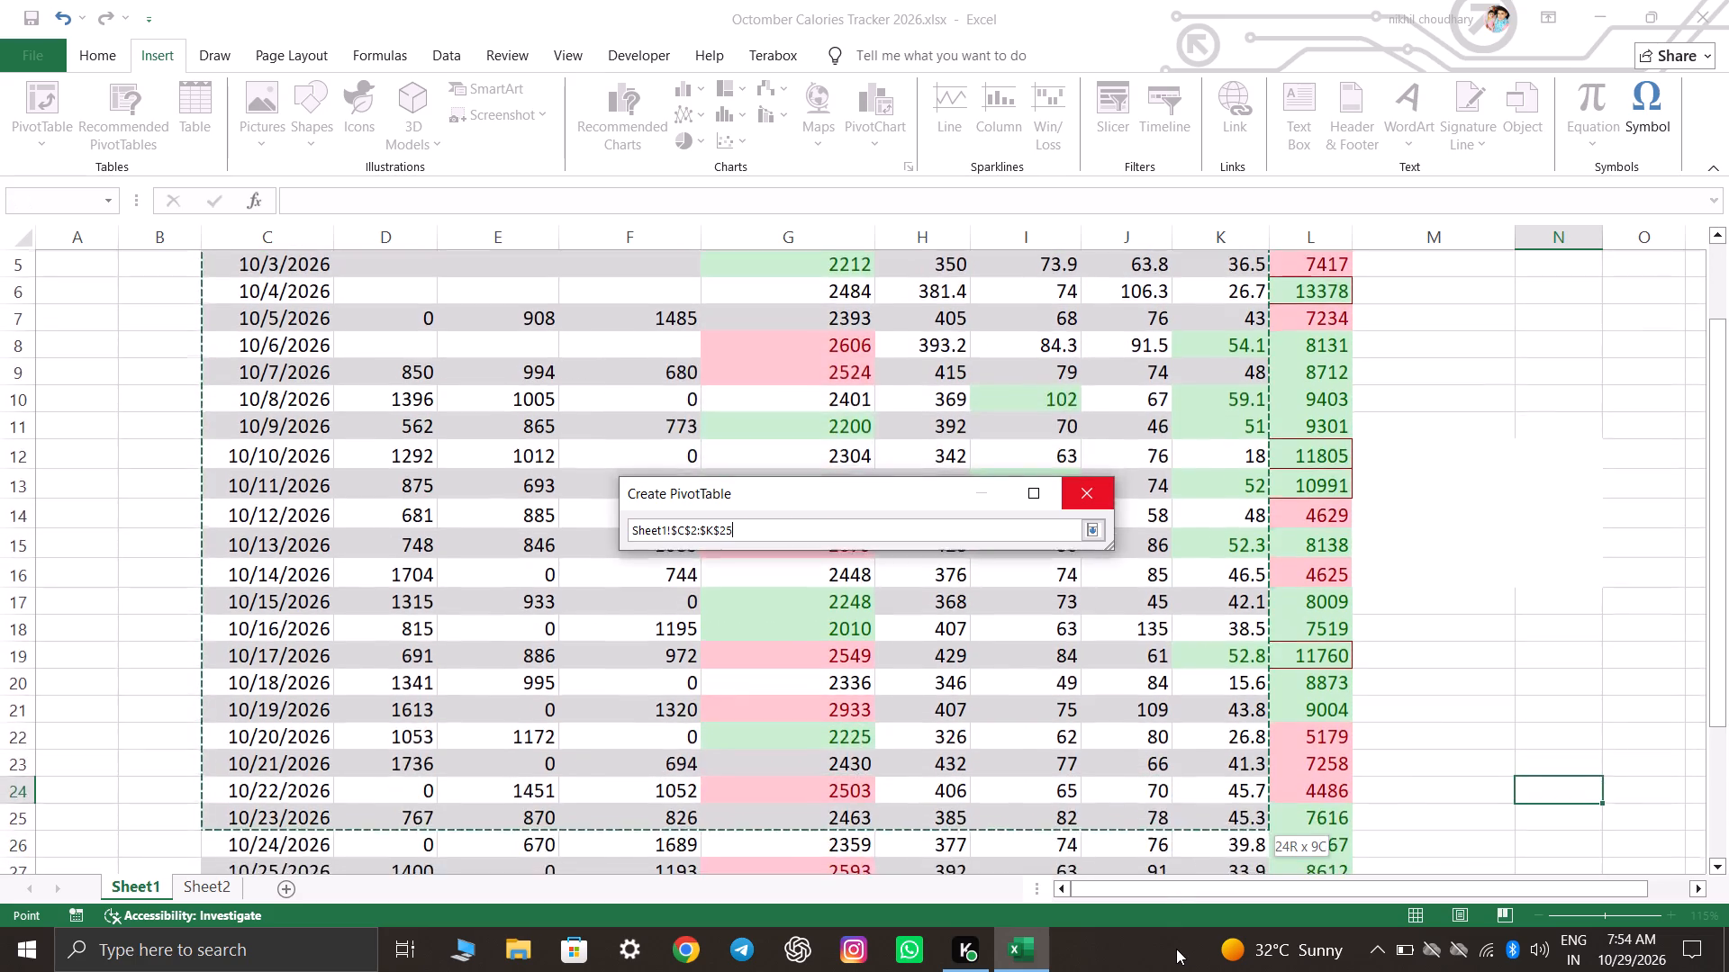
pyautogui.moveTo(1176, 949); pyautogui.dragTo(1227, 889)
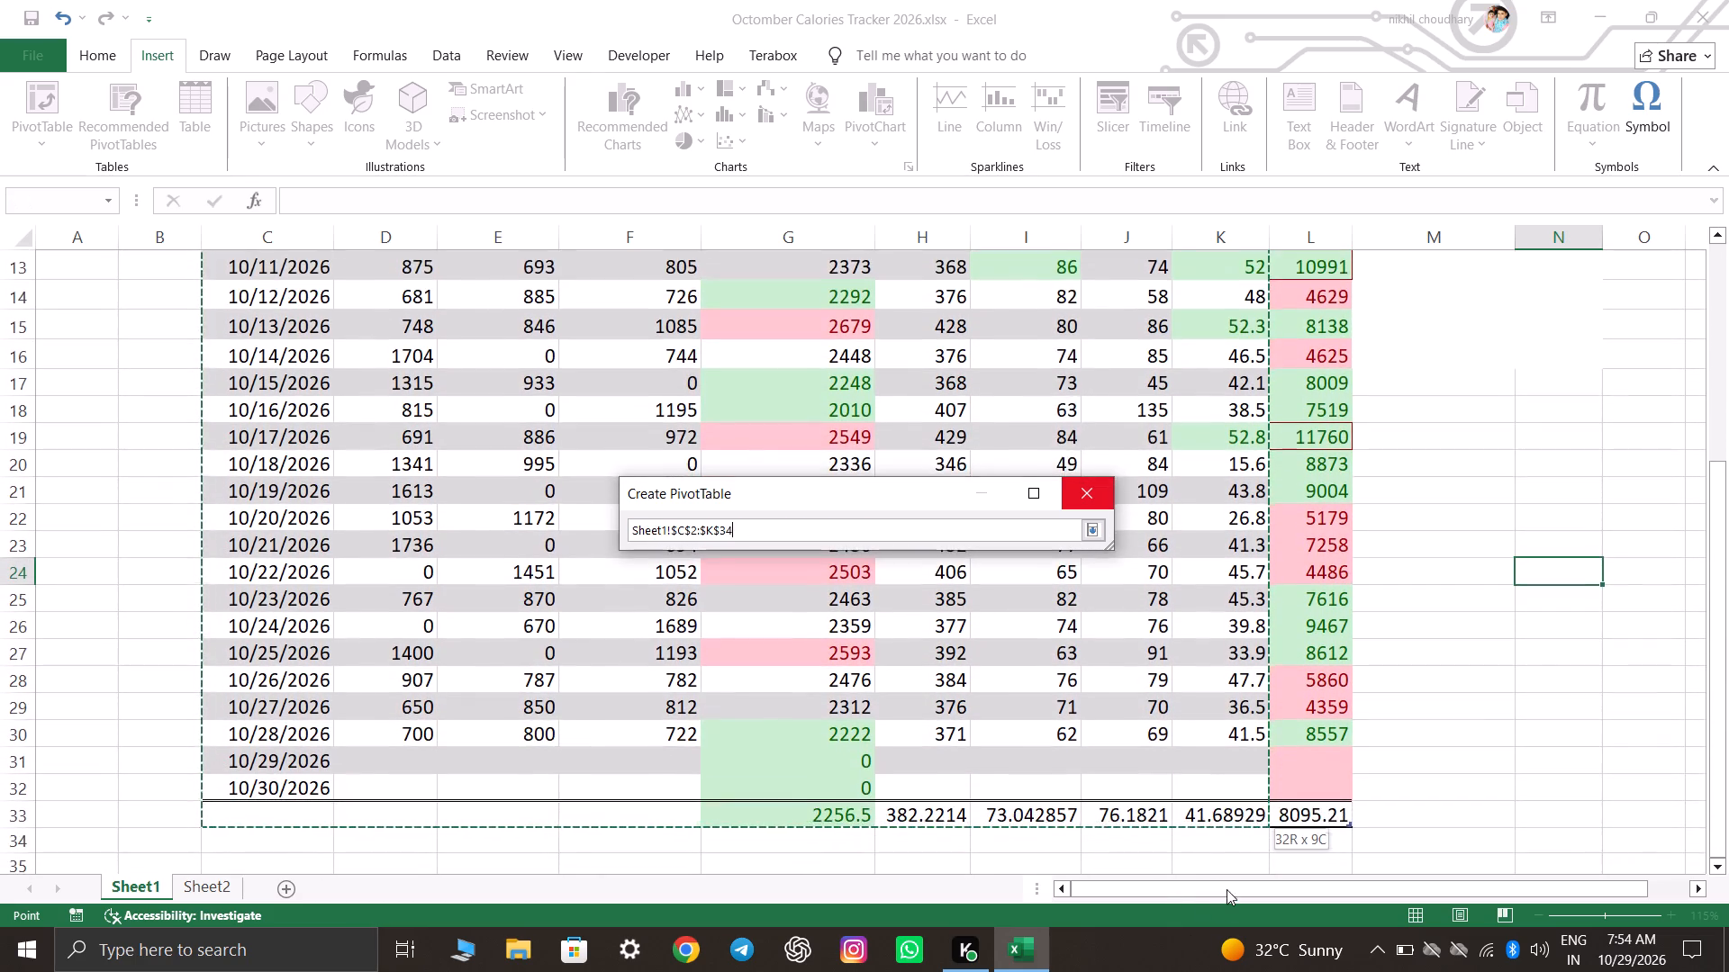
pyautogui.moveTo(1227, 889); pyautogui.dragTo(1327, 755)
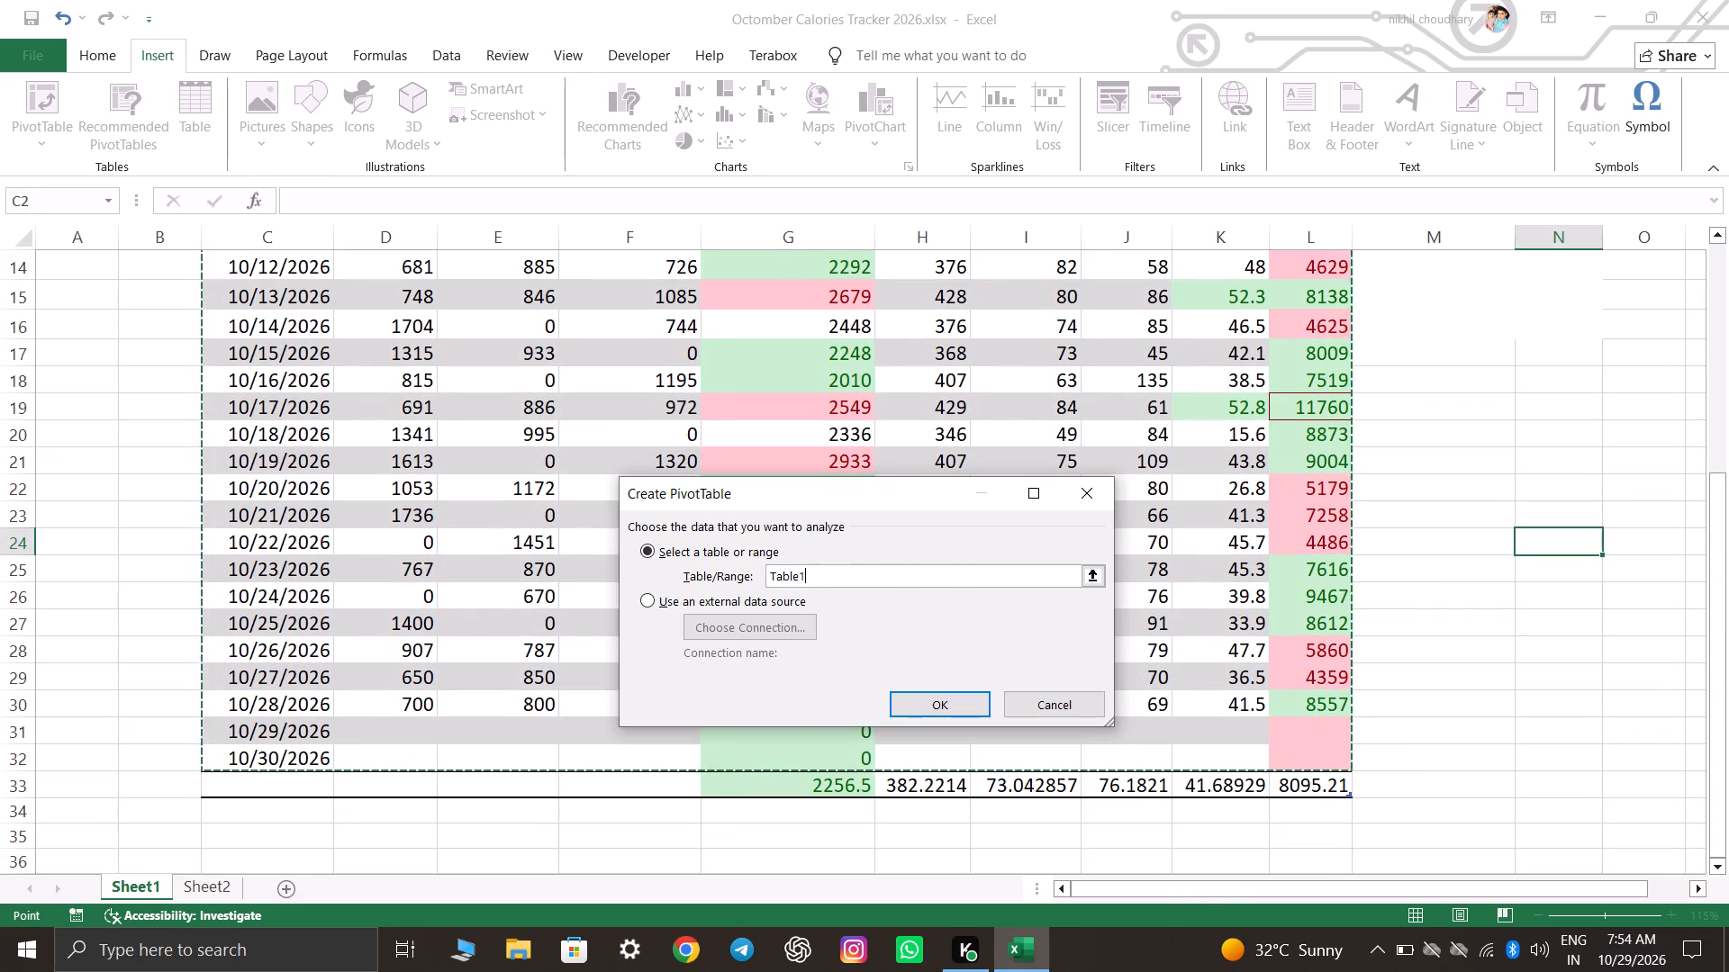
pyautogui.click(959, 702)
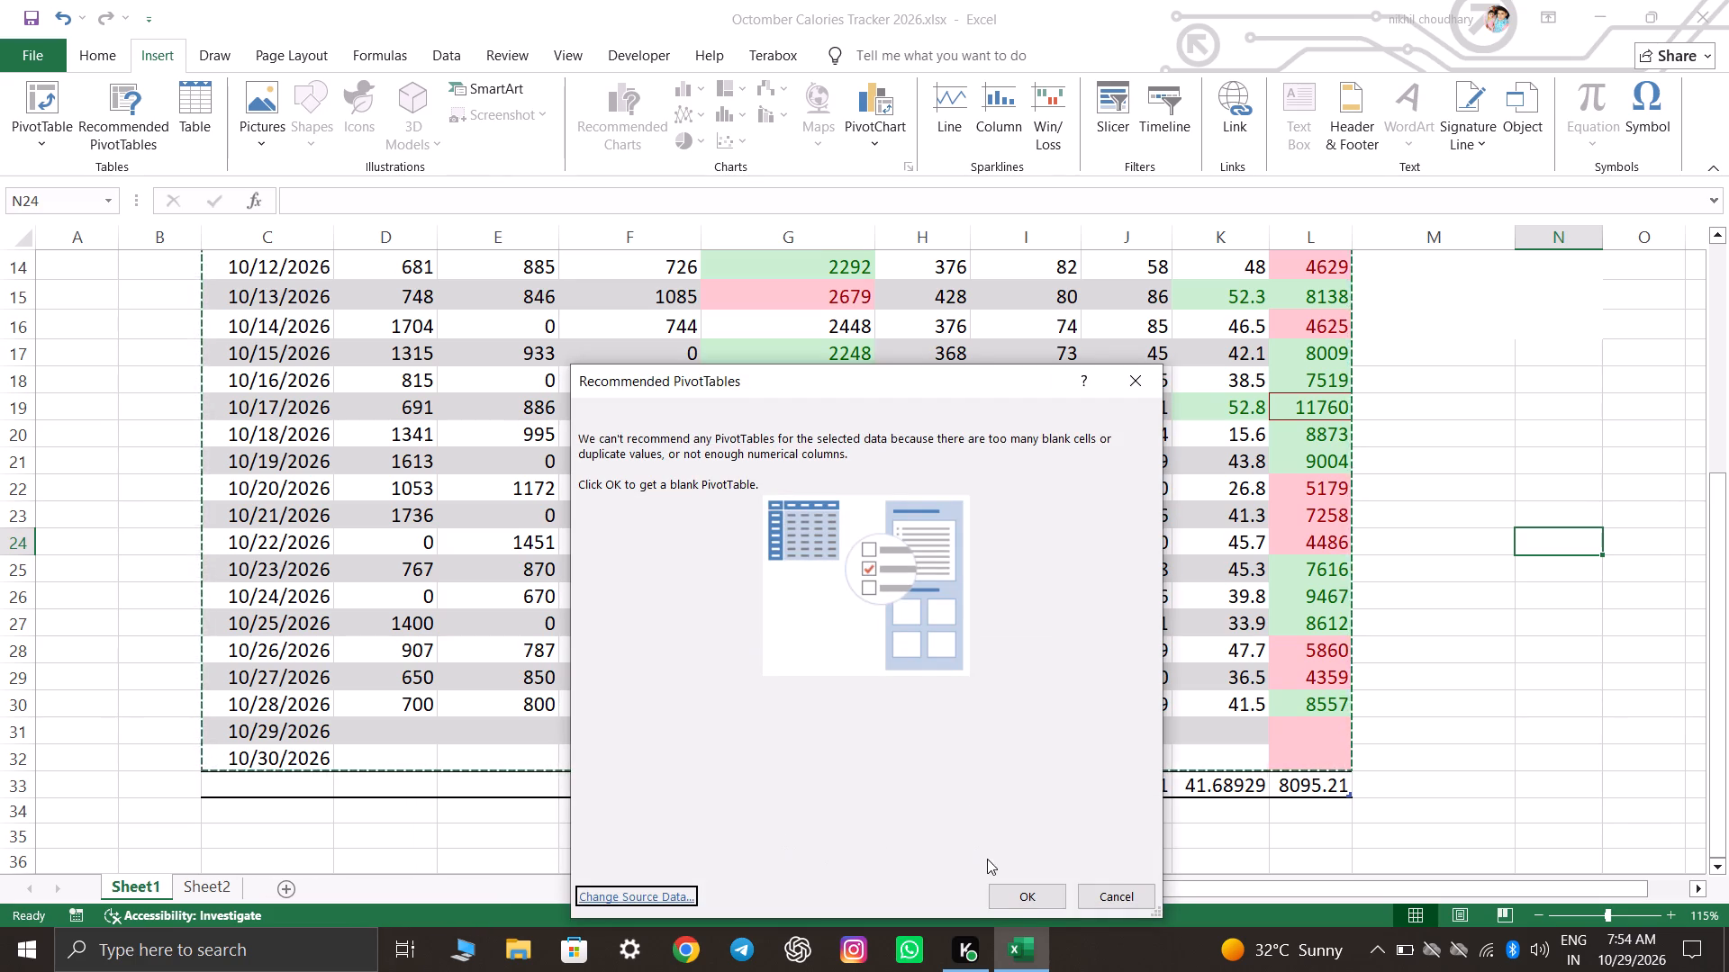
pyautogui.click(1011, 904)
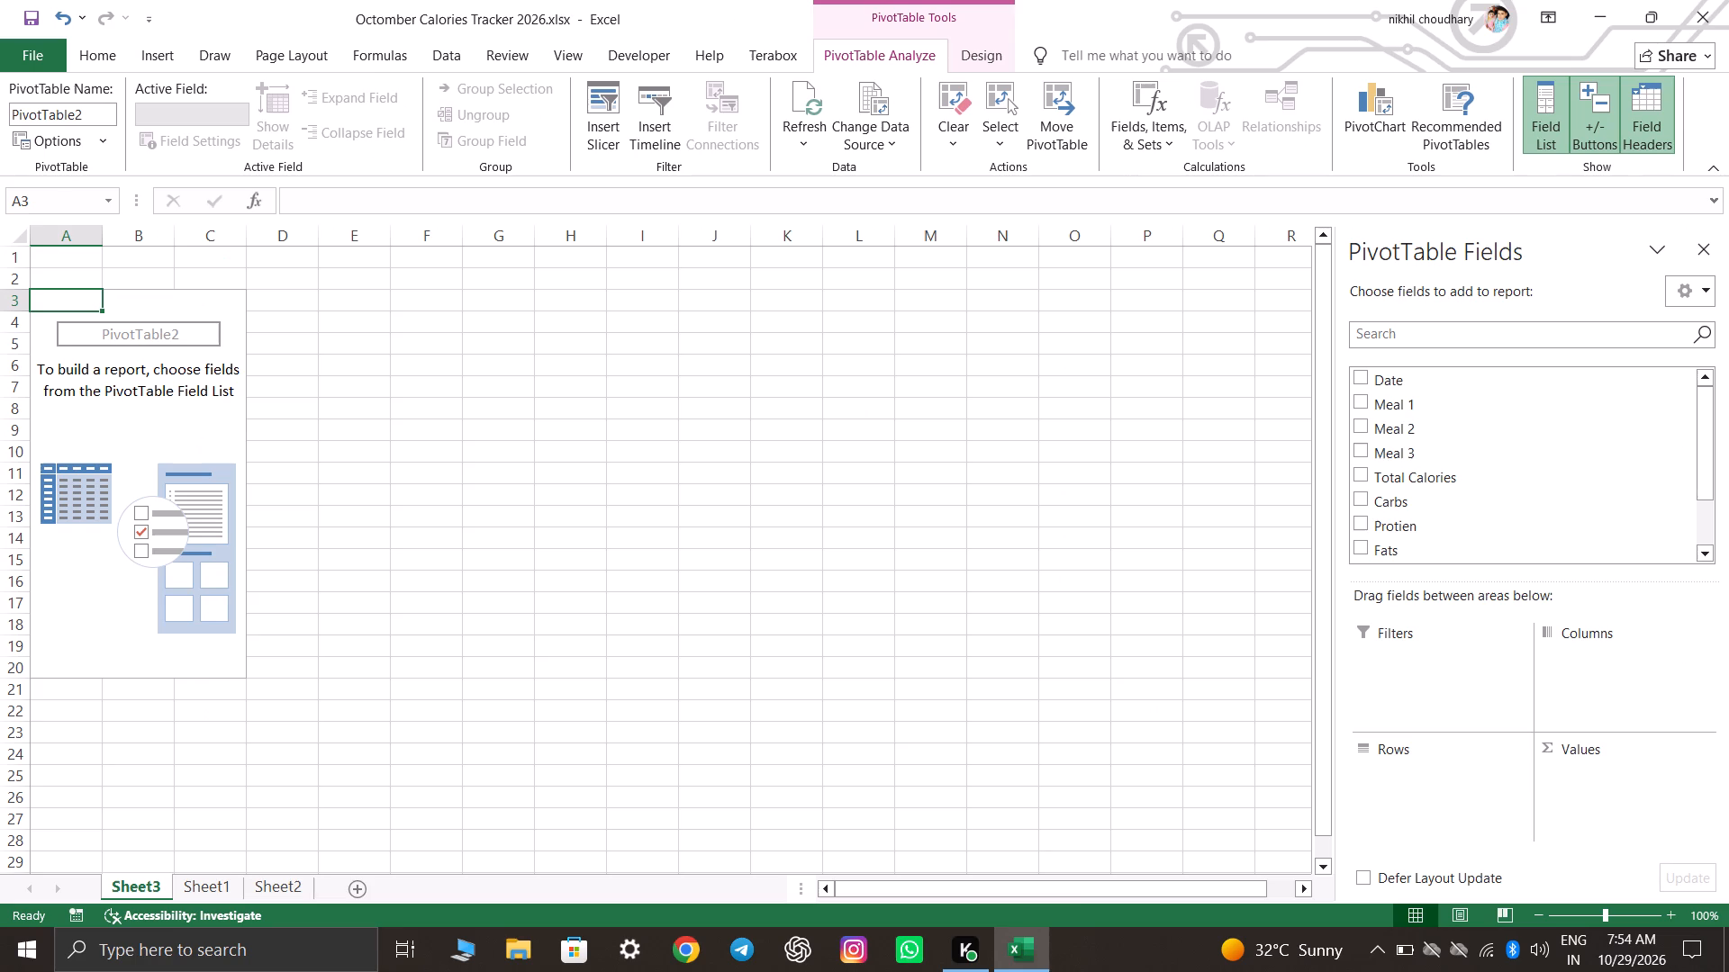
# Examine the empty PivotTable layout and the fields available for the report.
pyautogui.scroll(7, 411, 517)
pyautogui.scroll(-3, 183, 418)
pyautogui.scroll(-1, 313, 542)
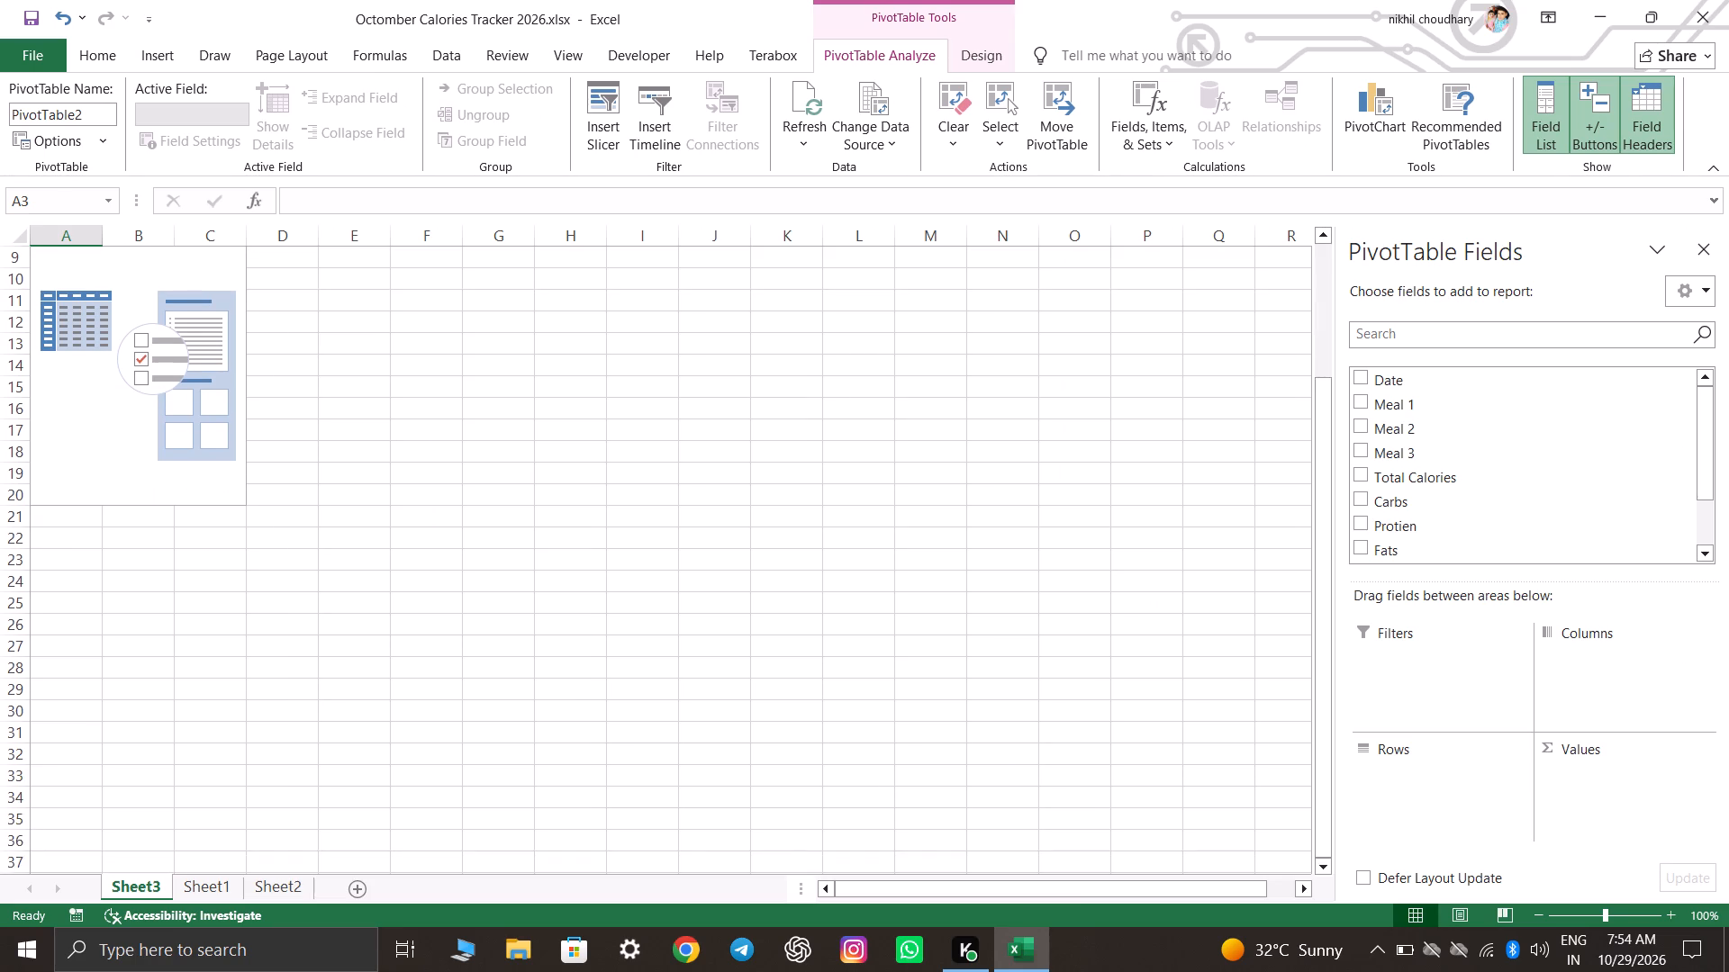
pyautogui.scroll(11, 344, 554)
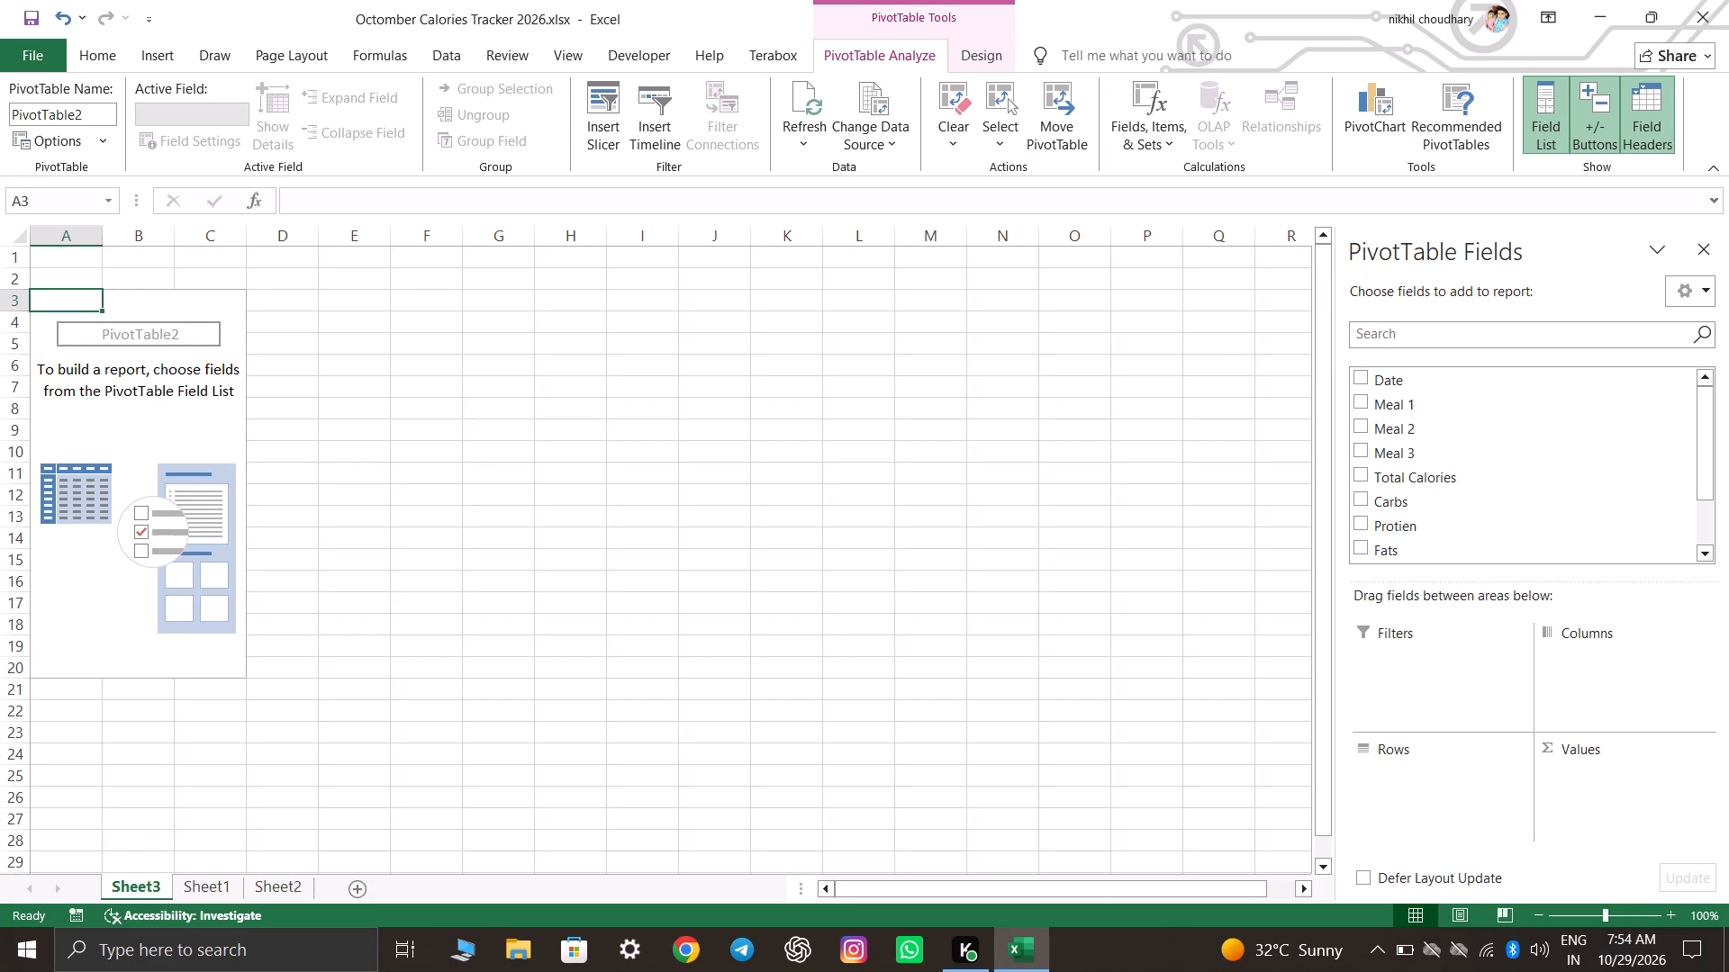
pyautogui.click(130, 313)
pyautogui.click(118, 349)
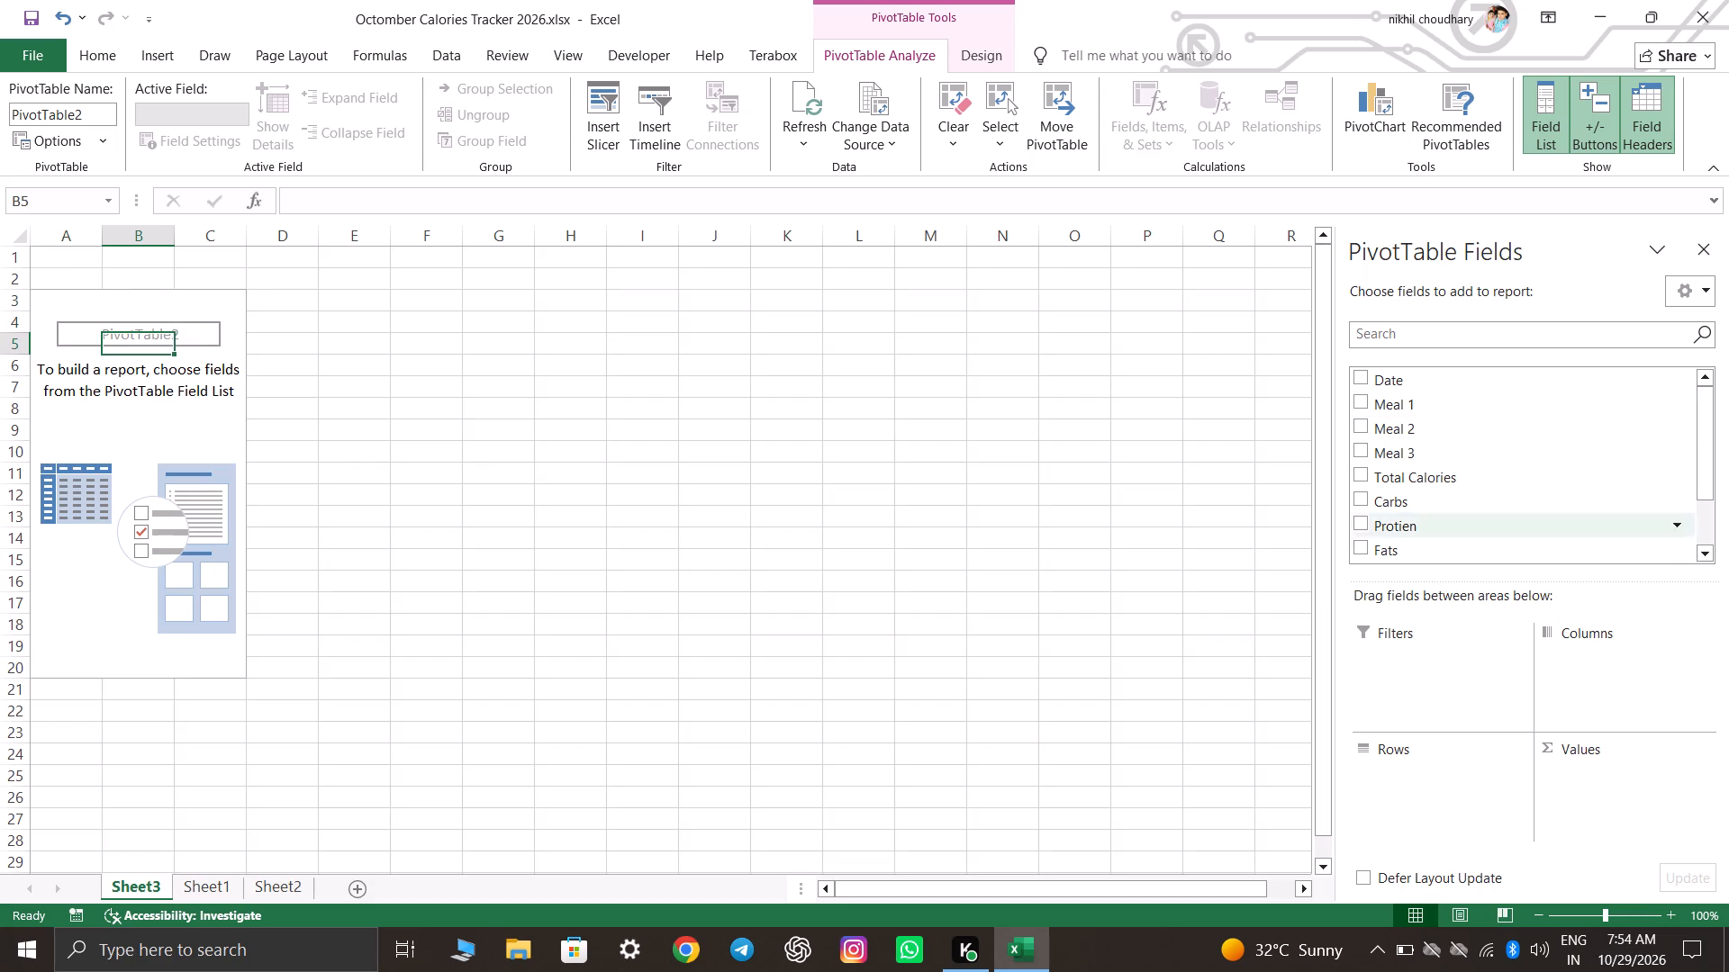
pyautogui.scroll(5, 1517, 502)
pyautogui.scroll(-7, 1517, 502)
pyautogui.scroll(9, 1517, 509)
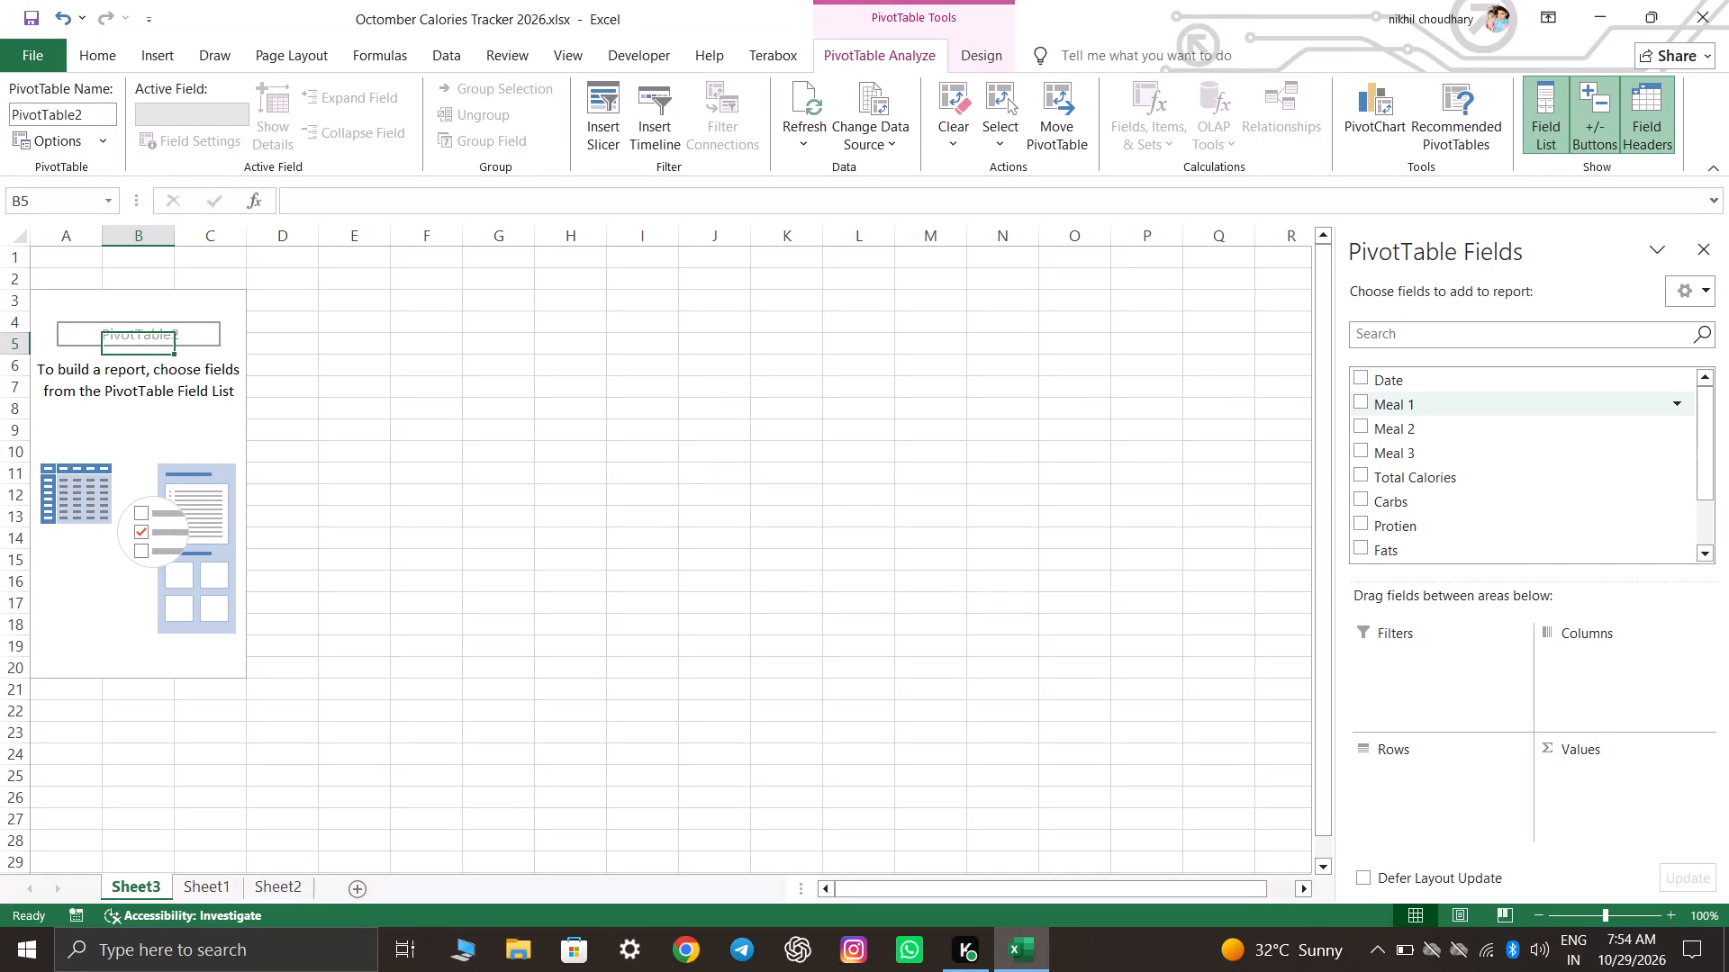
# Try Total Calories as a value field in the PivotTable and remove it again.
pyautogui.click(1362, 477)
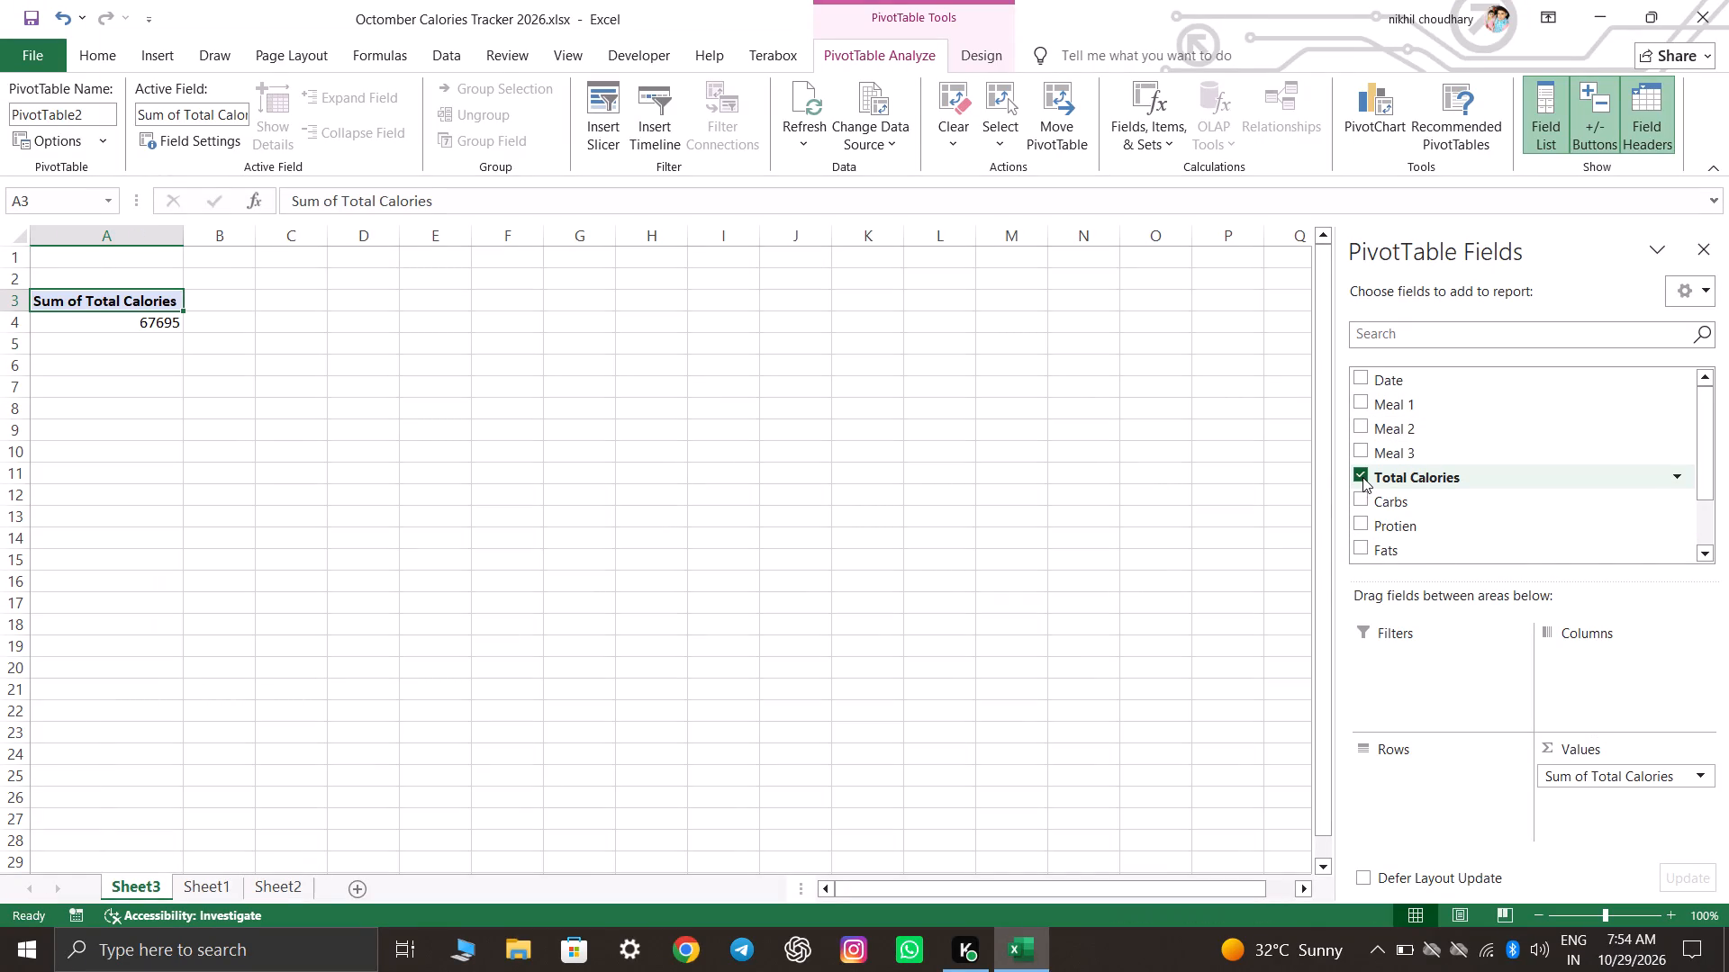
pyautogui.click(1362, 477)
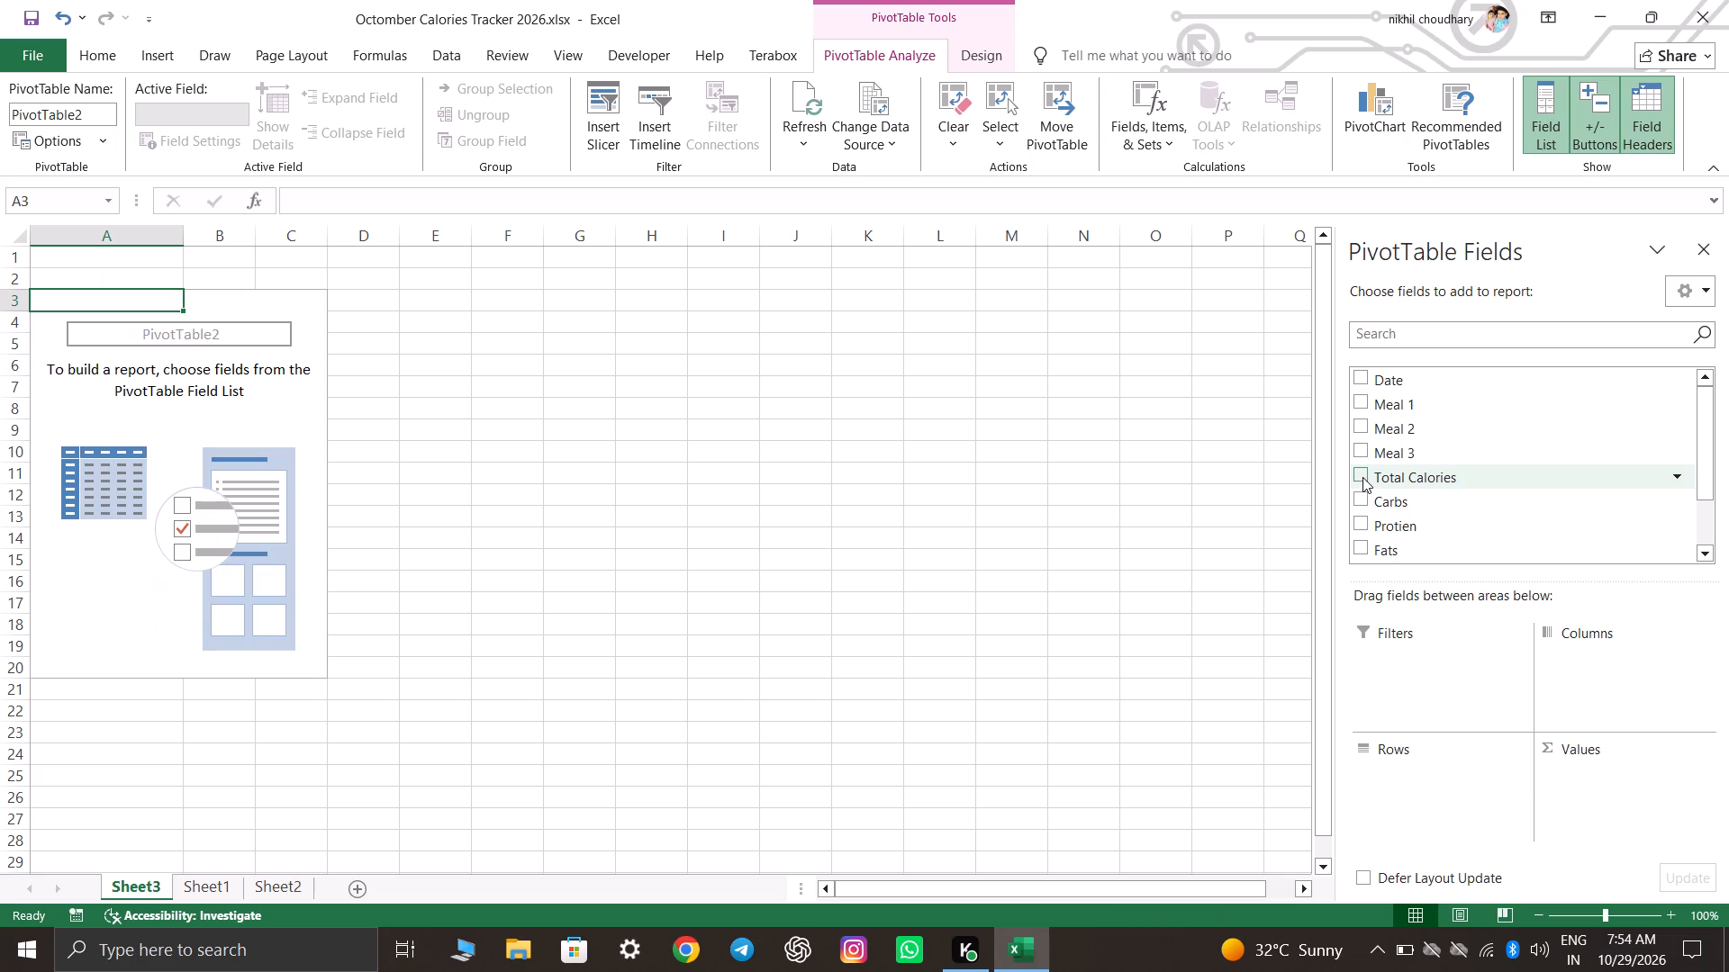
# Add Total Calories, Carbs, Protien, Fats and Fiber as summed value fields in the PivotTable.
pyautogui.scroll(-5, 1471, 556)
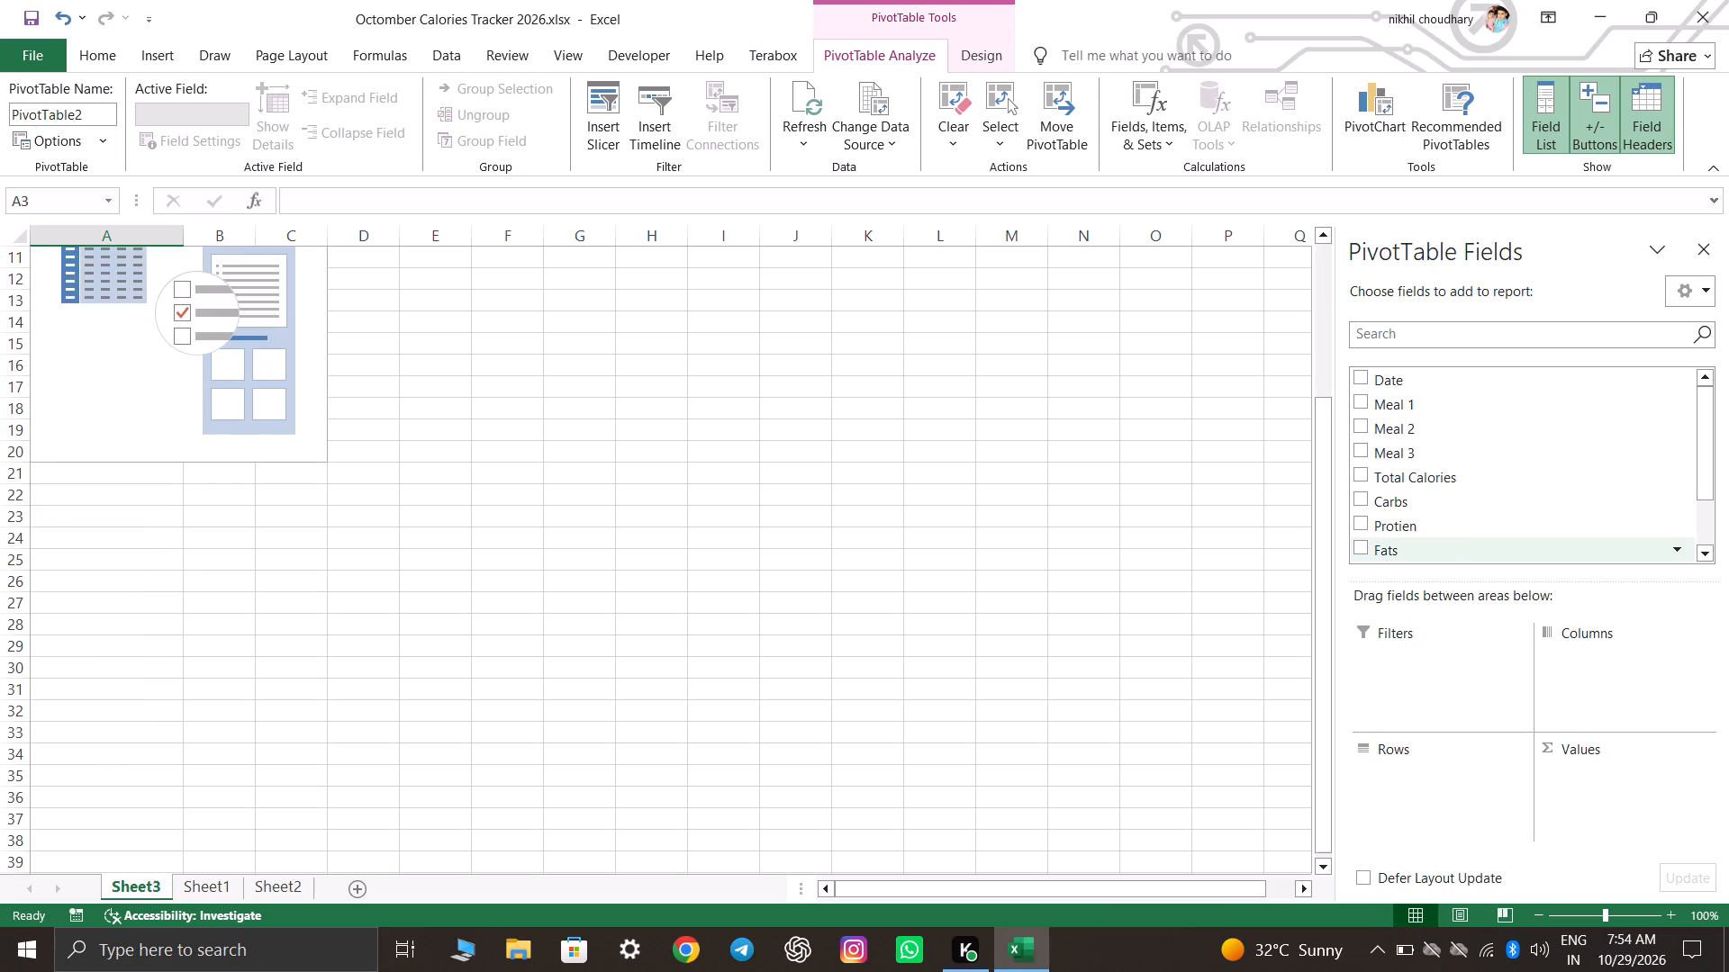
pyautogui.scroll(10, 1471, 548)
pyautogui.click(1381, 476)
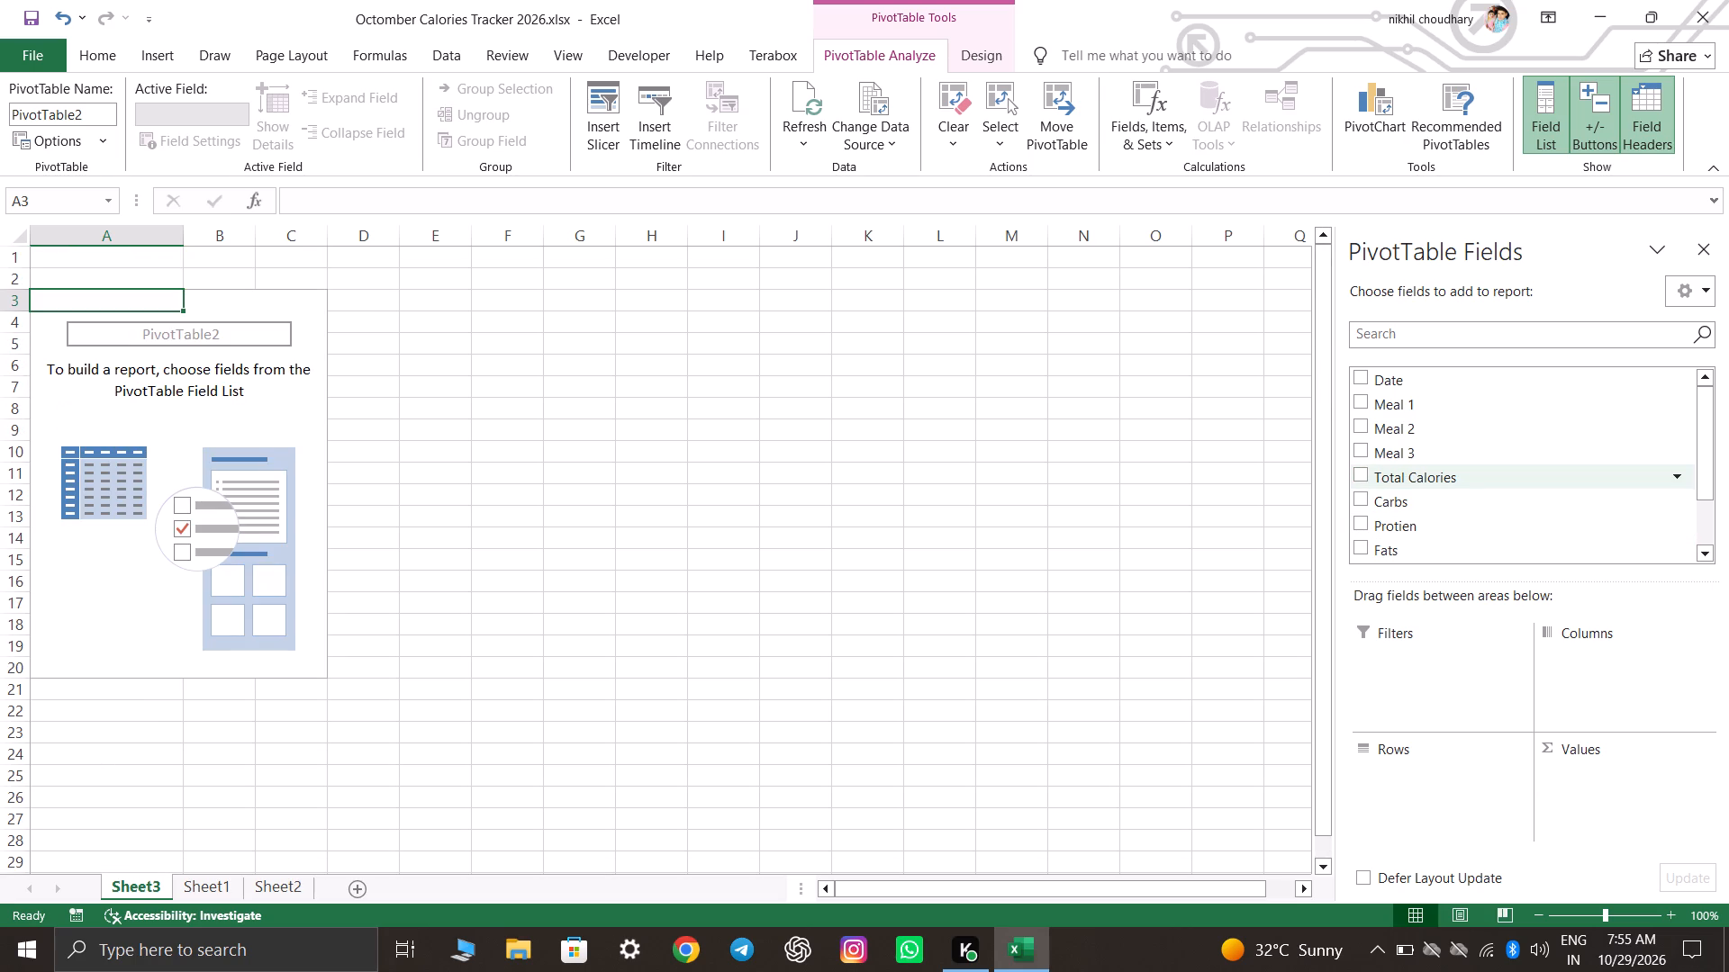
pyautogui.click(1365, 481)
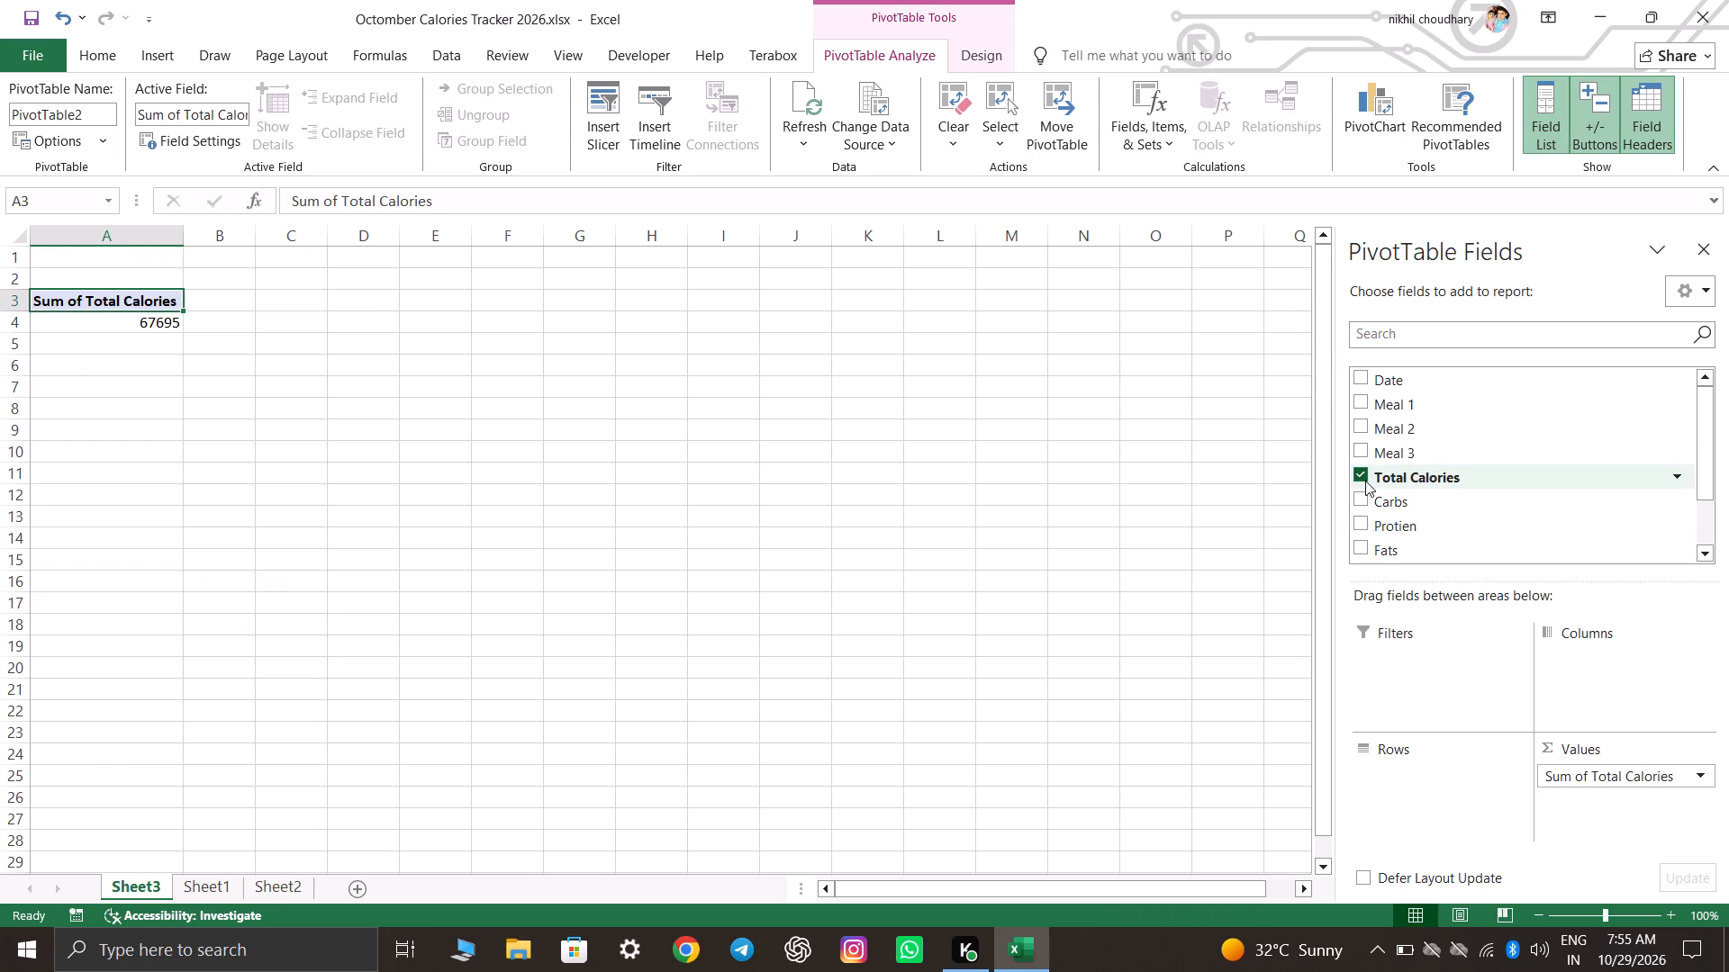
pyautogui.click(1354, 502)
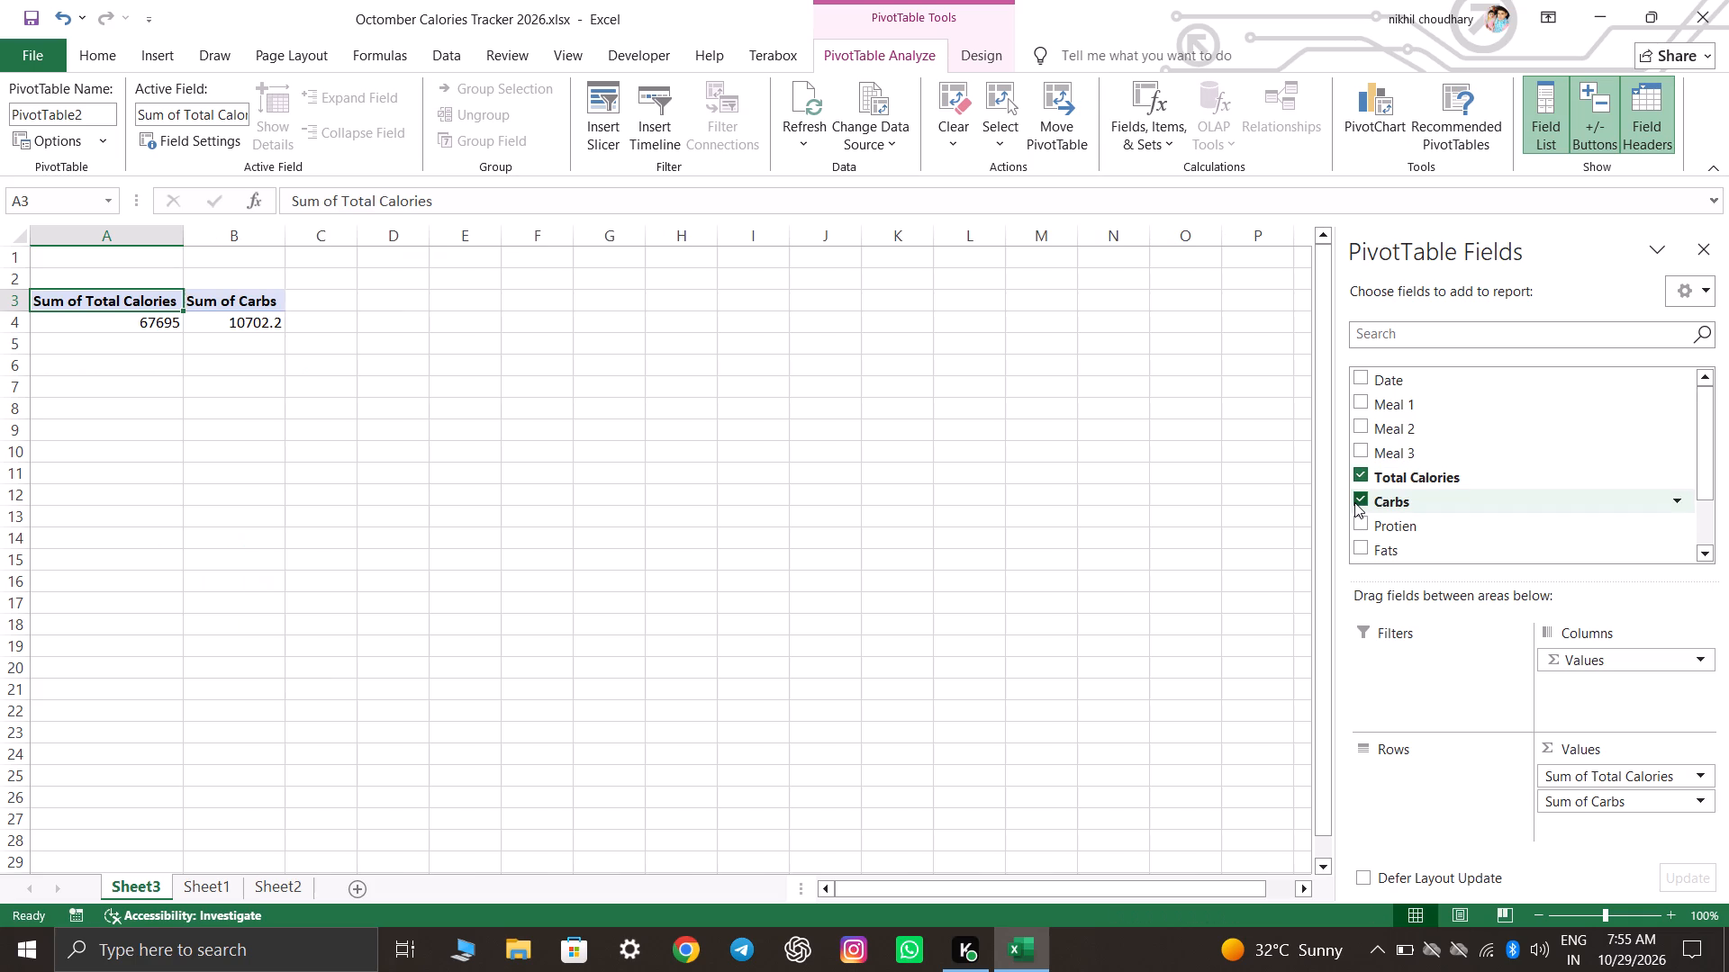
pyautogui.click(1354, 519)
pyautogui.click(1361, 555)
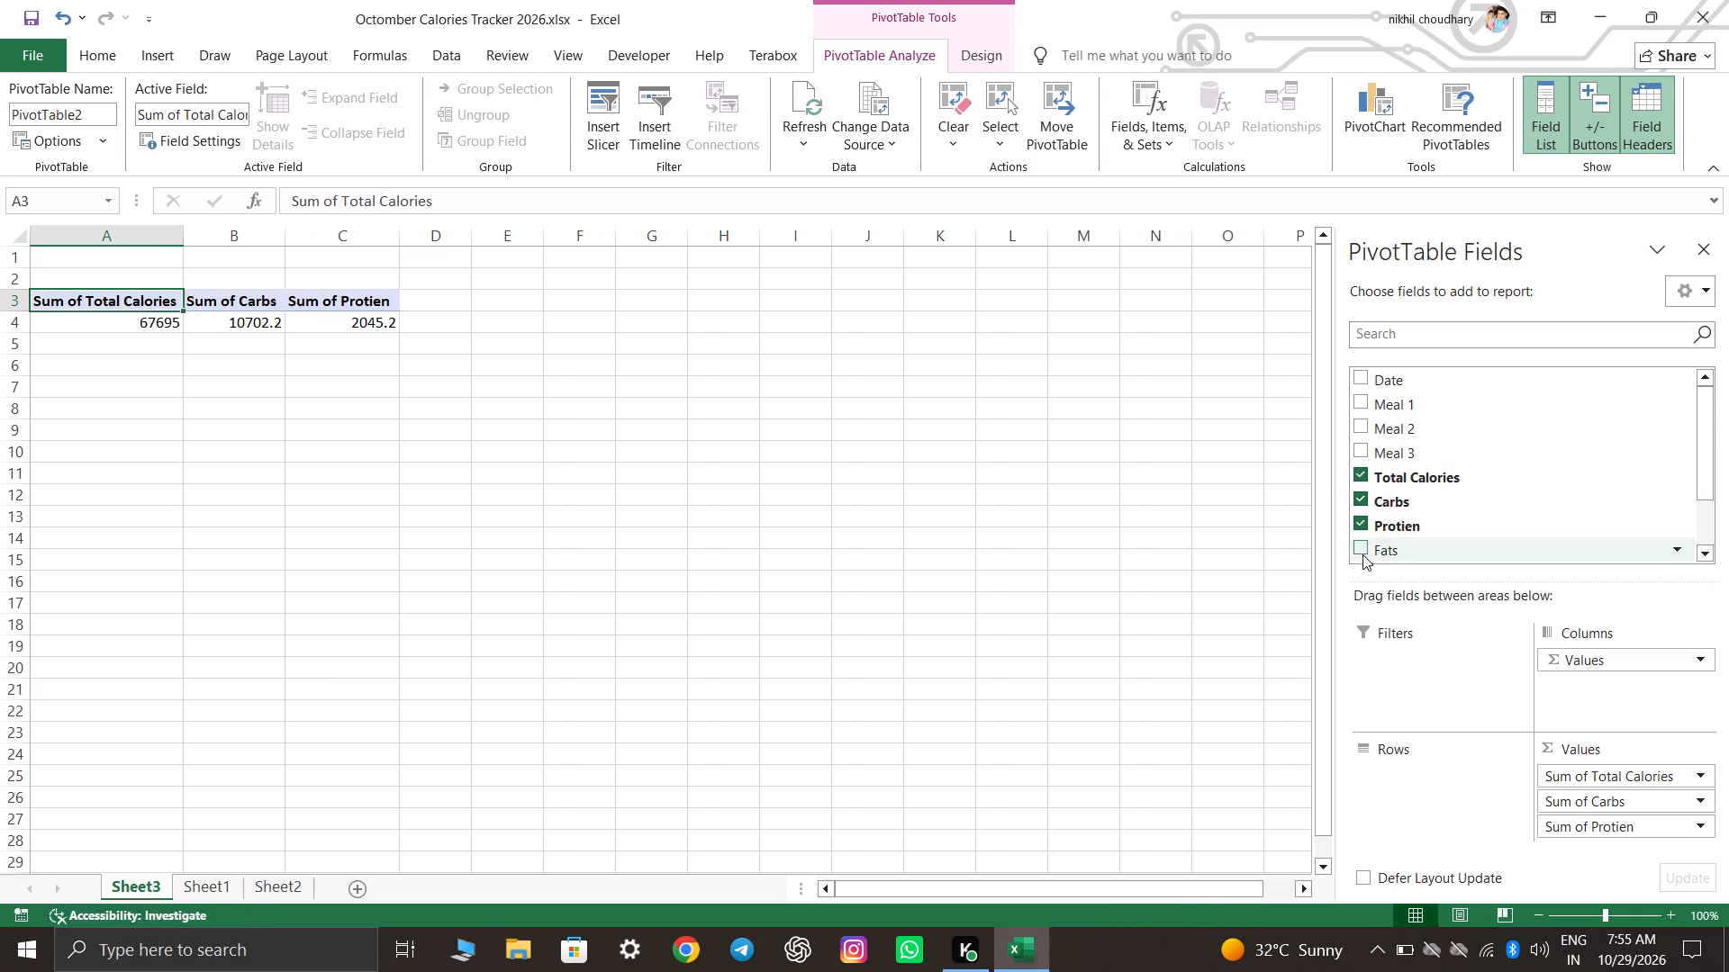
pyautogui.scroll(-2, 1374, 523)
pyautogui.click(1363, 504)
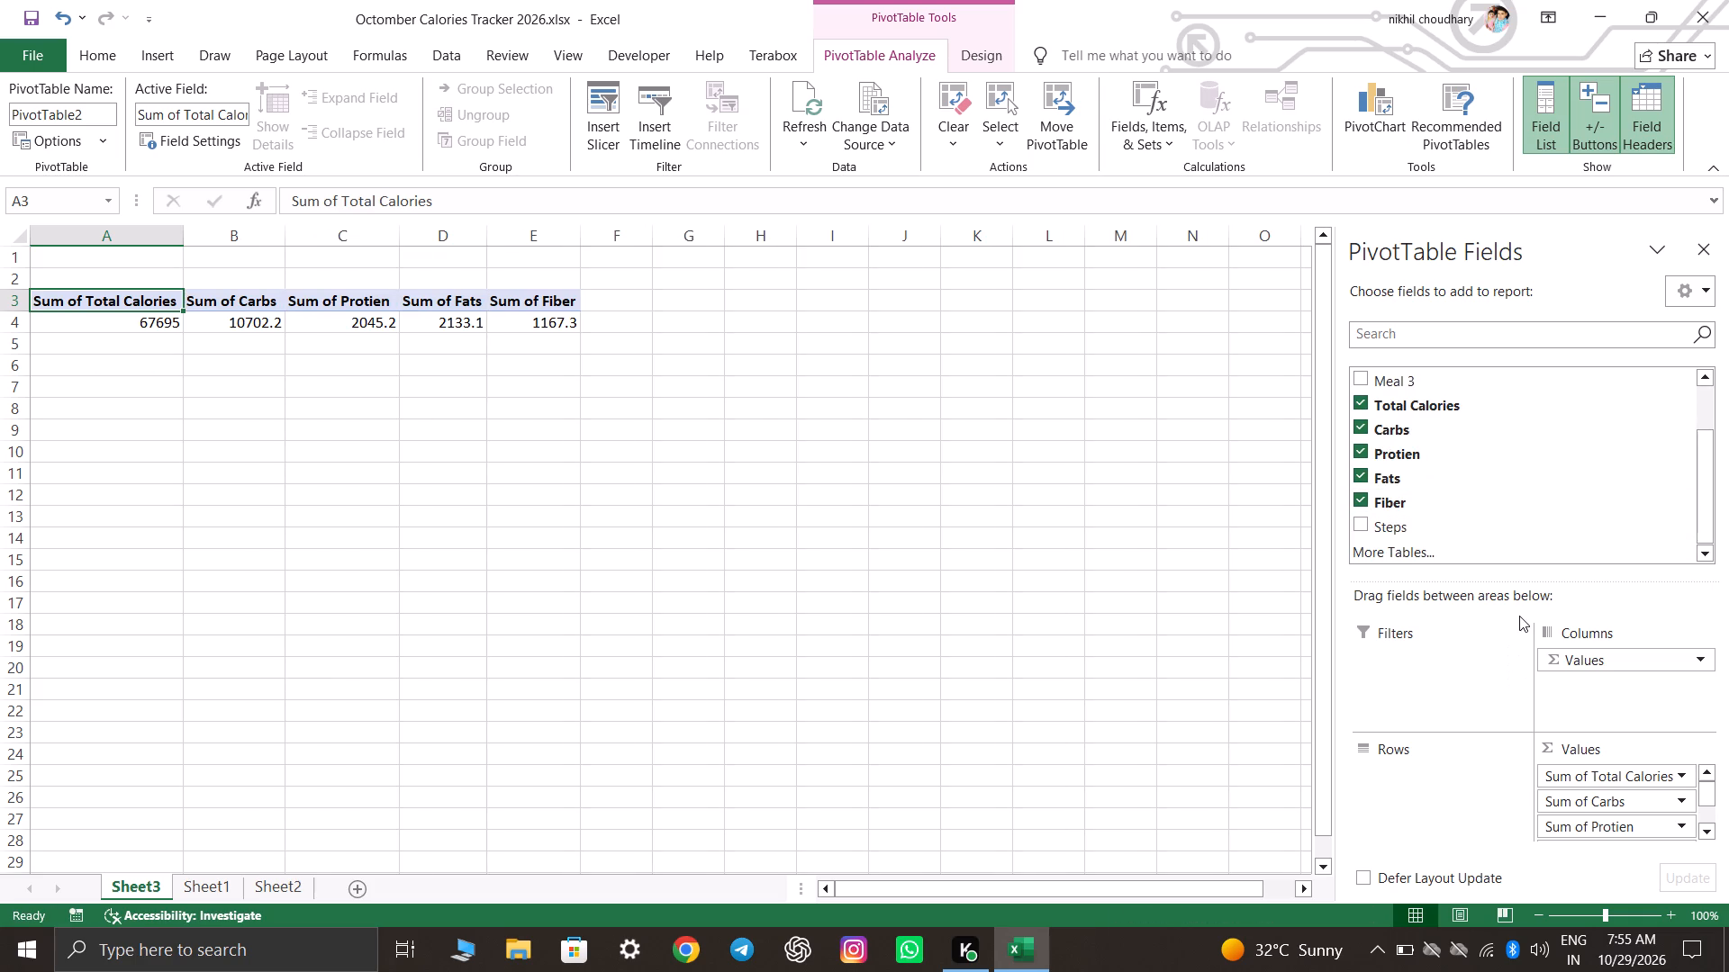
# Move the Values item from the PivotTable's Columns area to Rows so the sums are listed vertically.
pyautogui.scroll(5, 1369, 517)
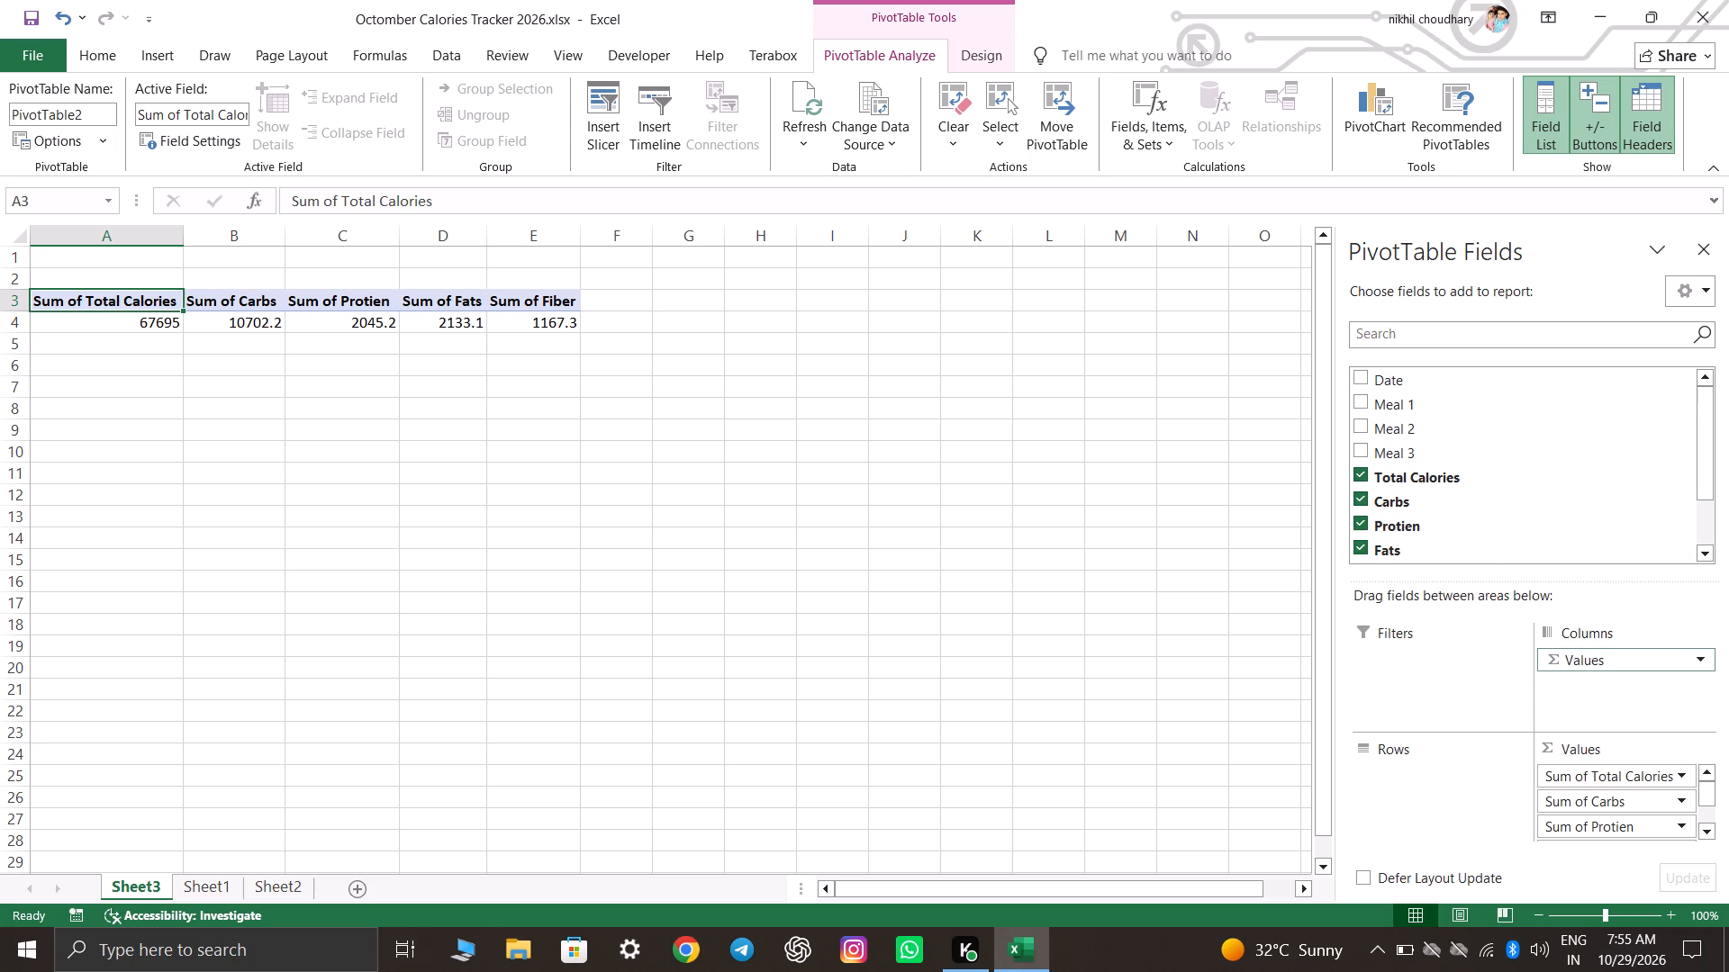
pyautogui.click(1440, 787)
pyautogui.rightClick(1440, 787)
pyautogui.doubleClick(1413, 769)
pyautogui.click(1589, 667)
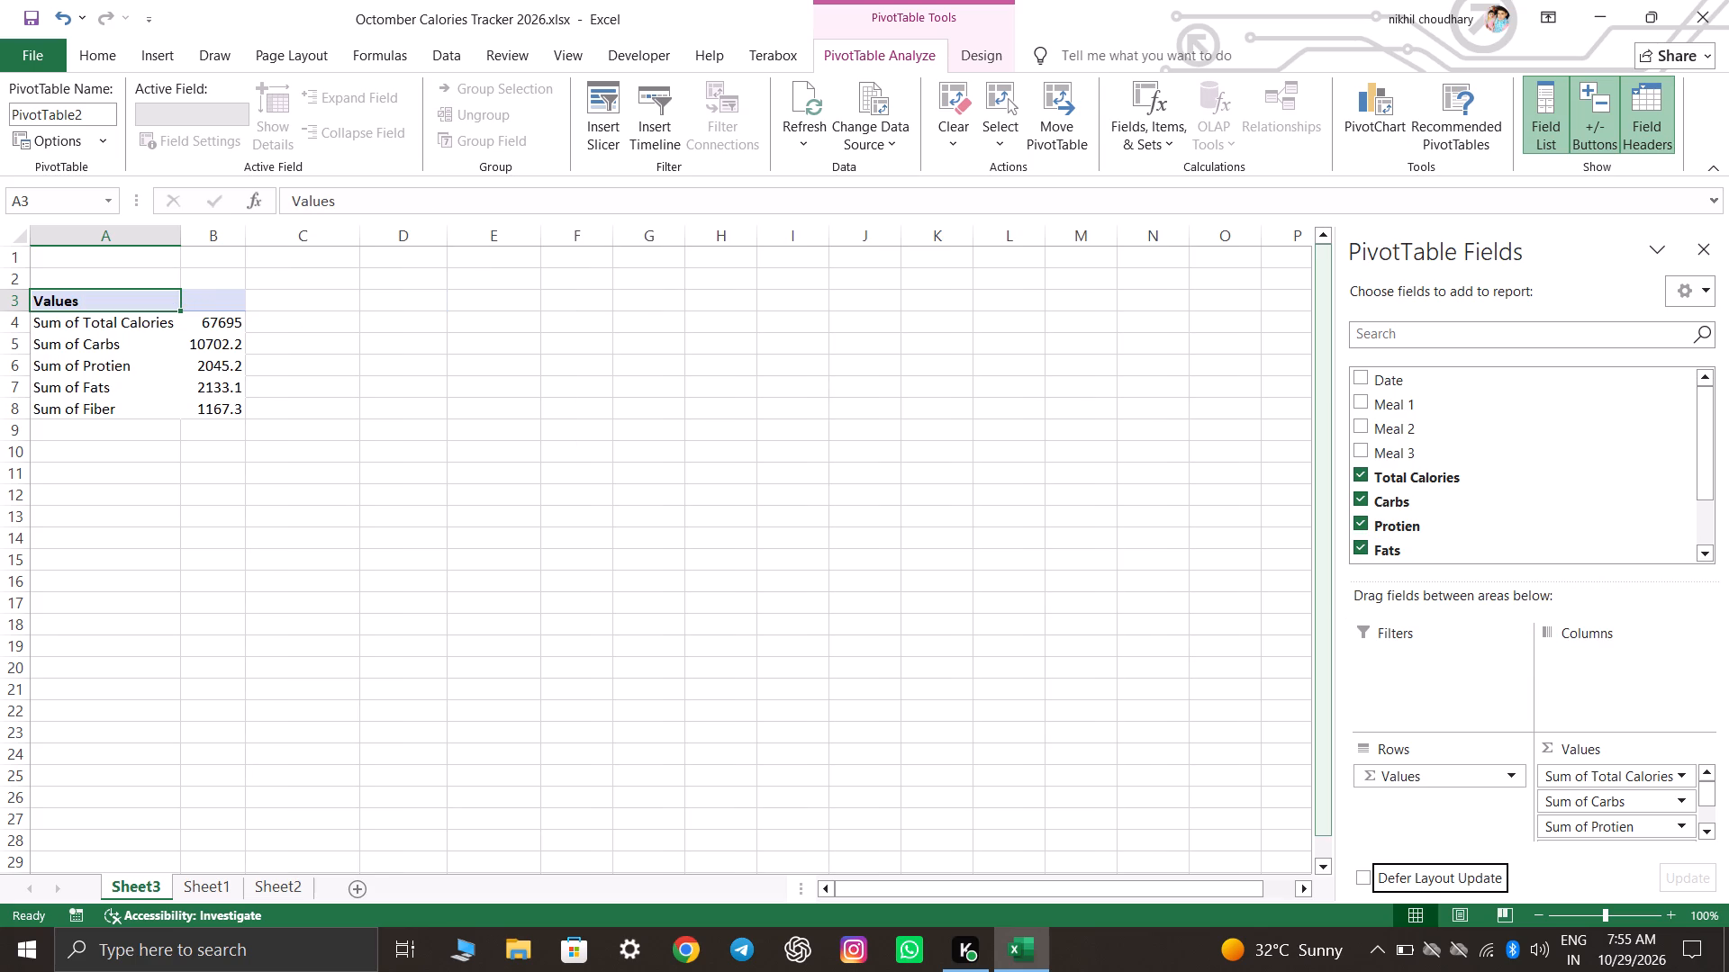
pyautogui.click(475, 513)
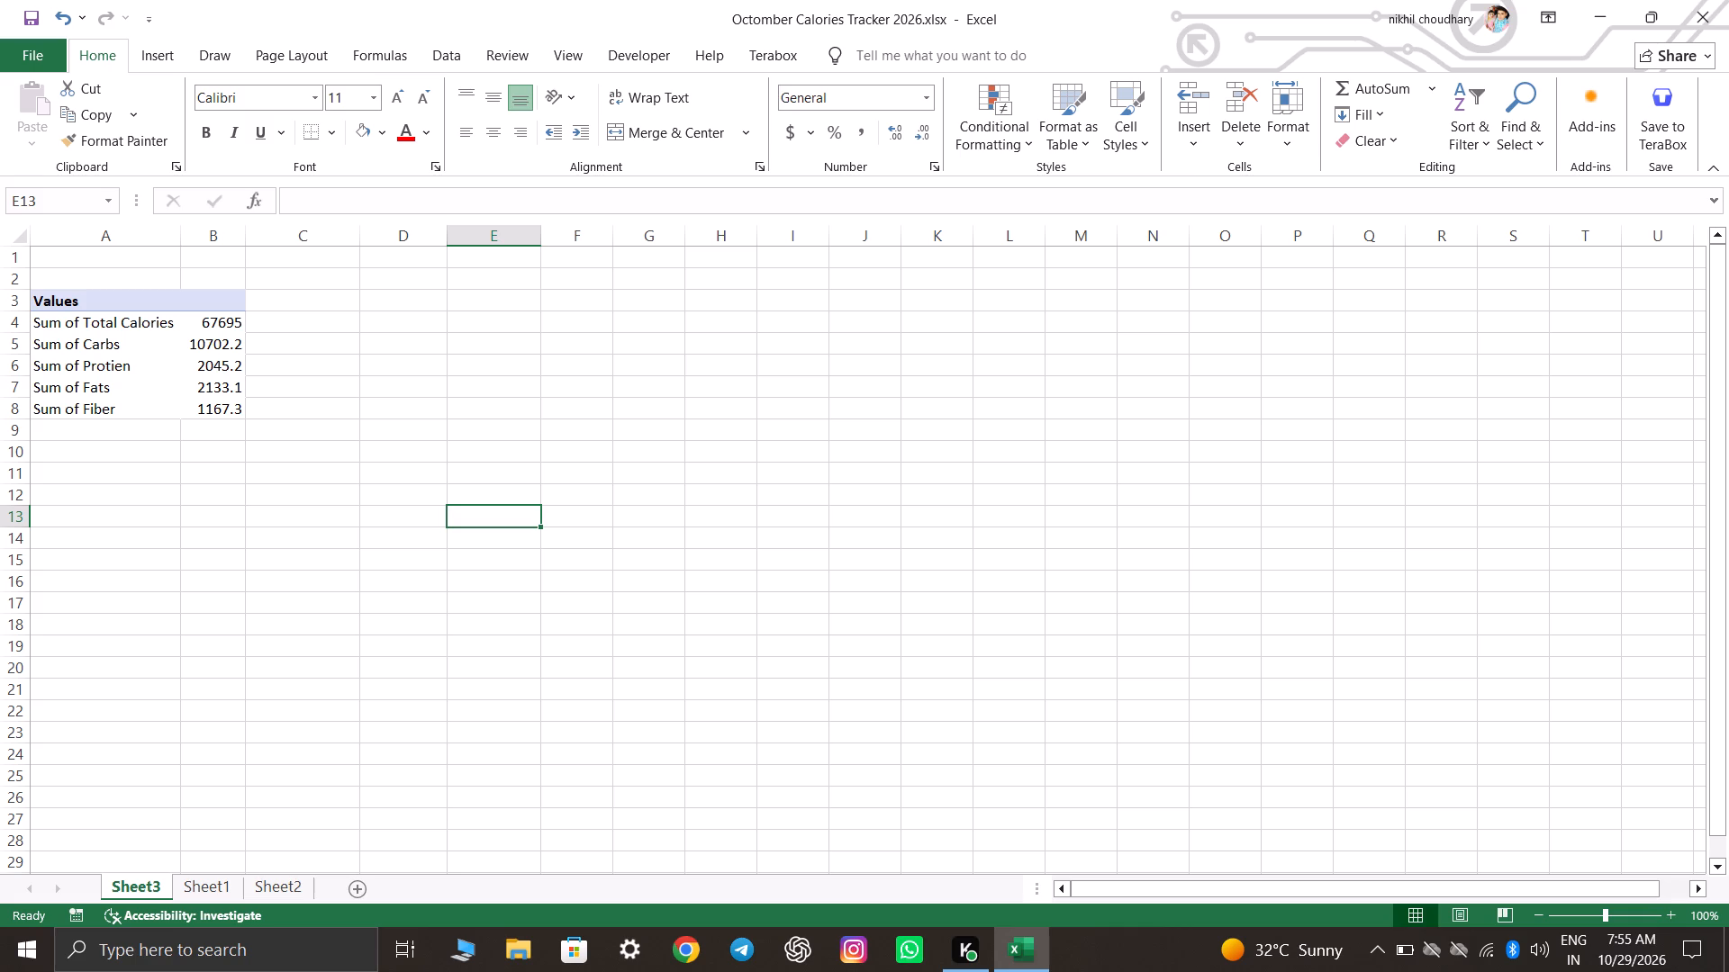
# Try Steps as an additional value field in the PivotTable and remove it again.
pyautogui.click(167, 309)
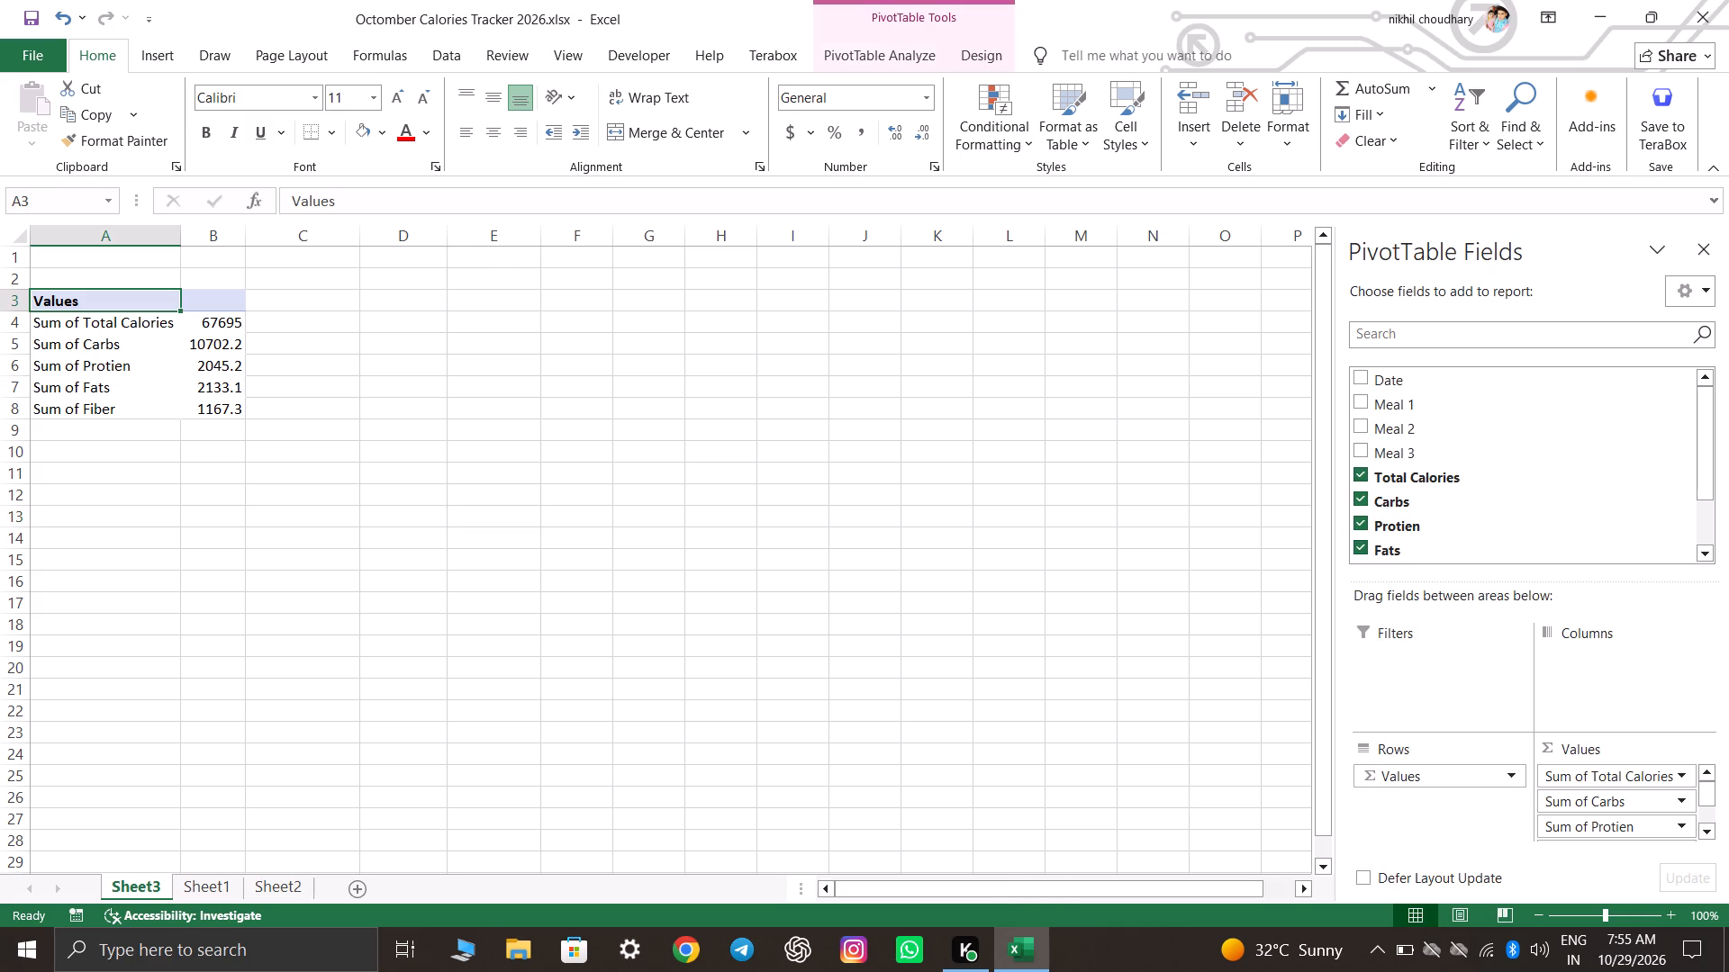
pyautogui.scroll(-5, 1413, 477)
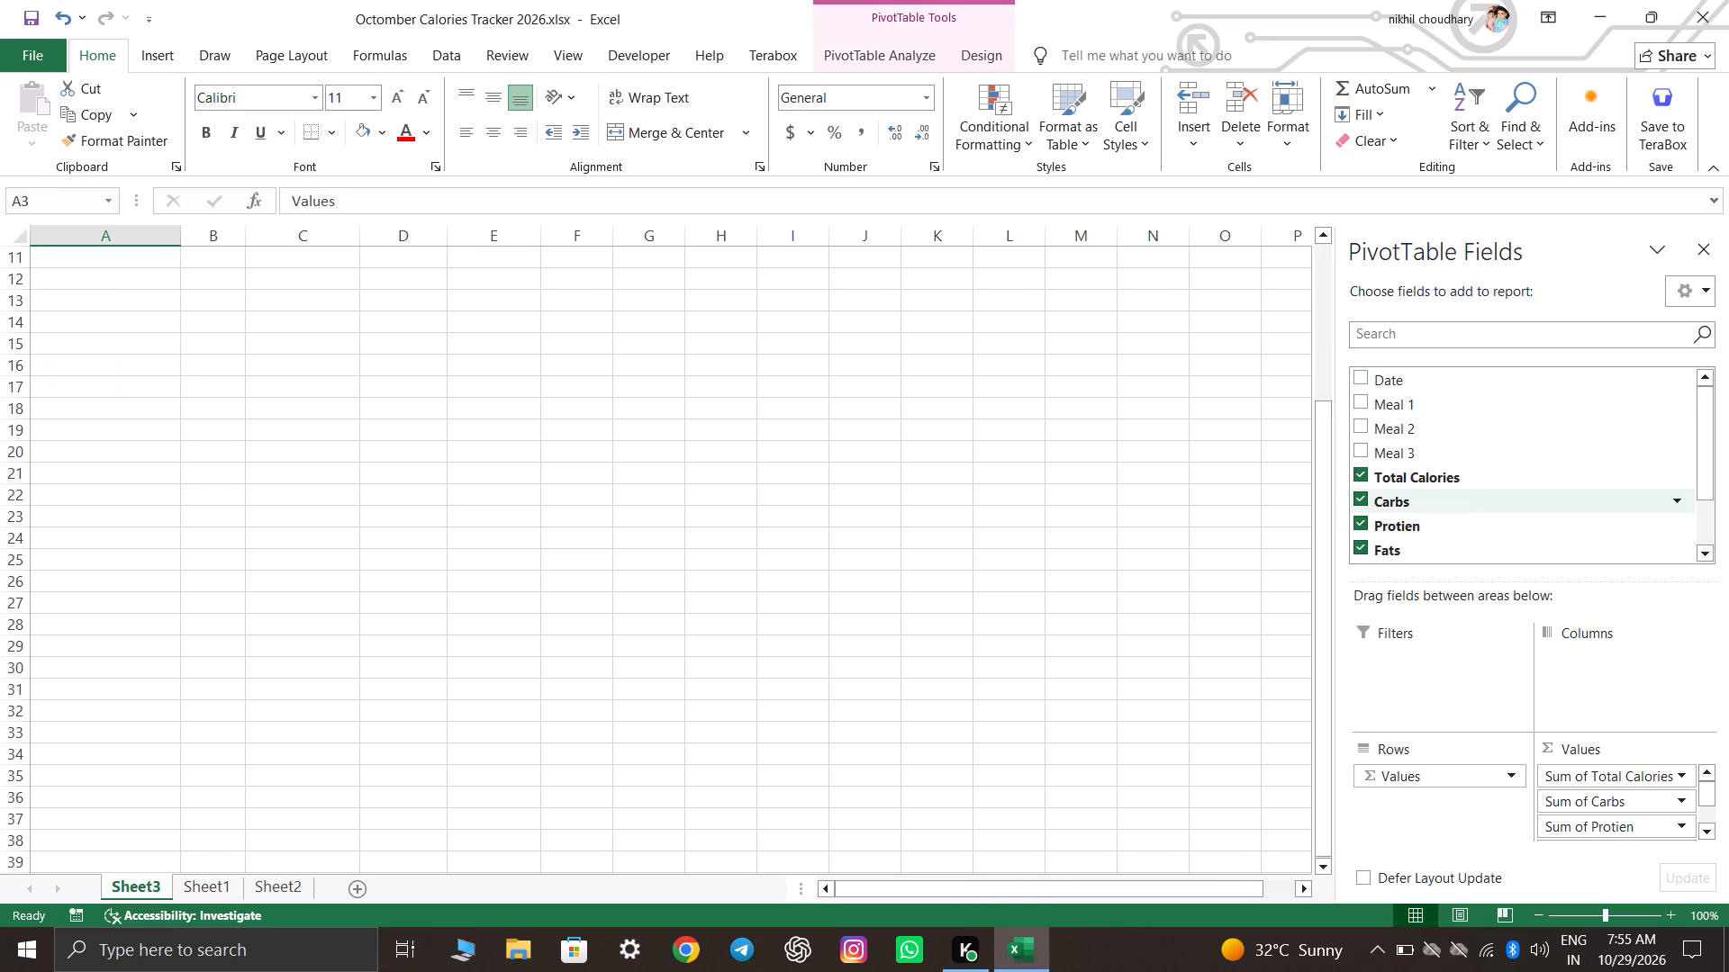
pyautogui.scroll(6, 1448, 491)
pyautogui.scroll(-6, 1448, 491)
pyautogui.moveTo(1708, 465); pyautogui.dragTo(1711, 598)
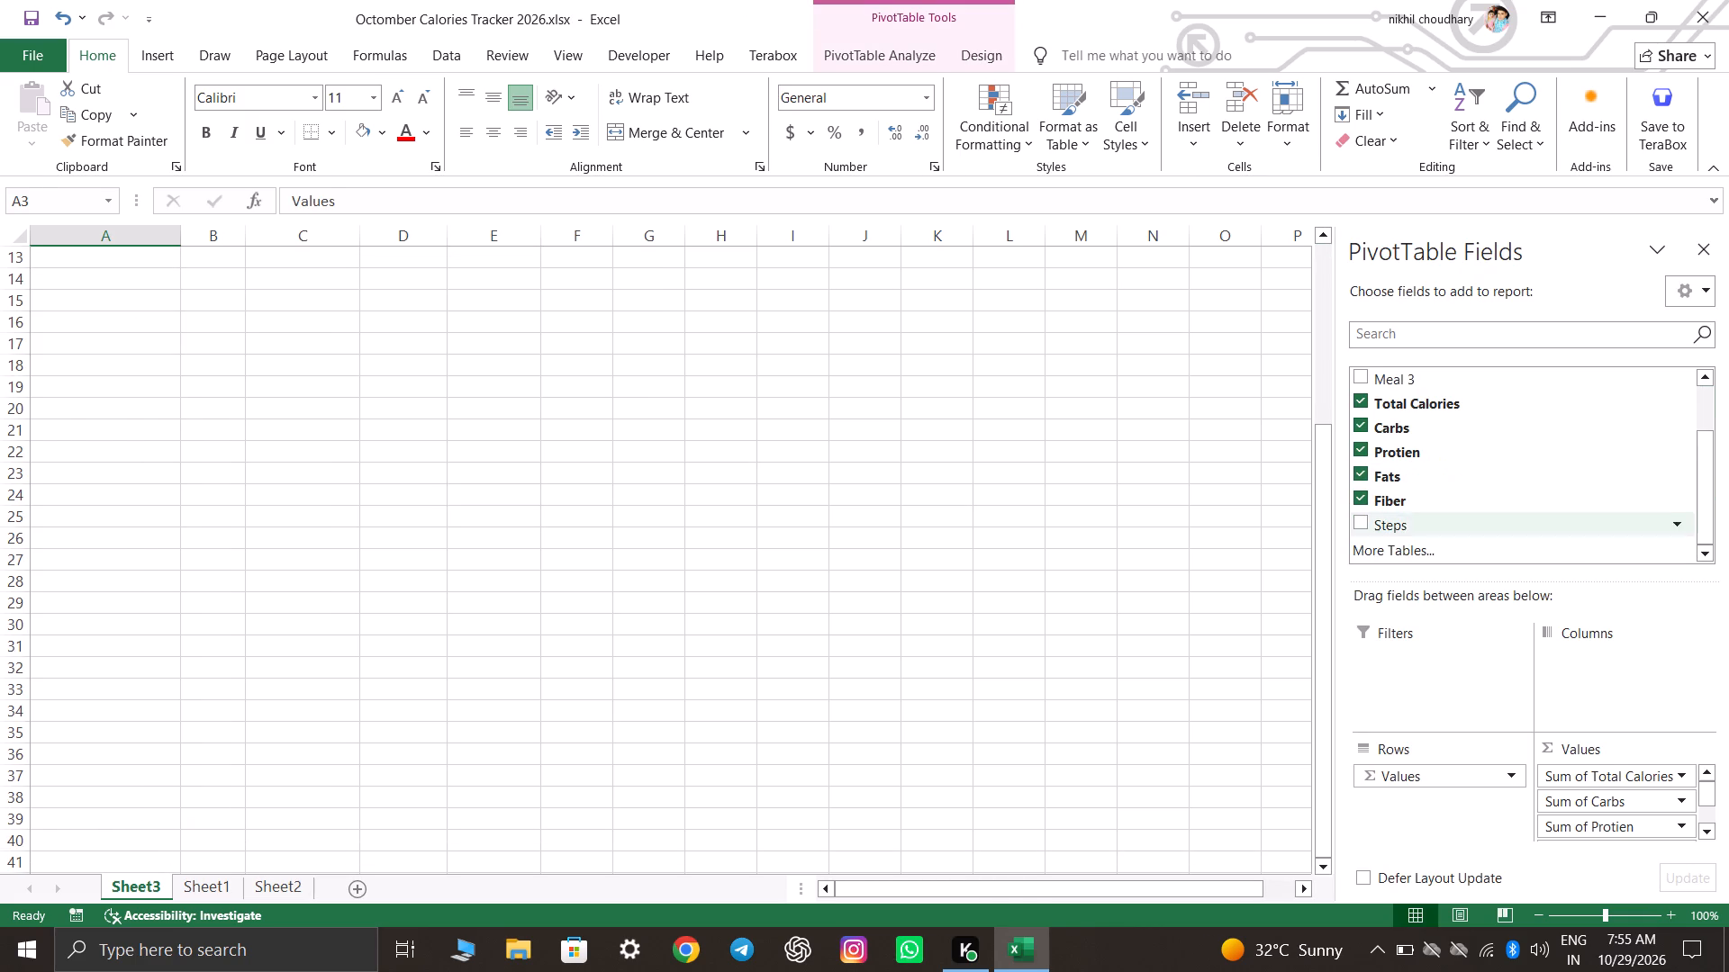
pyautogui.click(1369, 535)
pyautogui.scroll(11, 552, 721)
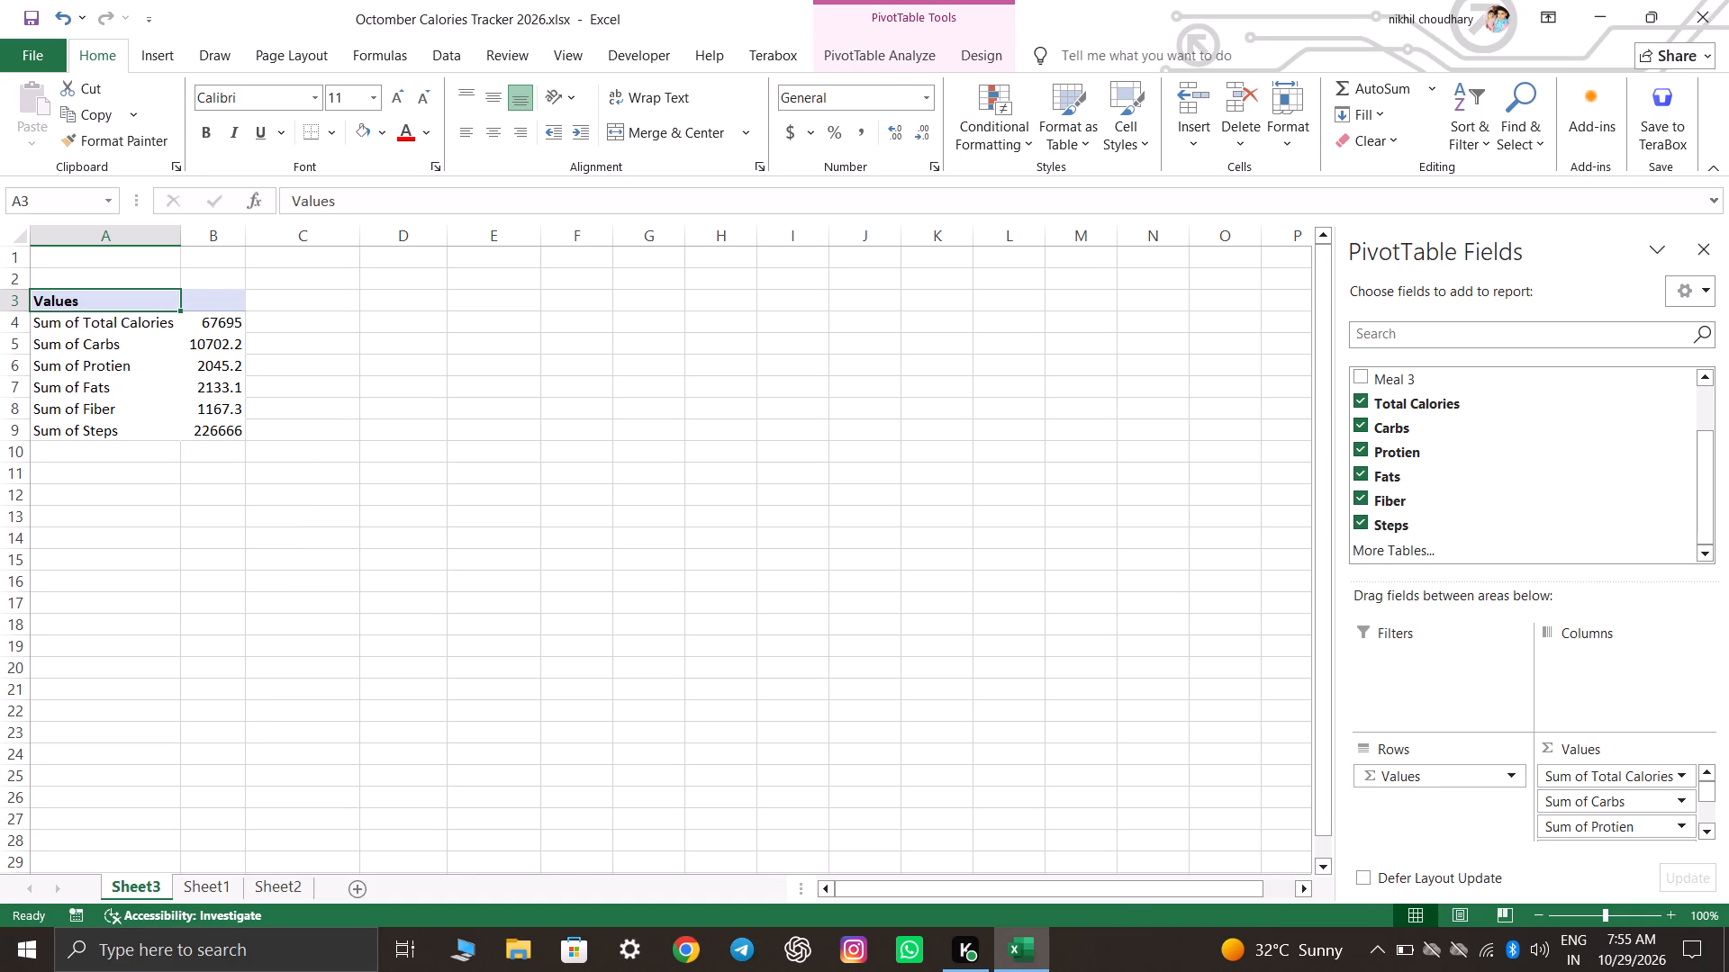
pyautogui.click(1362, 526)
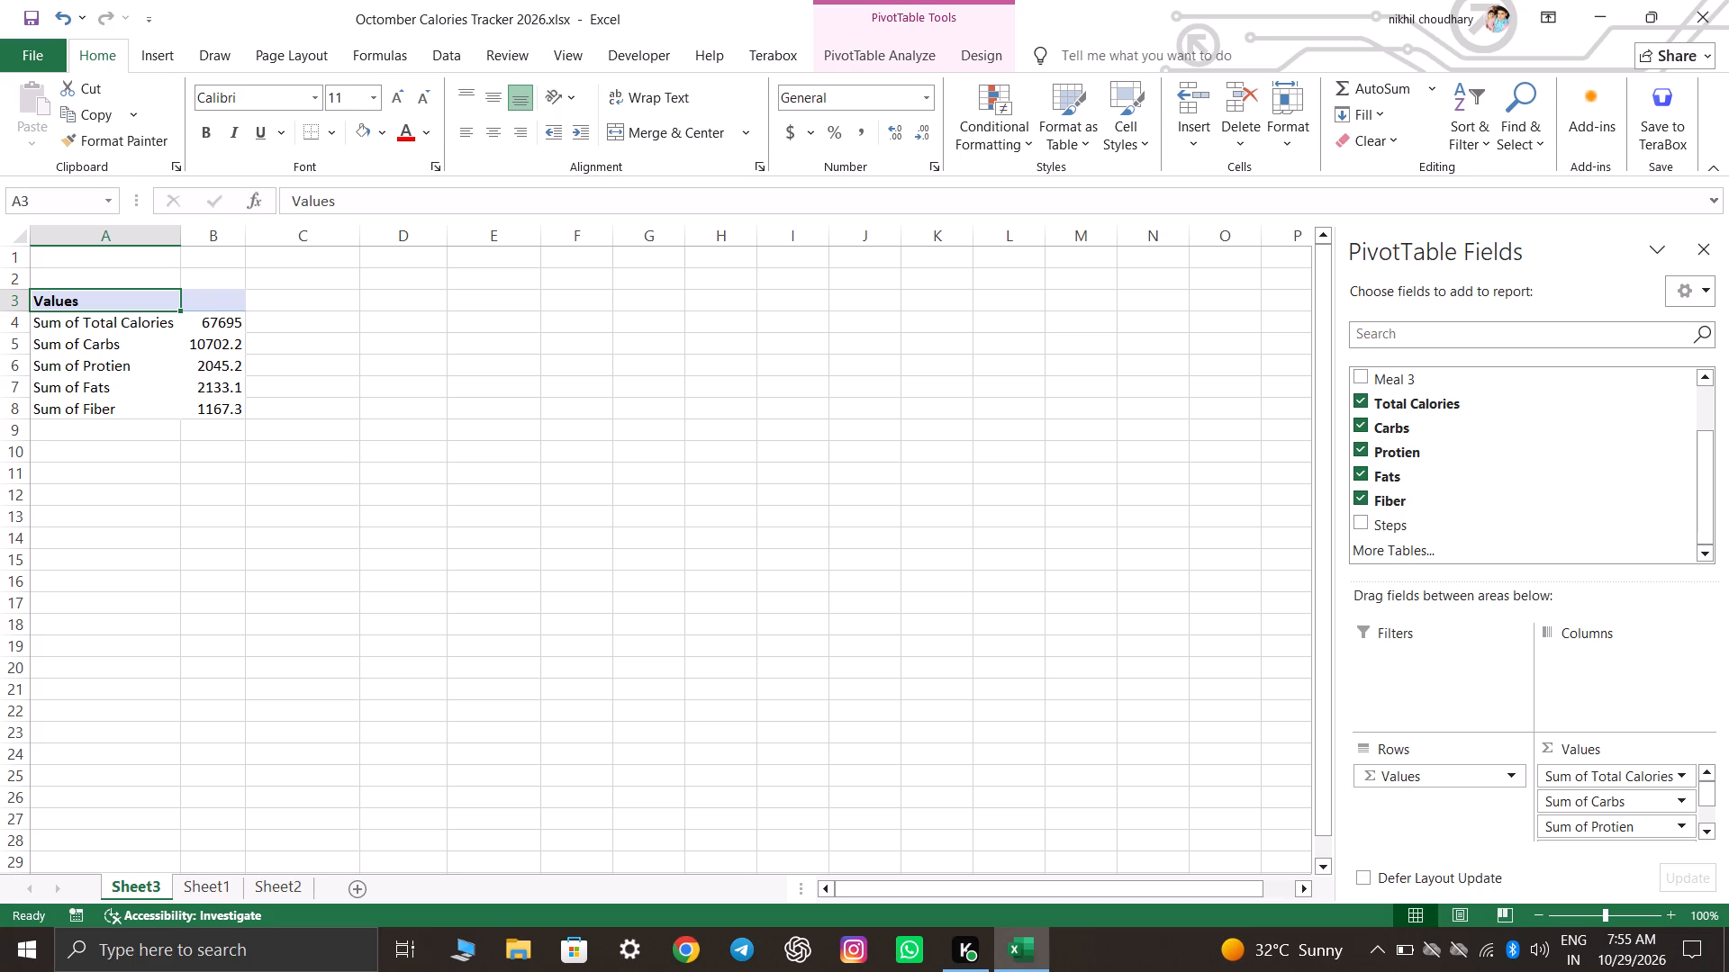
# Remove the Fiber, Fats, Protien and Carbs fields from the PivotTable, keeping only Total Calories.
pyautogui.click(1362, 493)
pyautogui.click(1354, 472)
pyautogui.click(1364, 451)
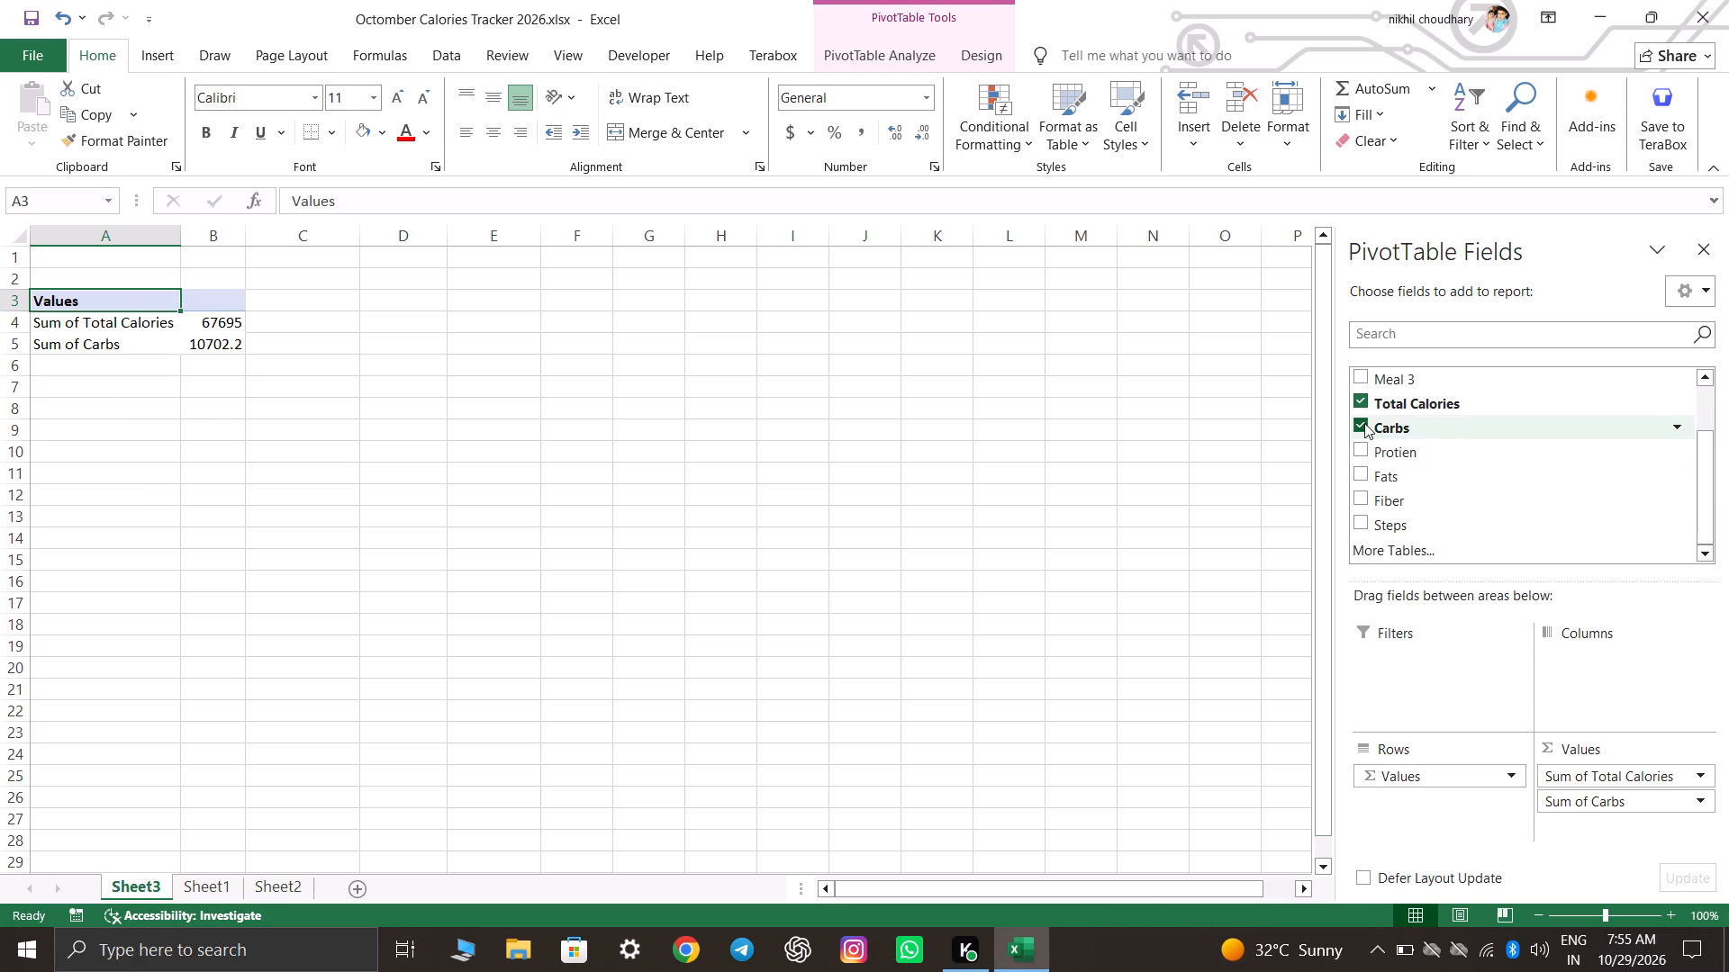
pyautogui.click(1364, 421)
# Add Carbs back to the PivotTable as a value field alongside Total Calories, leaving its items unfiltered.
pyautogui.scroll(5, 1537, 508)
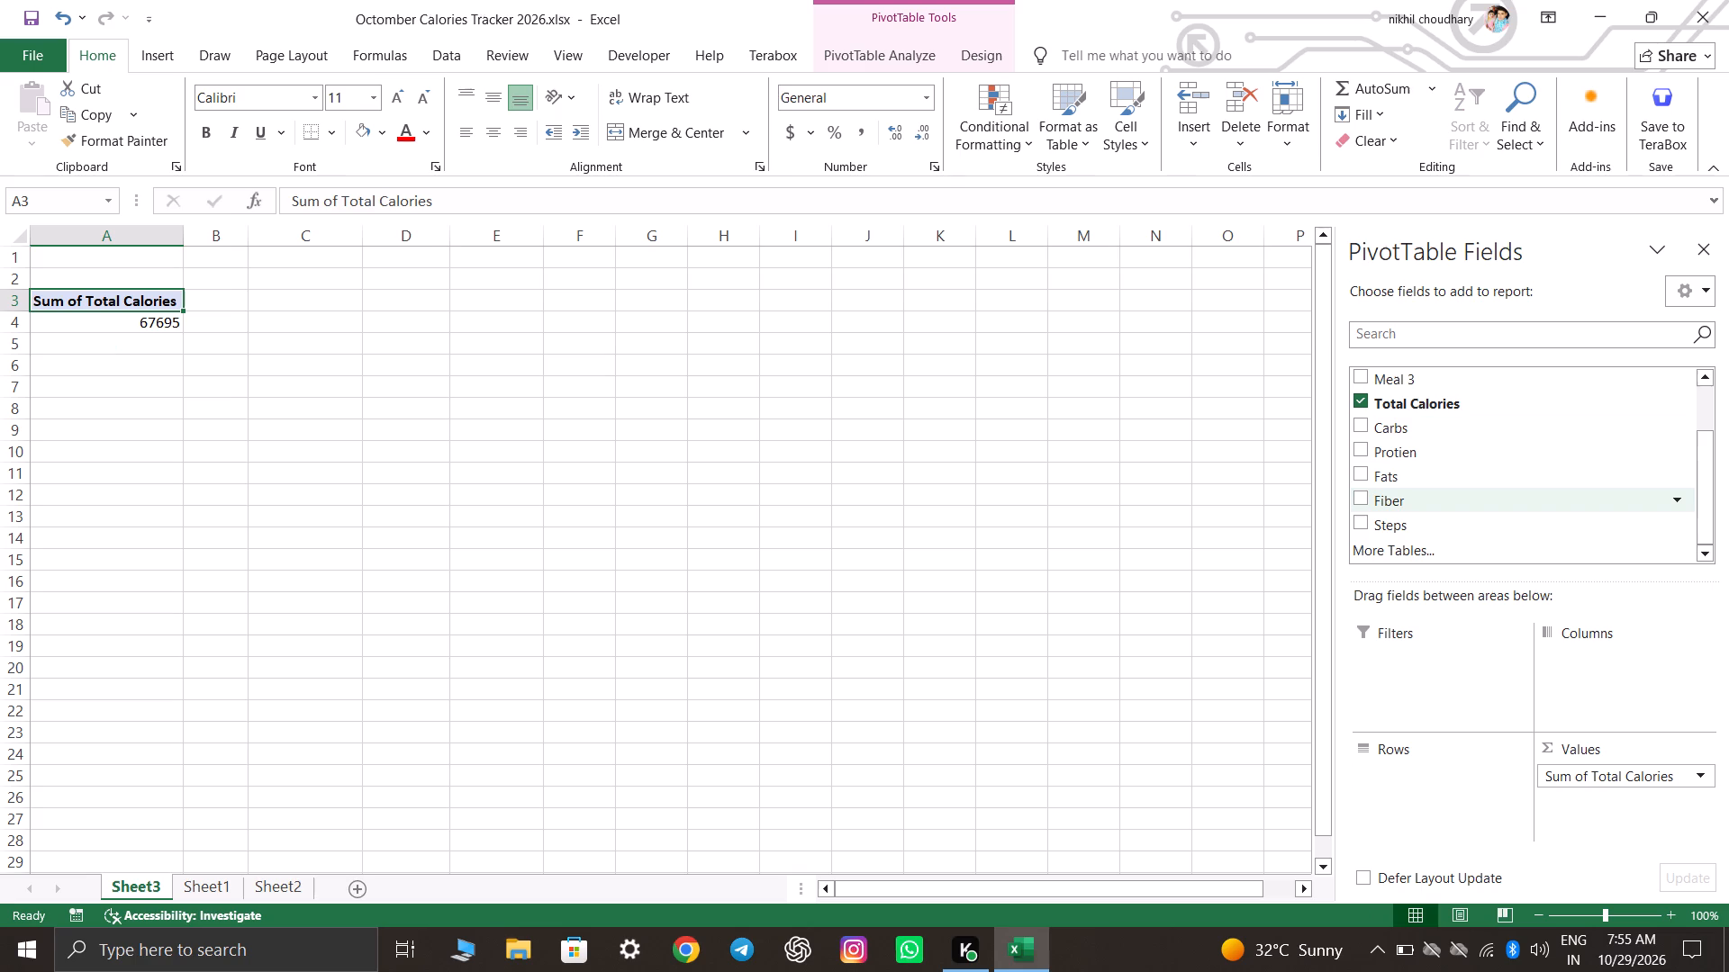
pyautogui.moveTo(1498, 487); pyautogui.dragTo(1502, 478)
pyautogui.scroll(4, 1502, 478)
pyautogui.scroll(-3, 1542, 458)
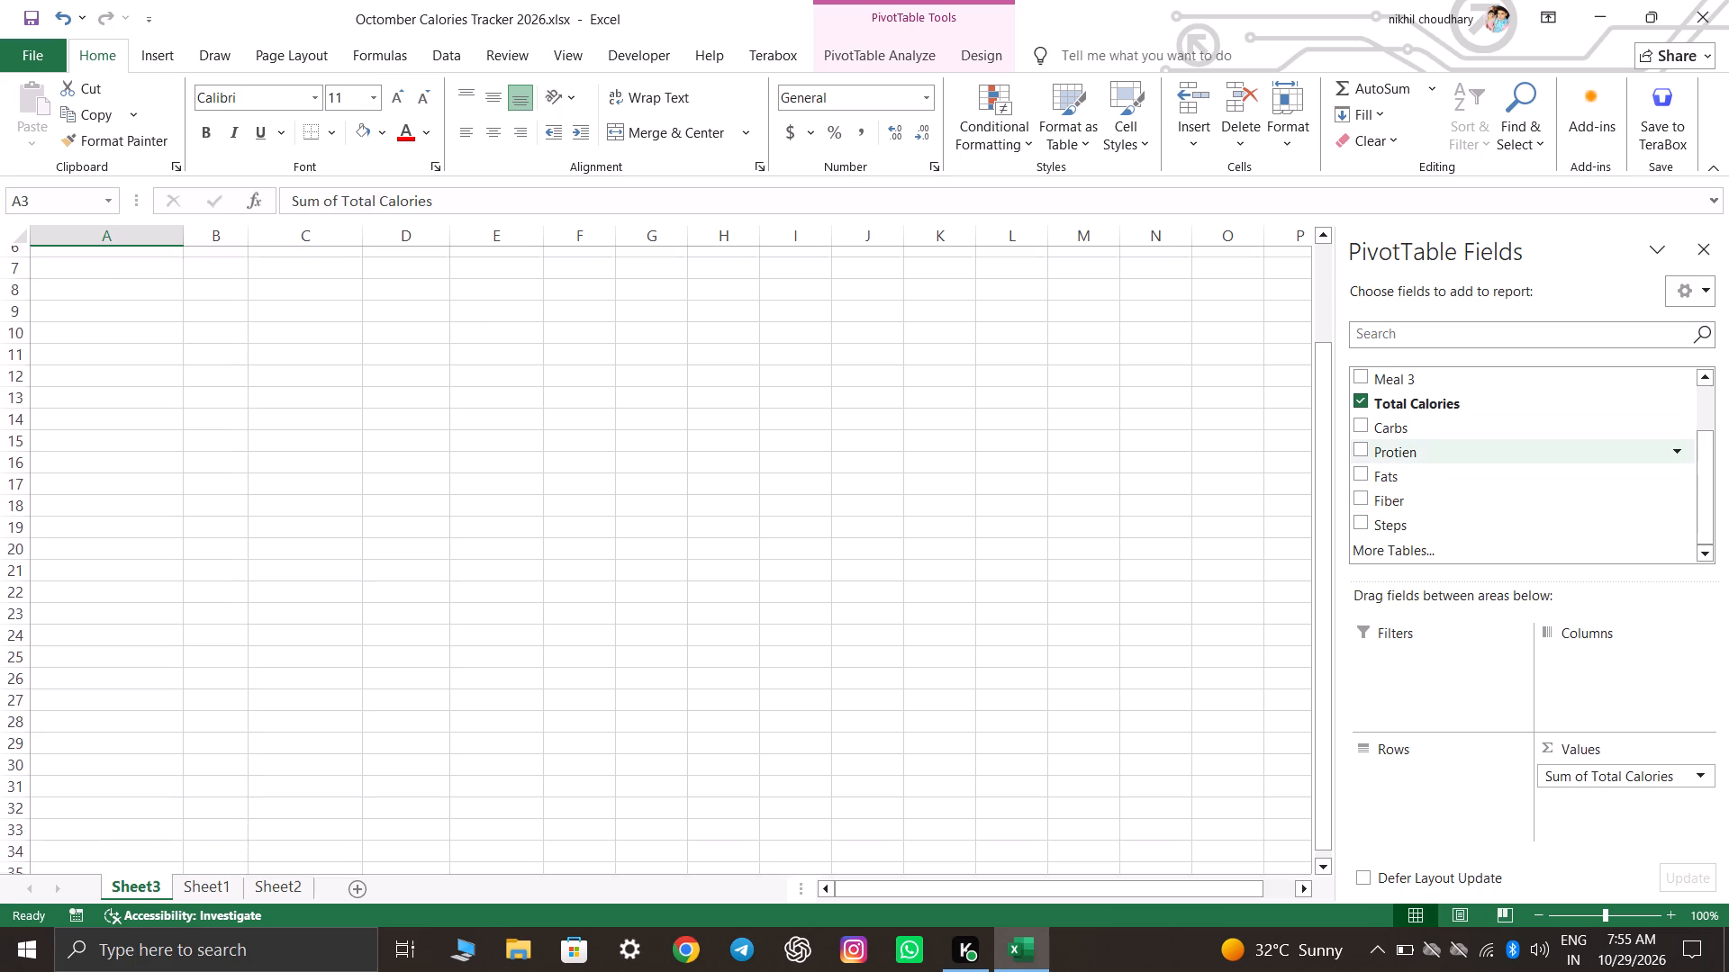
pyautogui.scroll(6, 1552, 463)
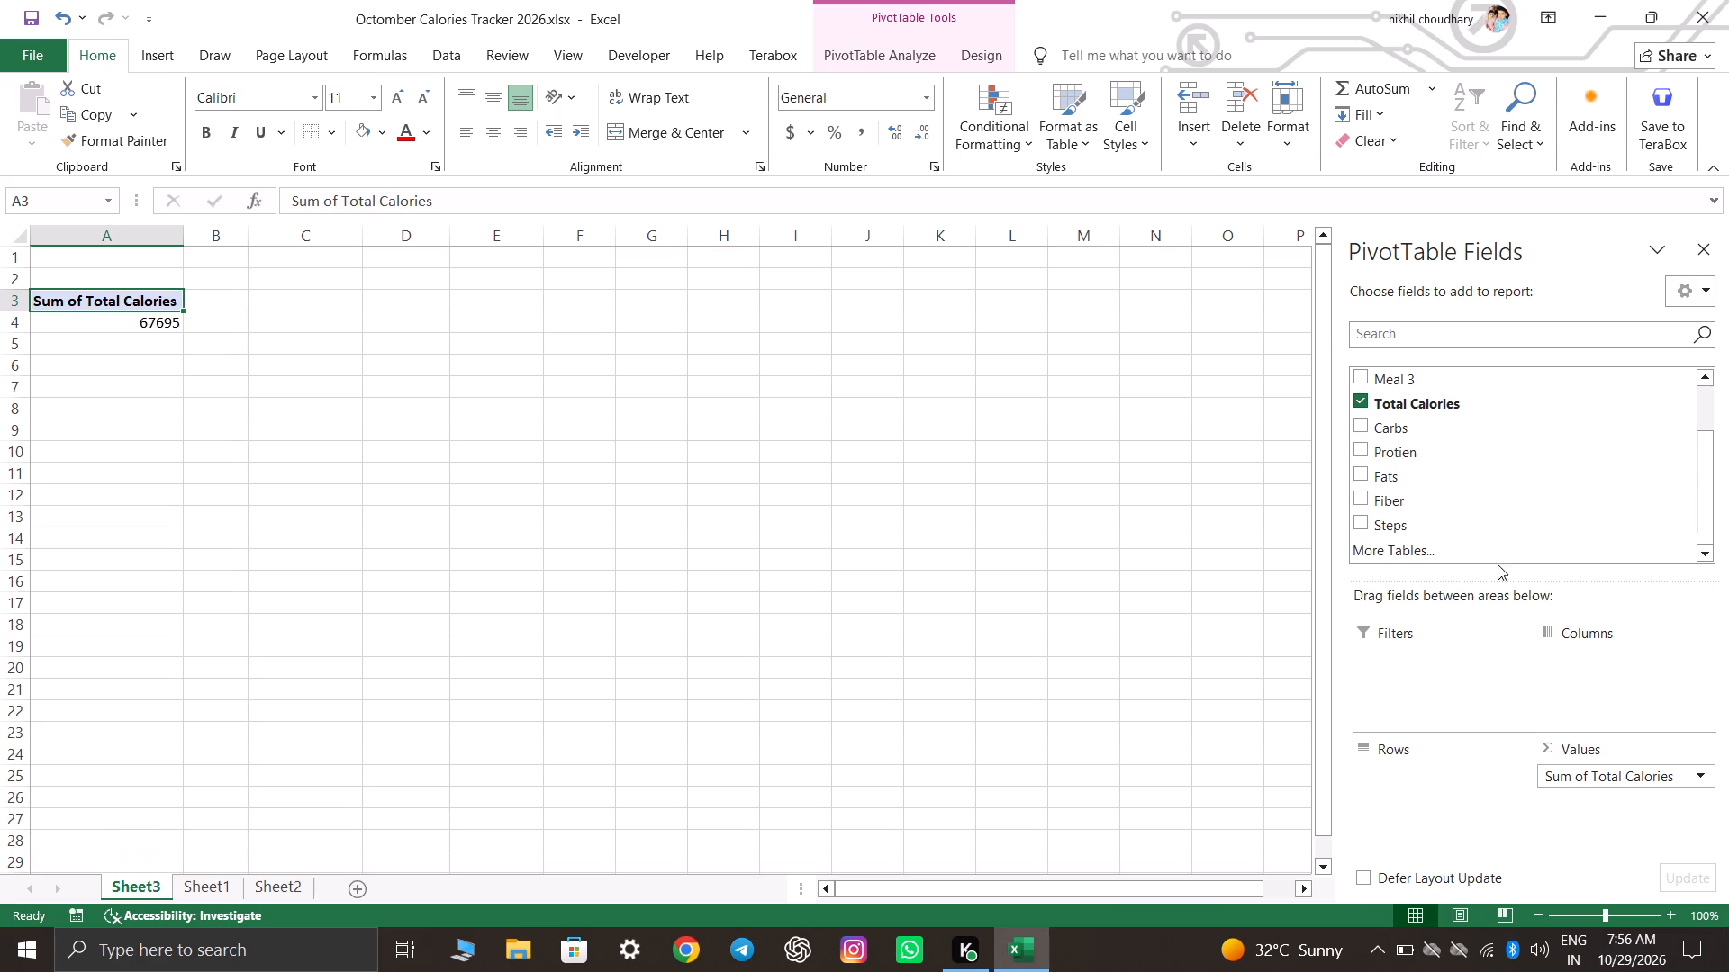
pyautogui.scroll(6, 1397, 438)
pyautogui.scroll(-1, 1448, 497)
pyautogui.scroll(5, 1430, 535)
pyautogui.moveTo(1705, 475); pyautogui.dragTo(1708, 373)
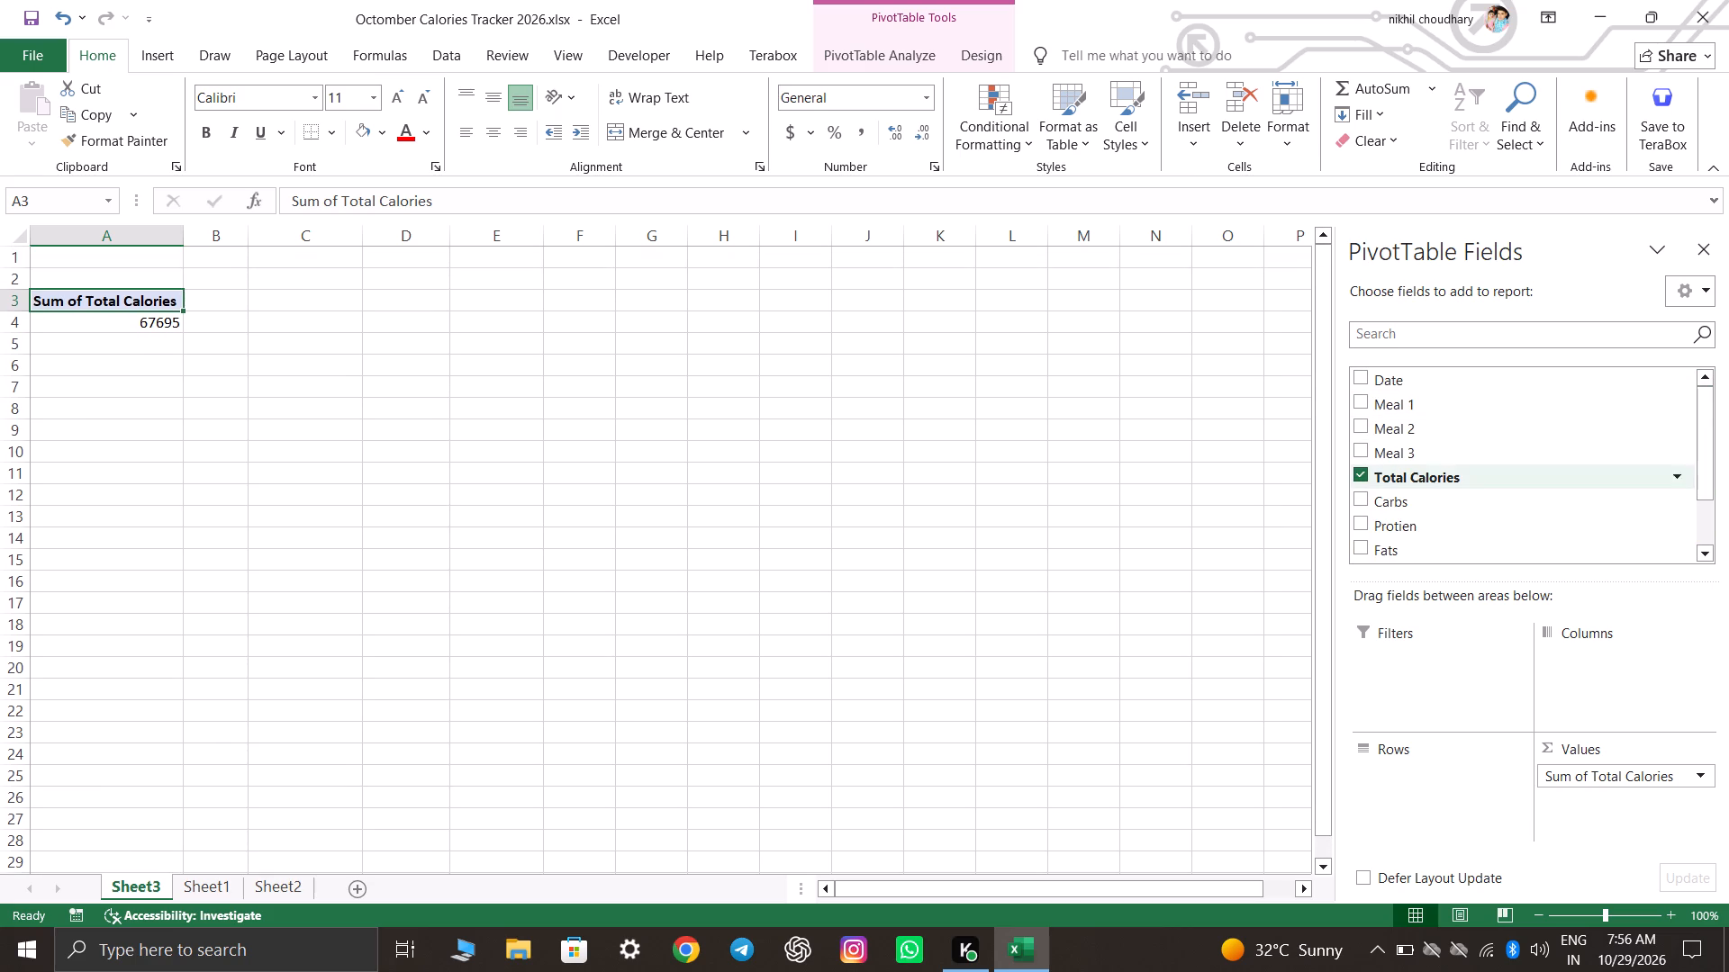
pyautogui.click(1358, 498)
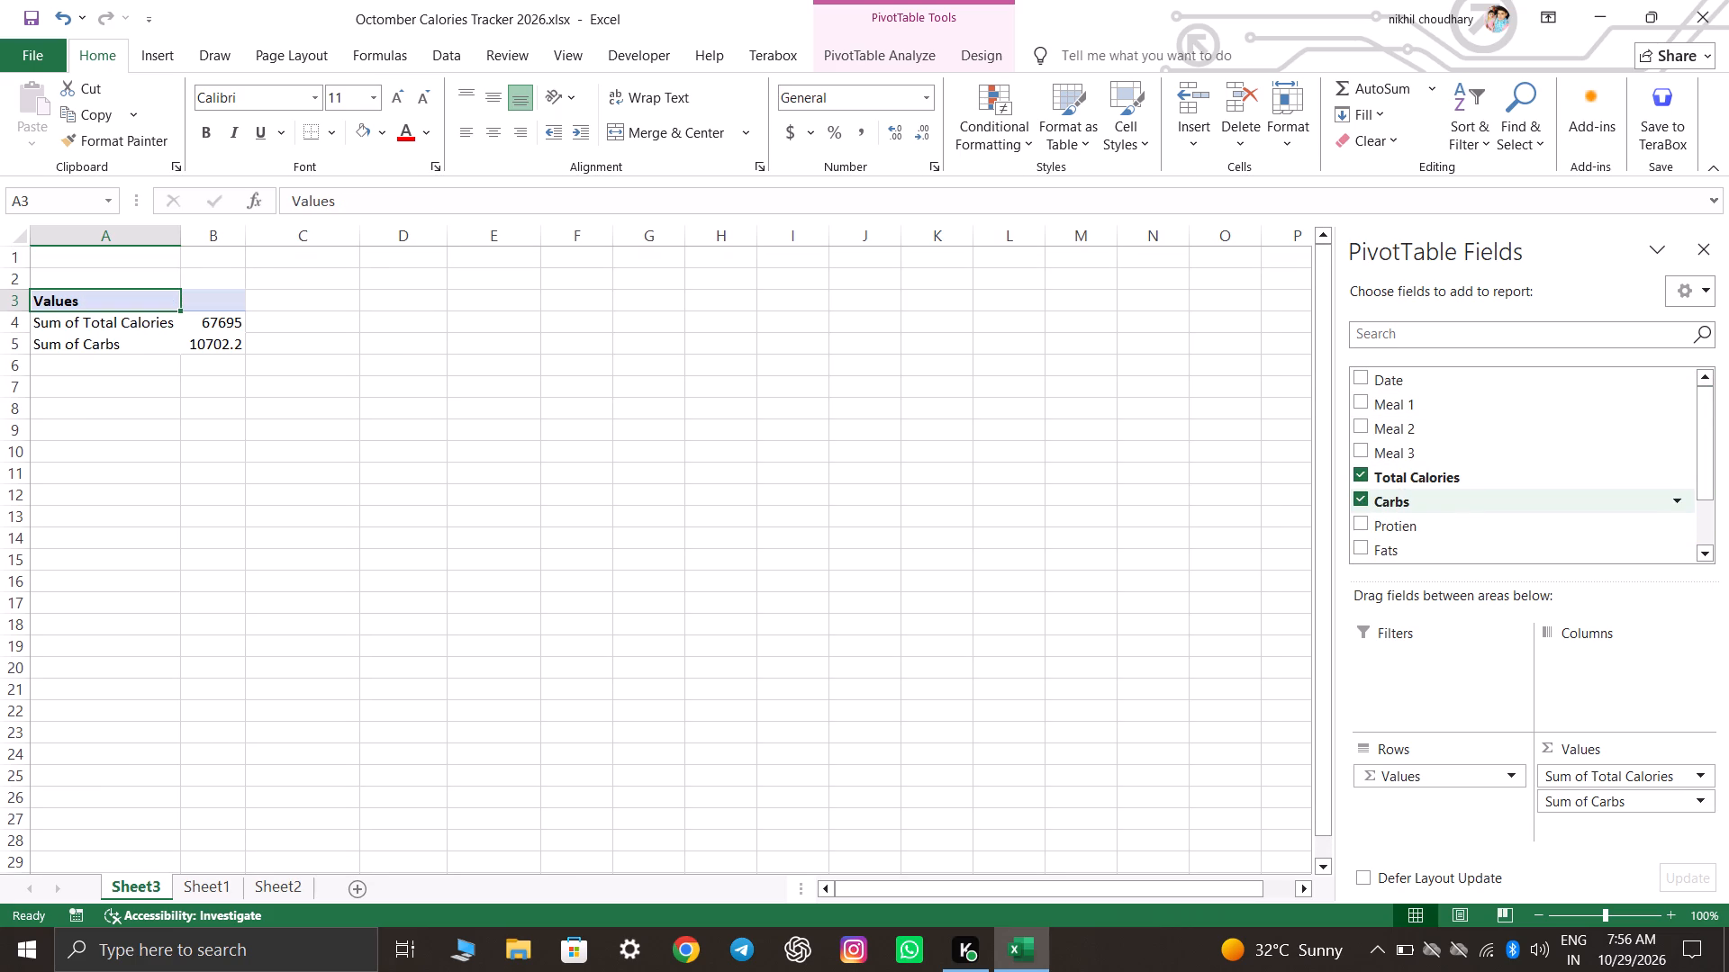
pyautogui.click(1676, 504)
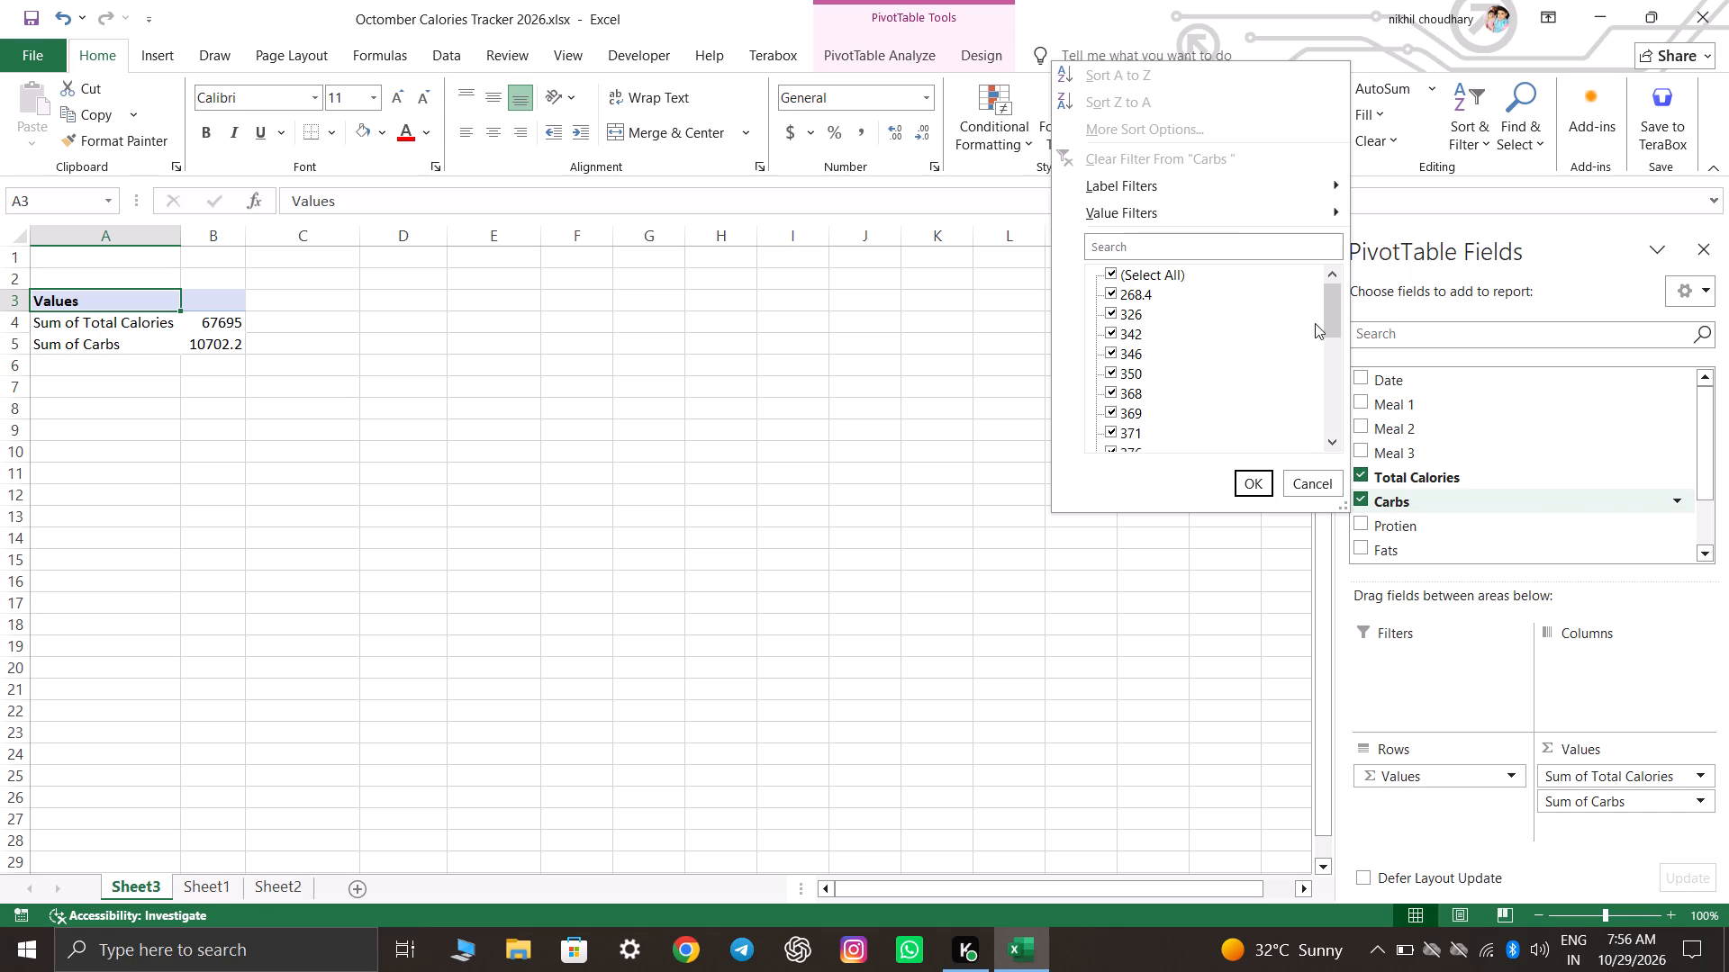
pyautogui.click(1697, 532)
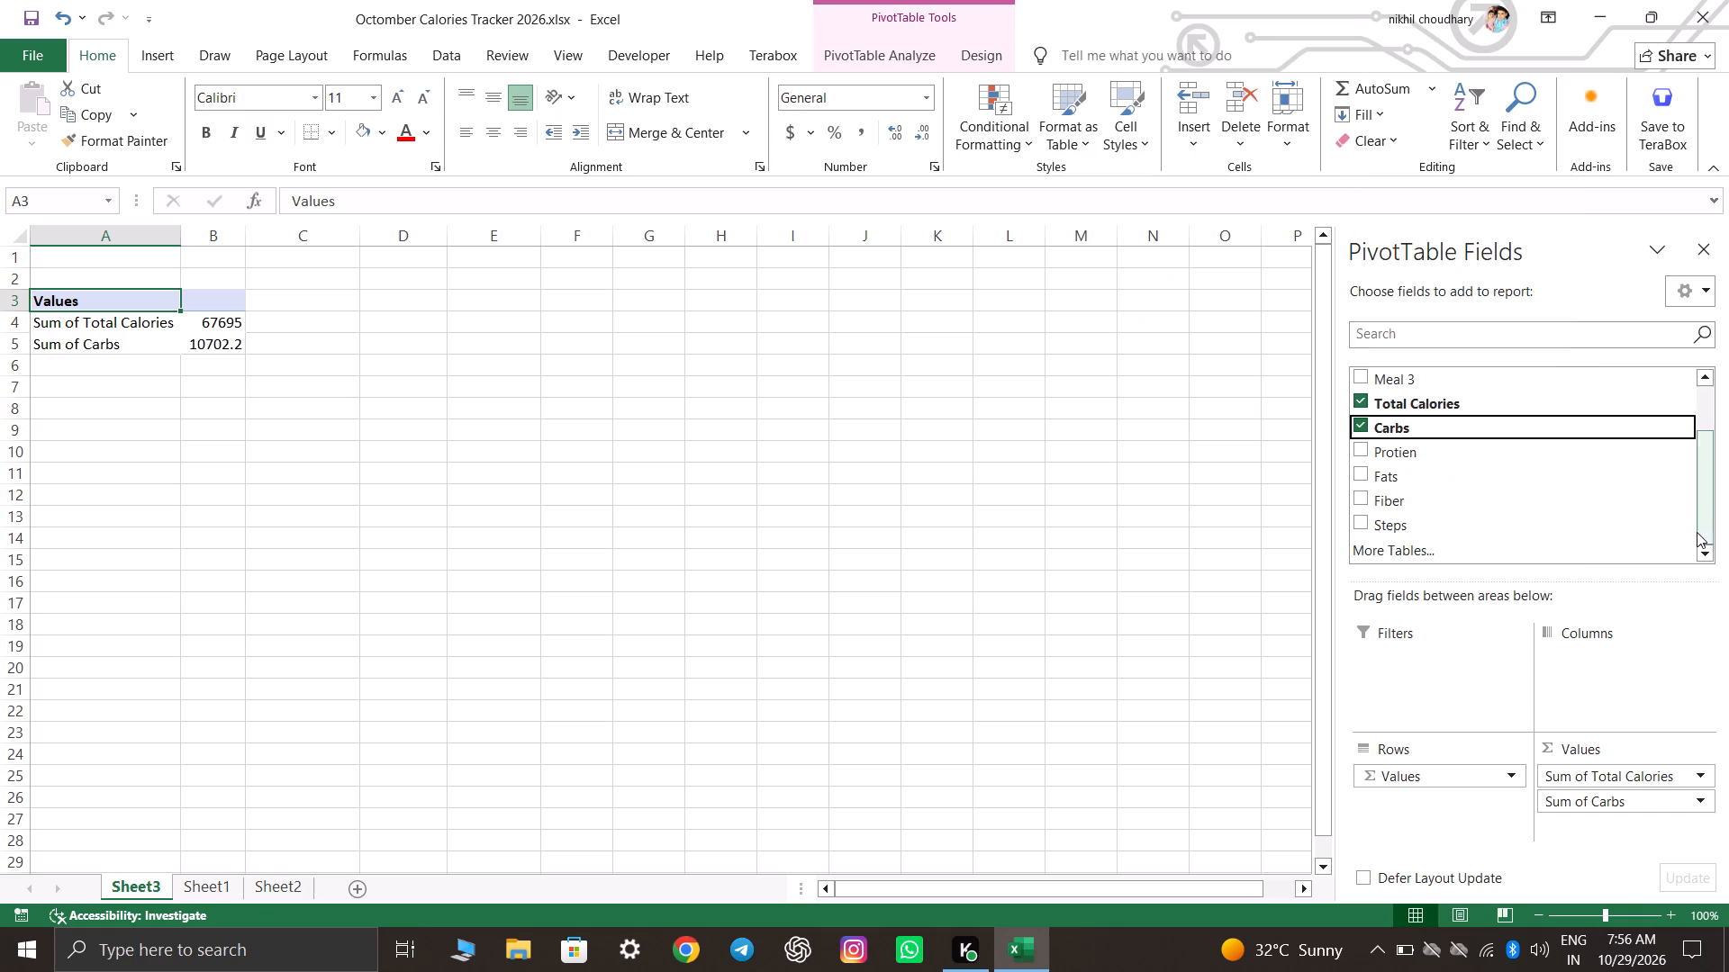
# Add the Carbs field to the PivotTable's column labels.
pyautogui.rightClick(1532, 434)
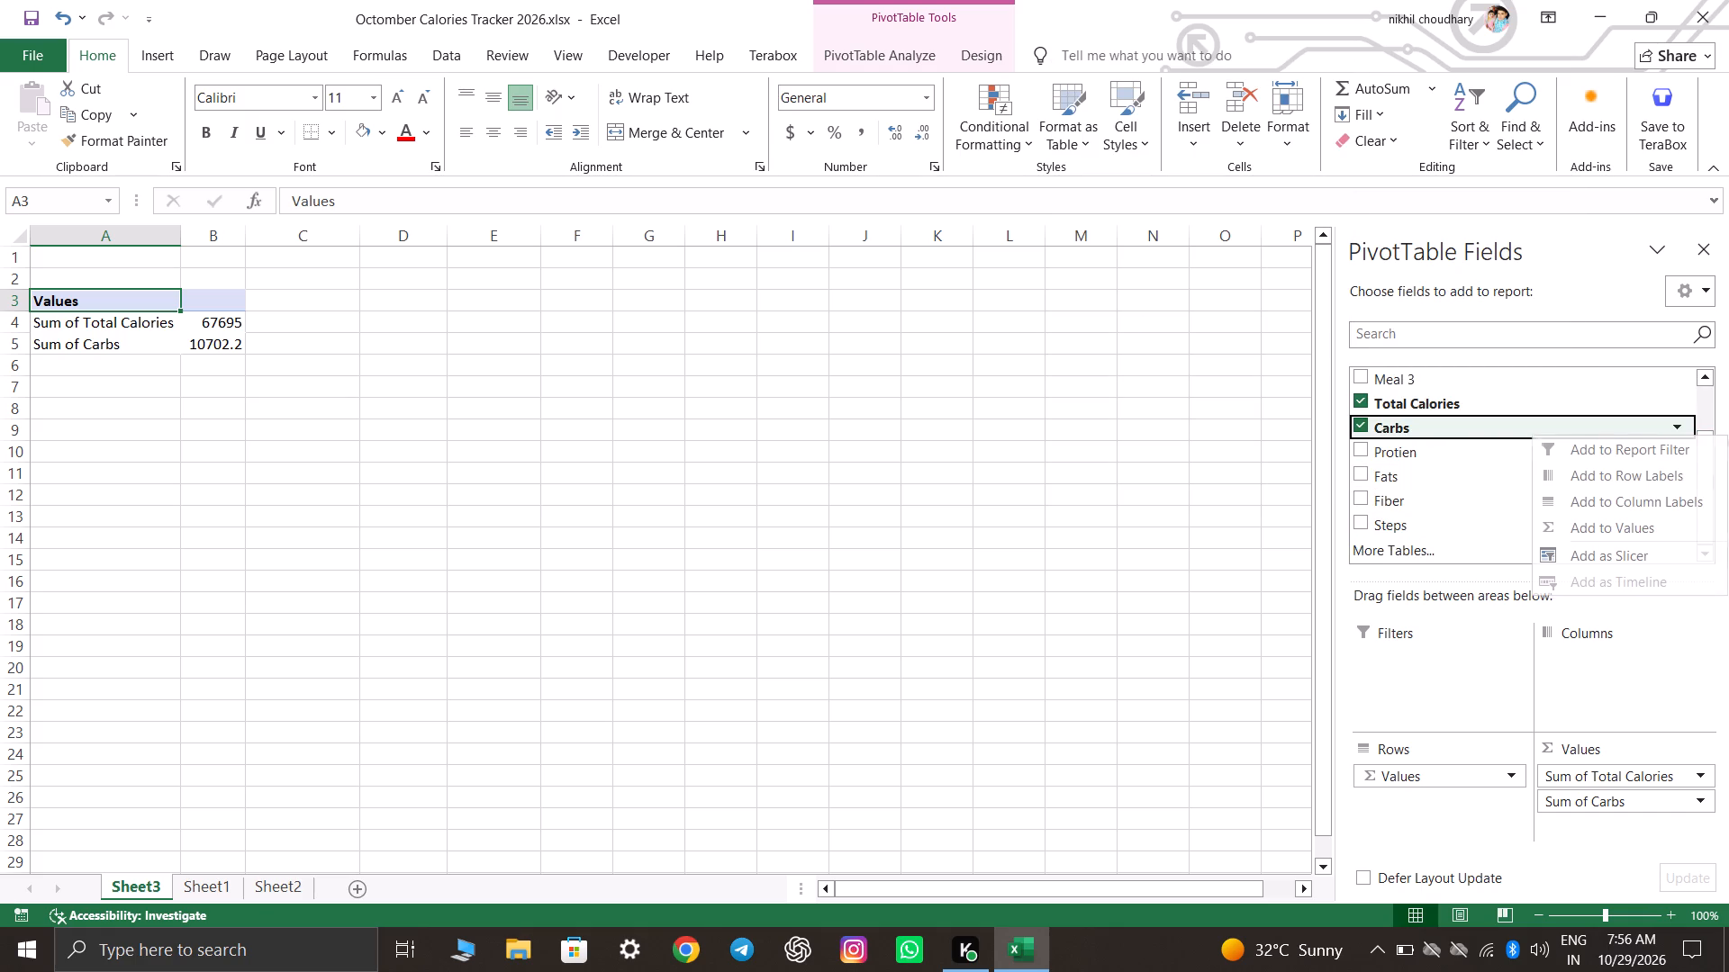
pyautogui.click(1639, 498)
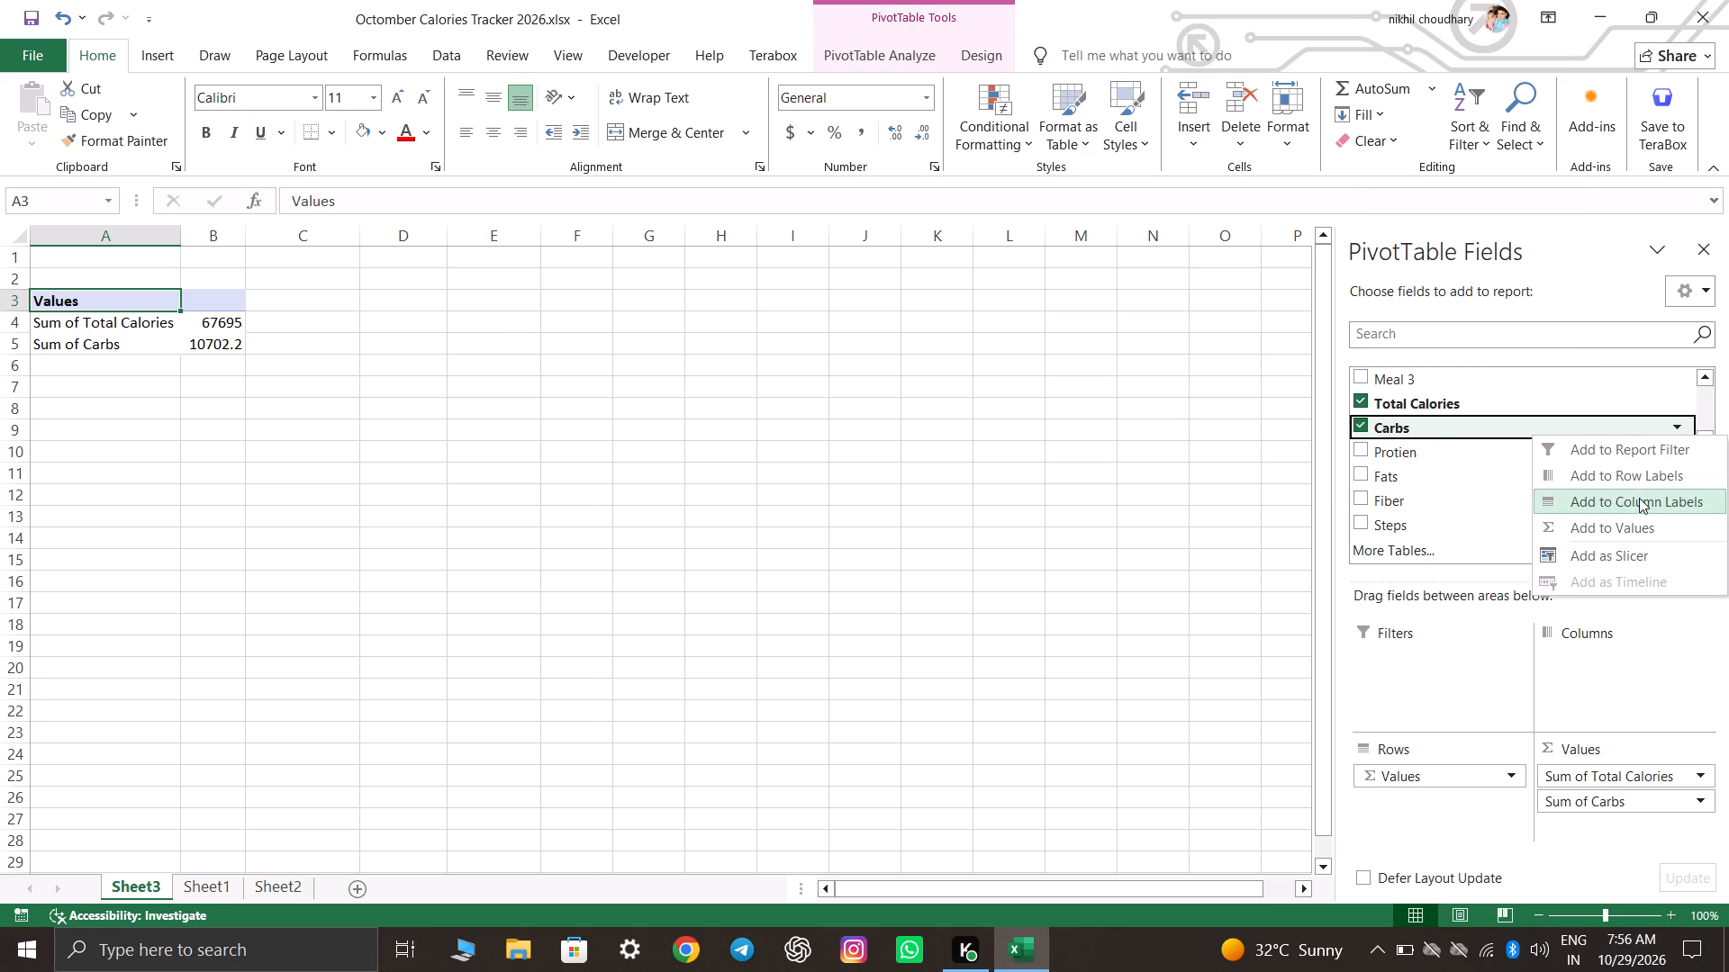
pyautogui.click(741, 589)
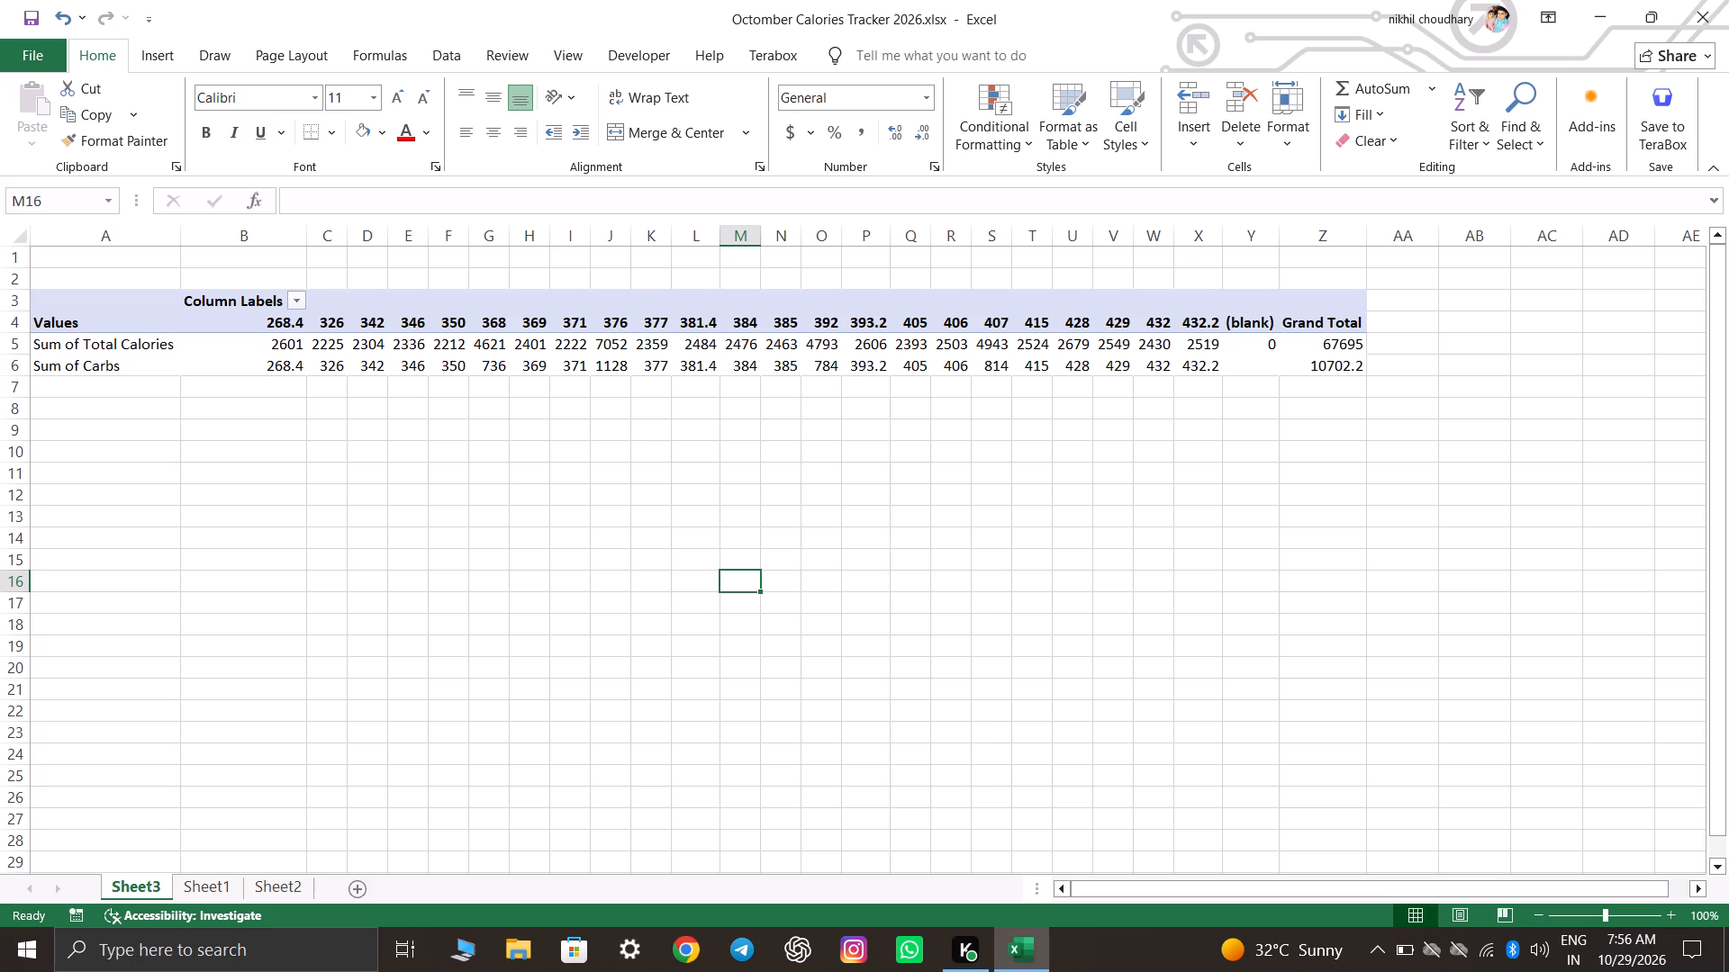
# Add Protien, Fats, Fiber and Steps as value fields in the PivotTable broken down by Carbs.
pyautogui.click(1230, 304)
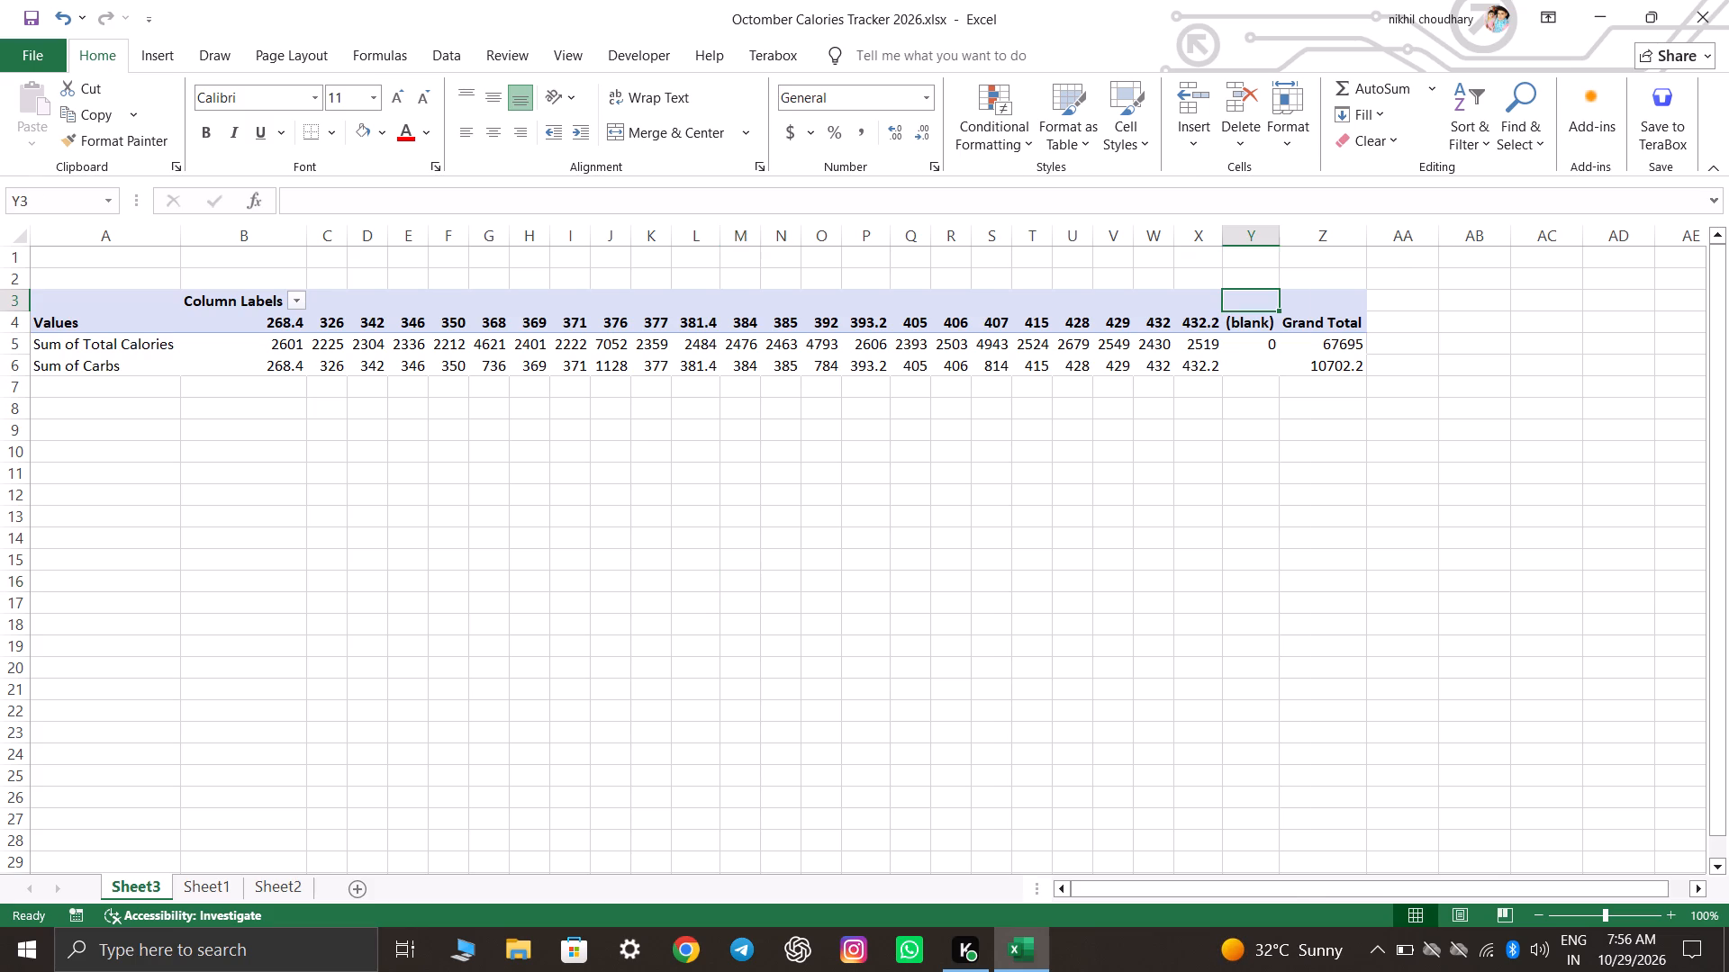
pyautogui.scroll(-11, 1471, 485)
pyautogui.scroll(2, 1465, 560)
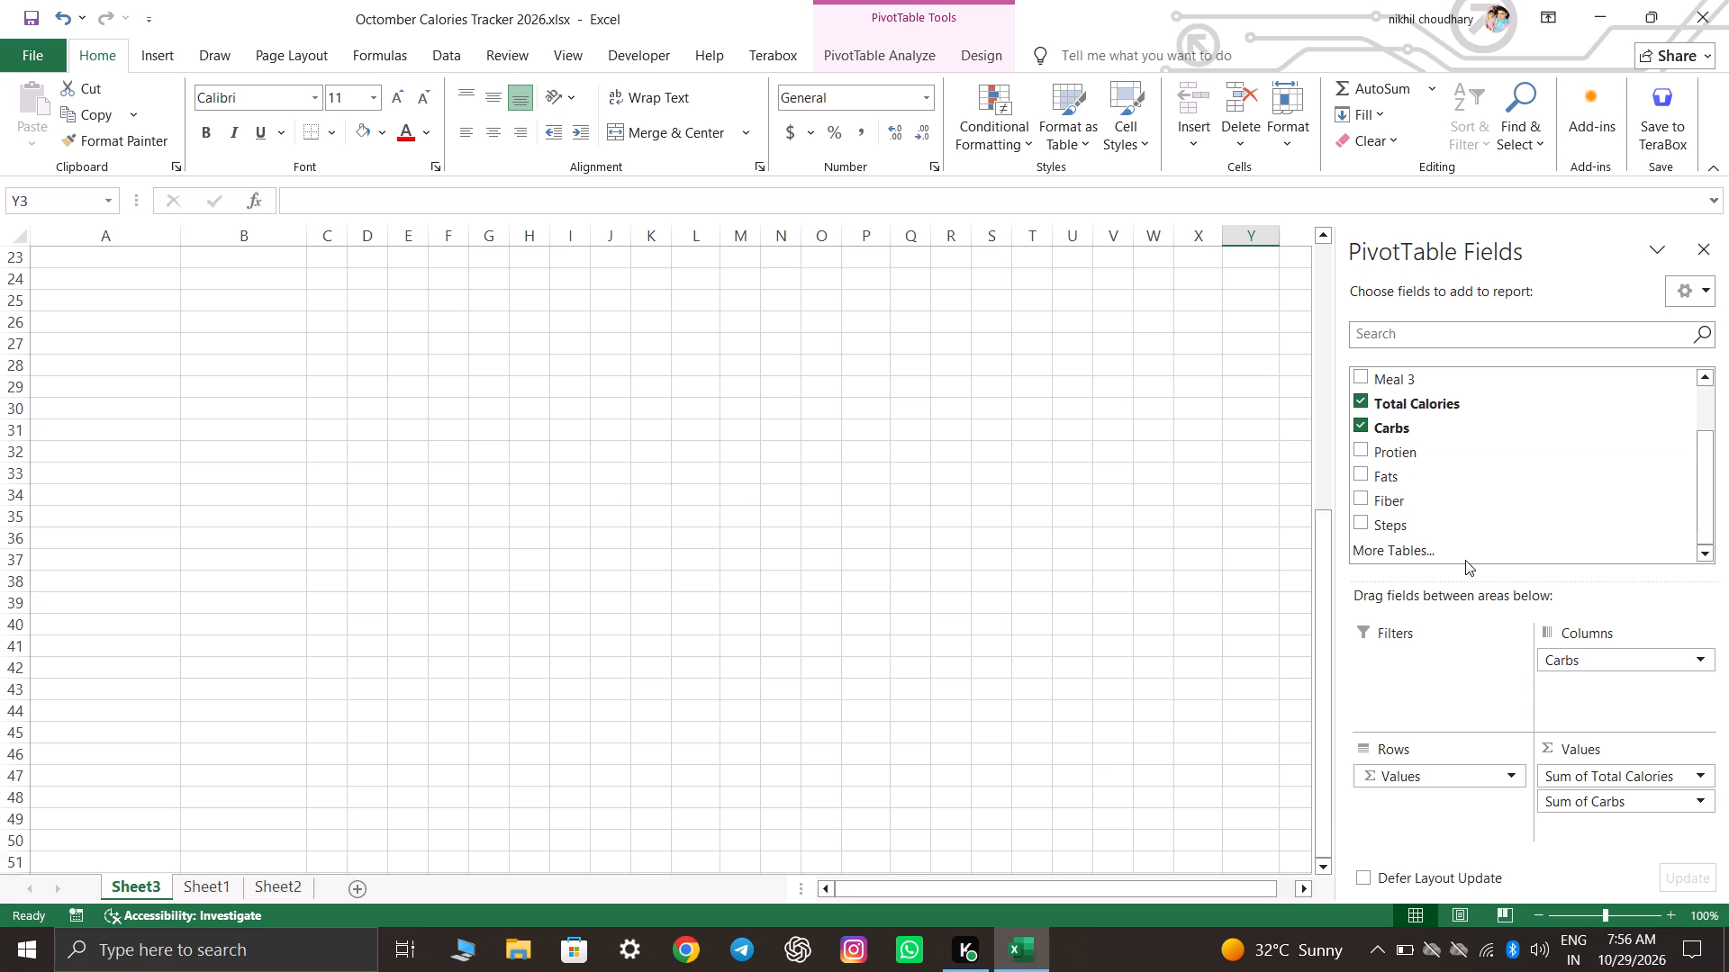
pyautogui.scroll(15, 1465, 560)
pyautogui.click(1619, 454)
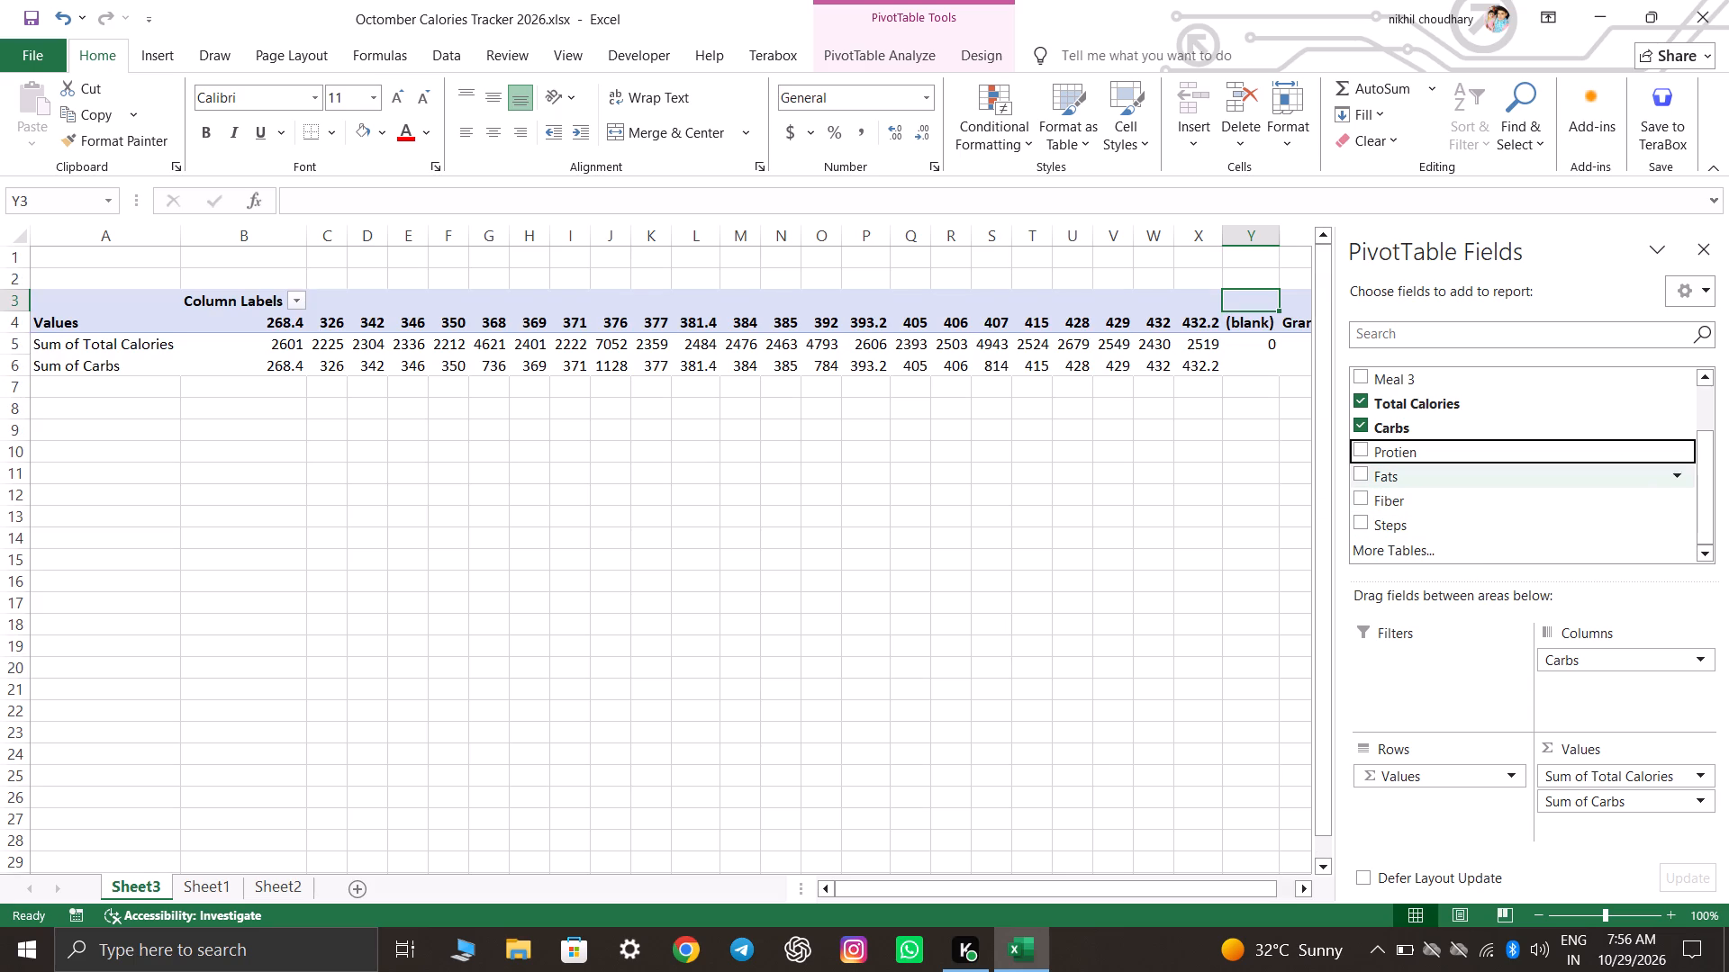
pyautogui.click(1371, 459)
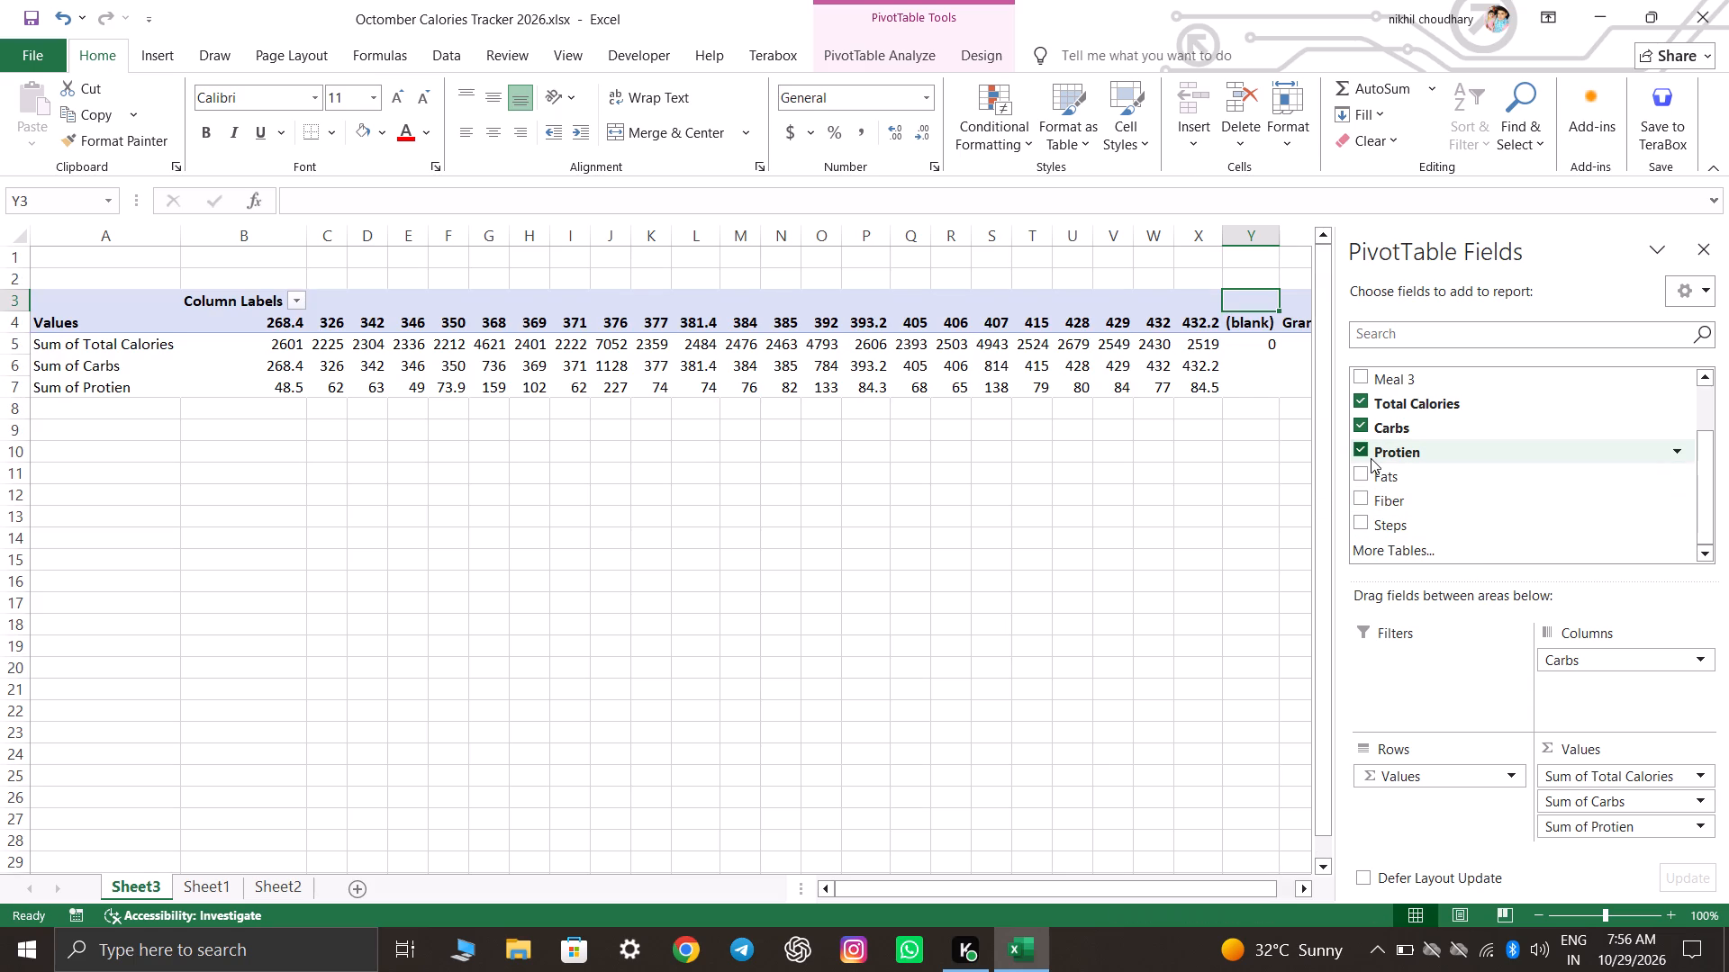
pyautogui.click(1368, 482)
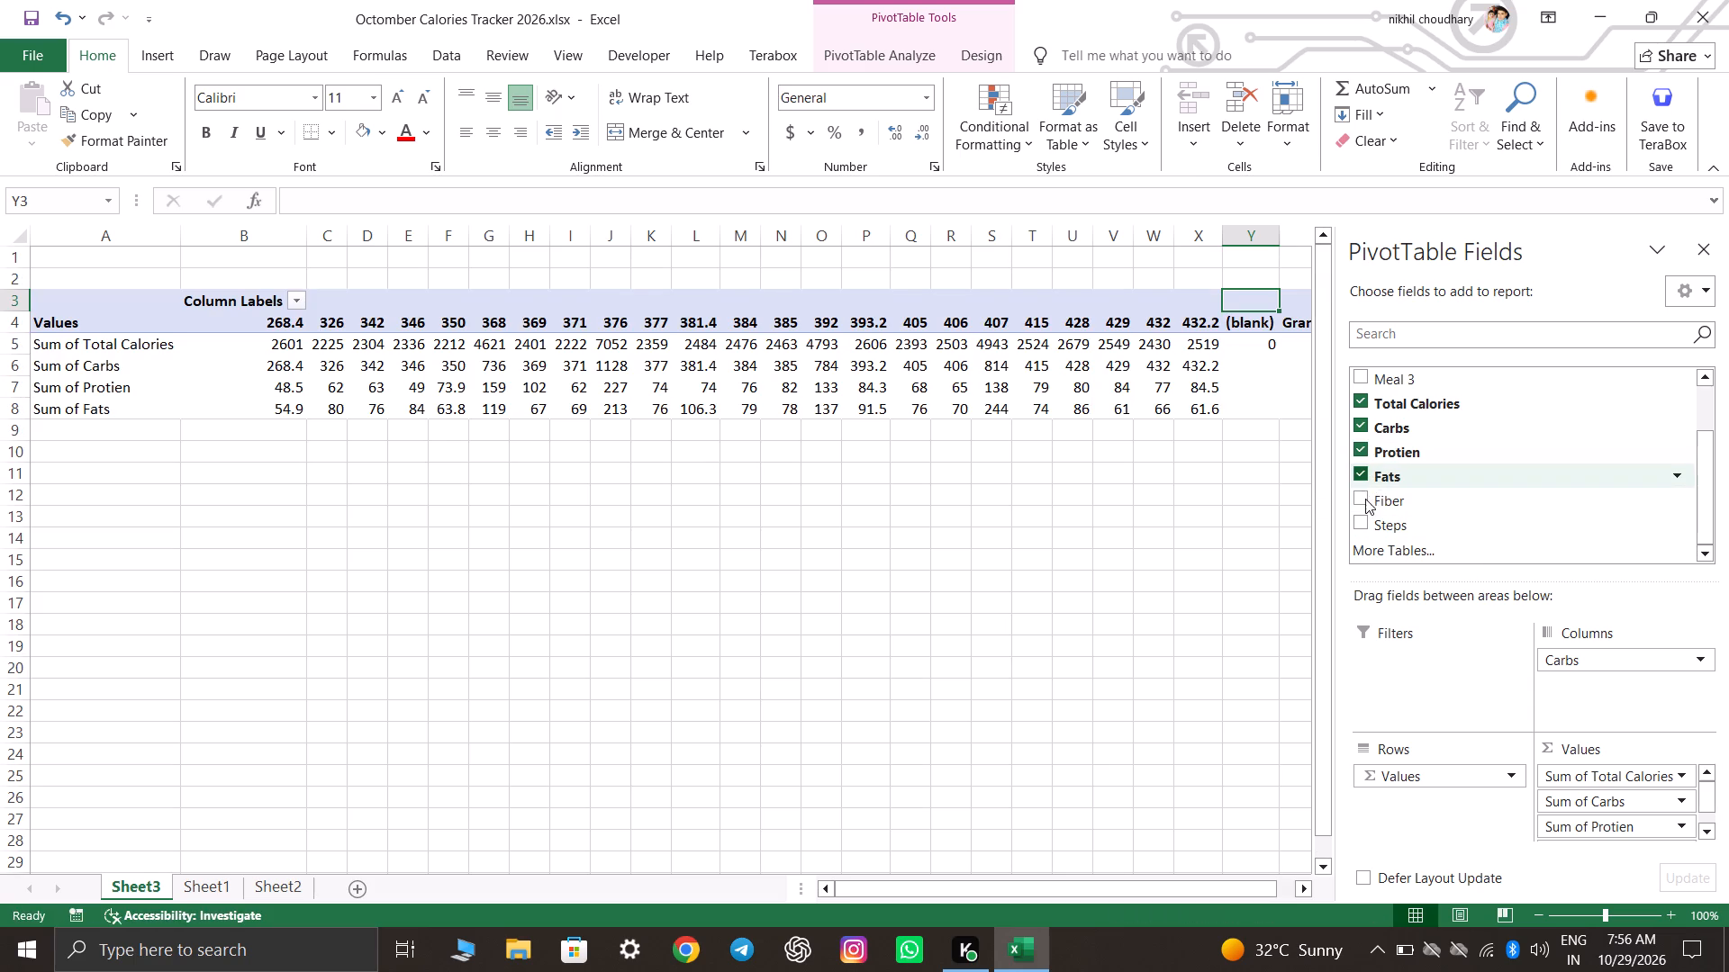
pyautogui.click(1365, 499)
pyautogui.click(1361, 526)
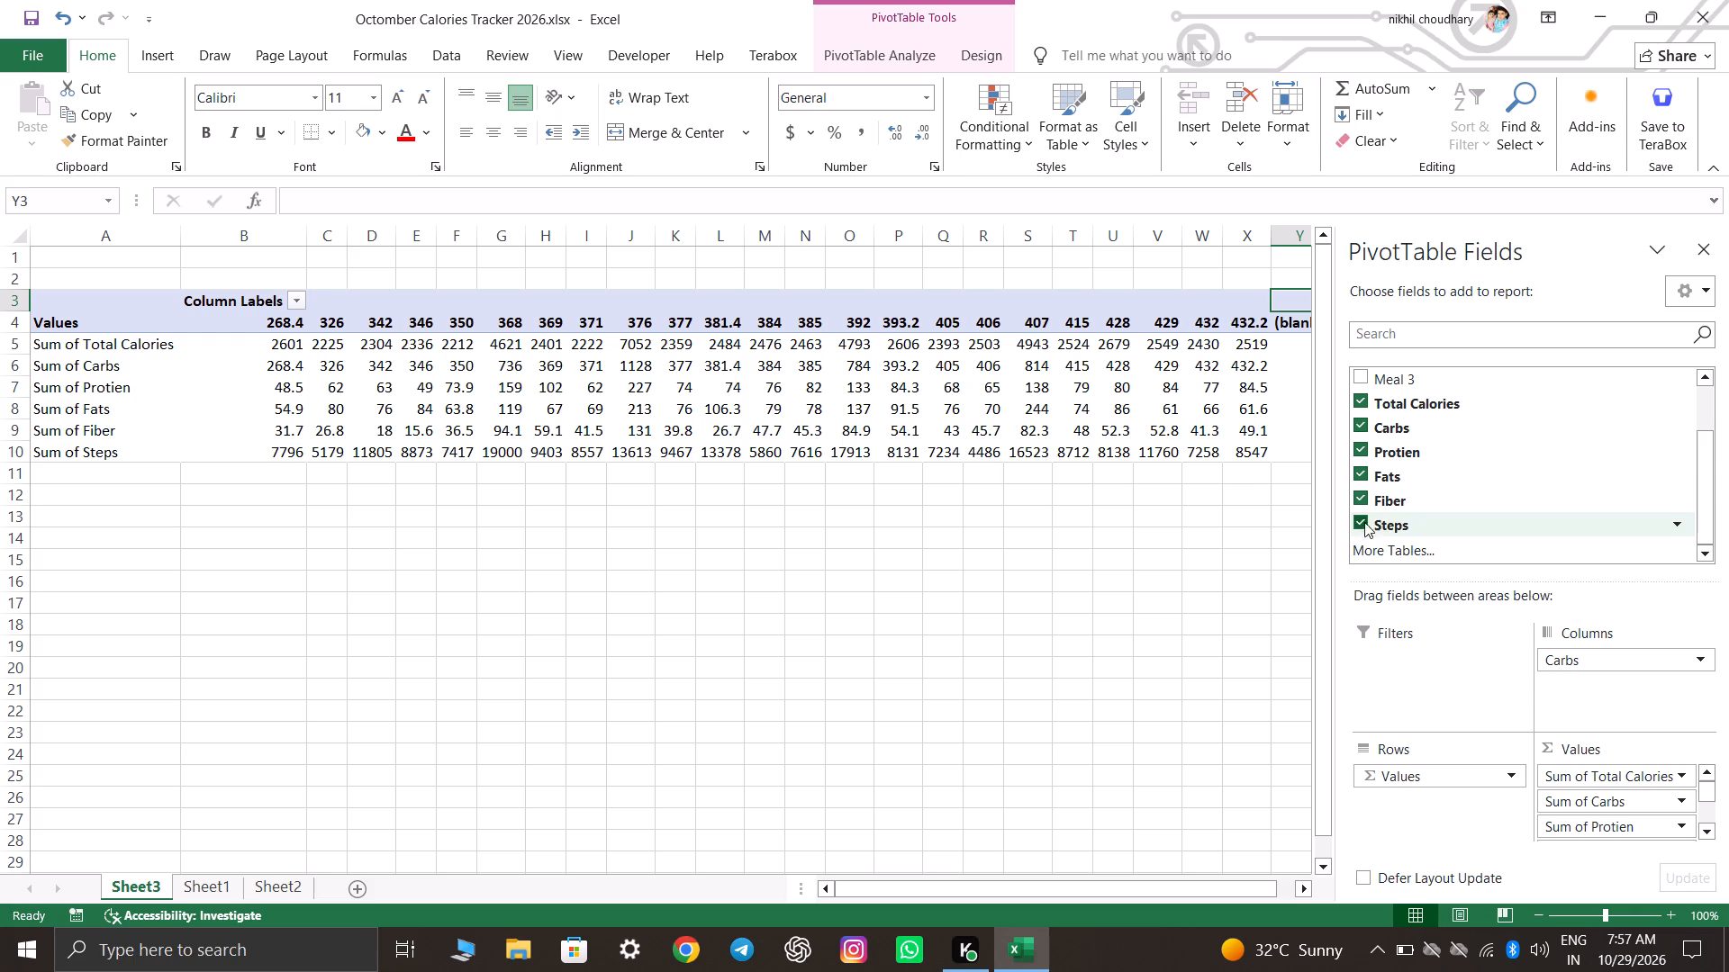
# Remove the Steps field from the PivotTable's values, keeping Fiber as a value field.
pyautogui.click(1360, 510)
pyautogui.click(1360, 516)
pyautogui.click(1362, 500)
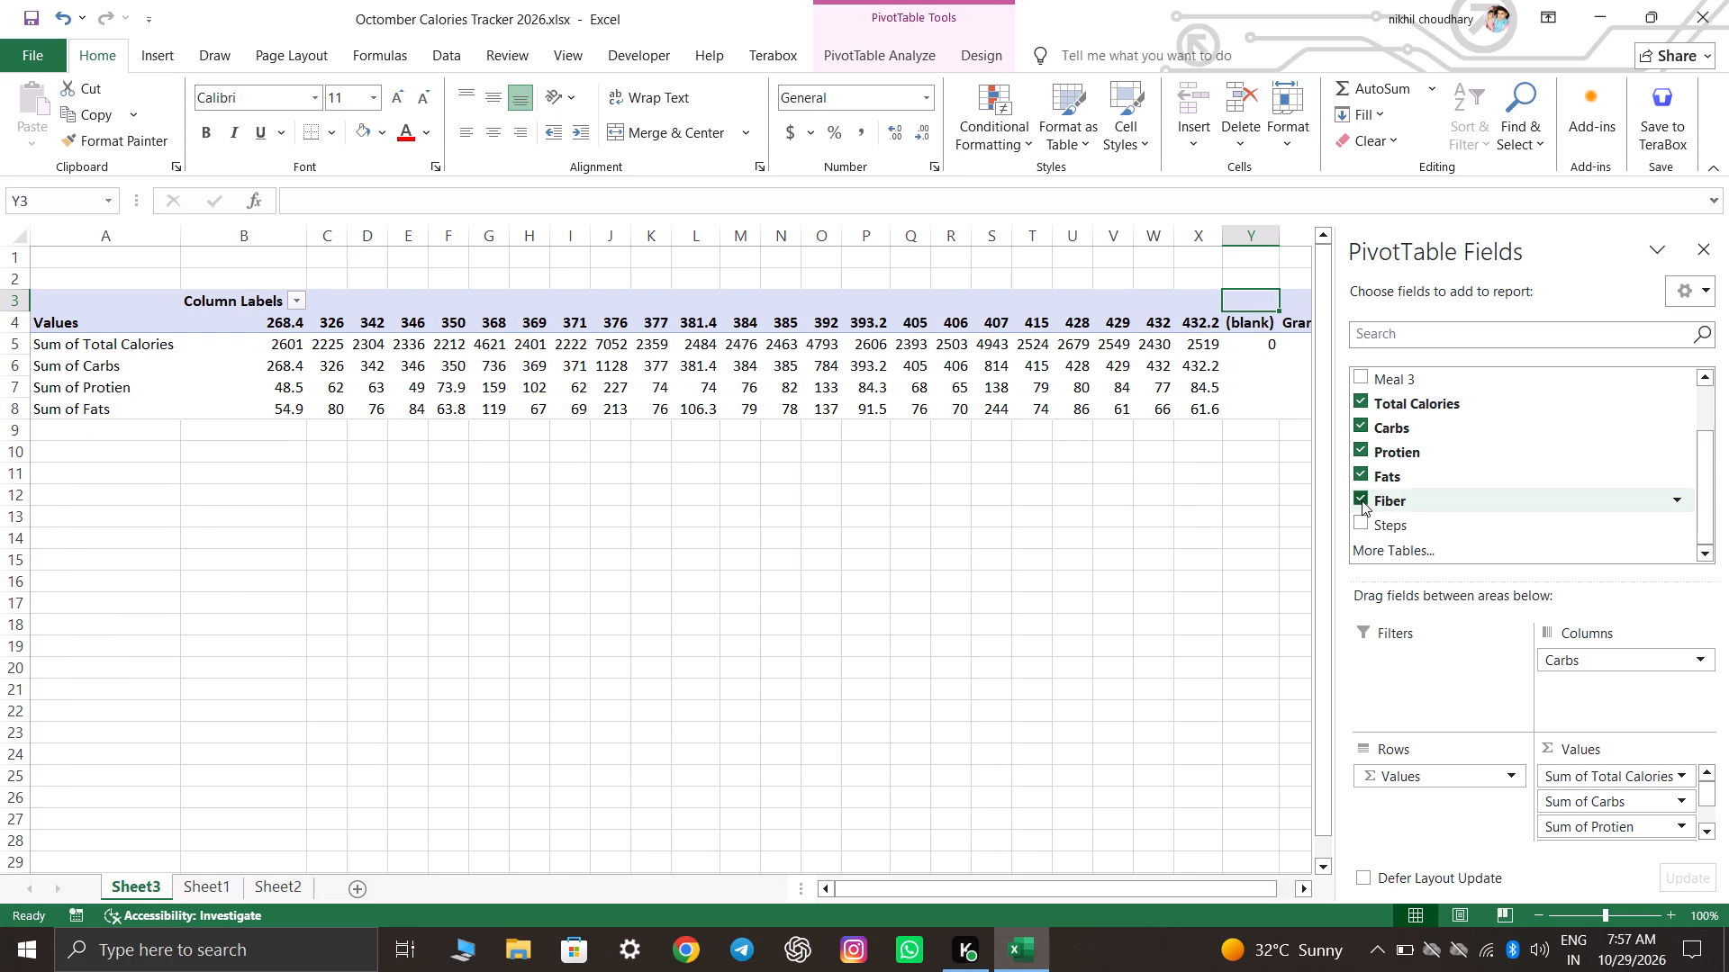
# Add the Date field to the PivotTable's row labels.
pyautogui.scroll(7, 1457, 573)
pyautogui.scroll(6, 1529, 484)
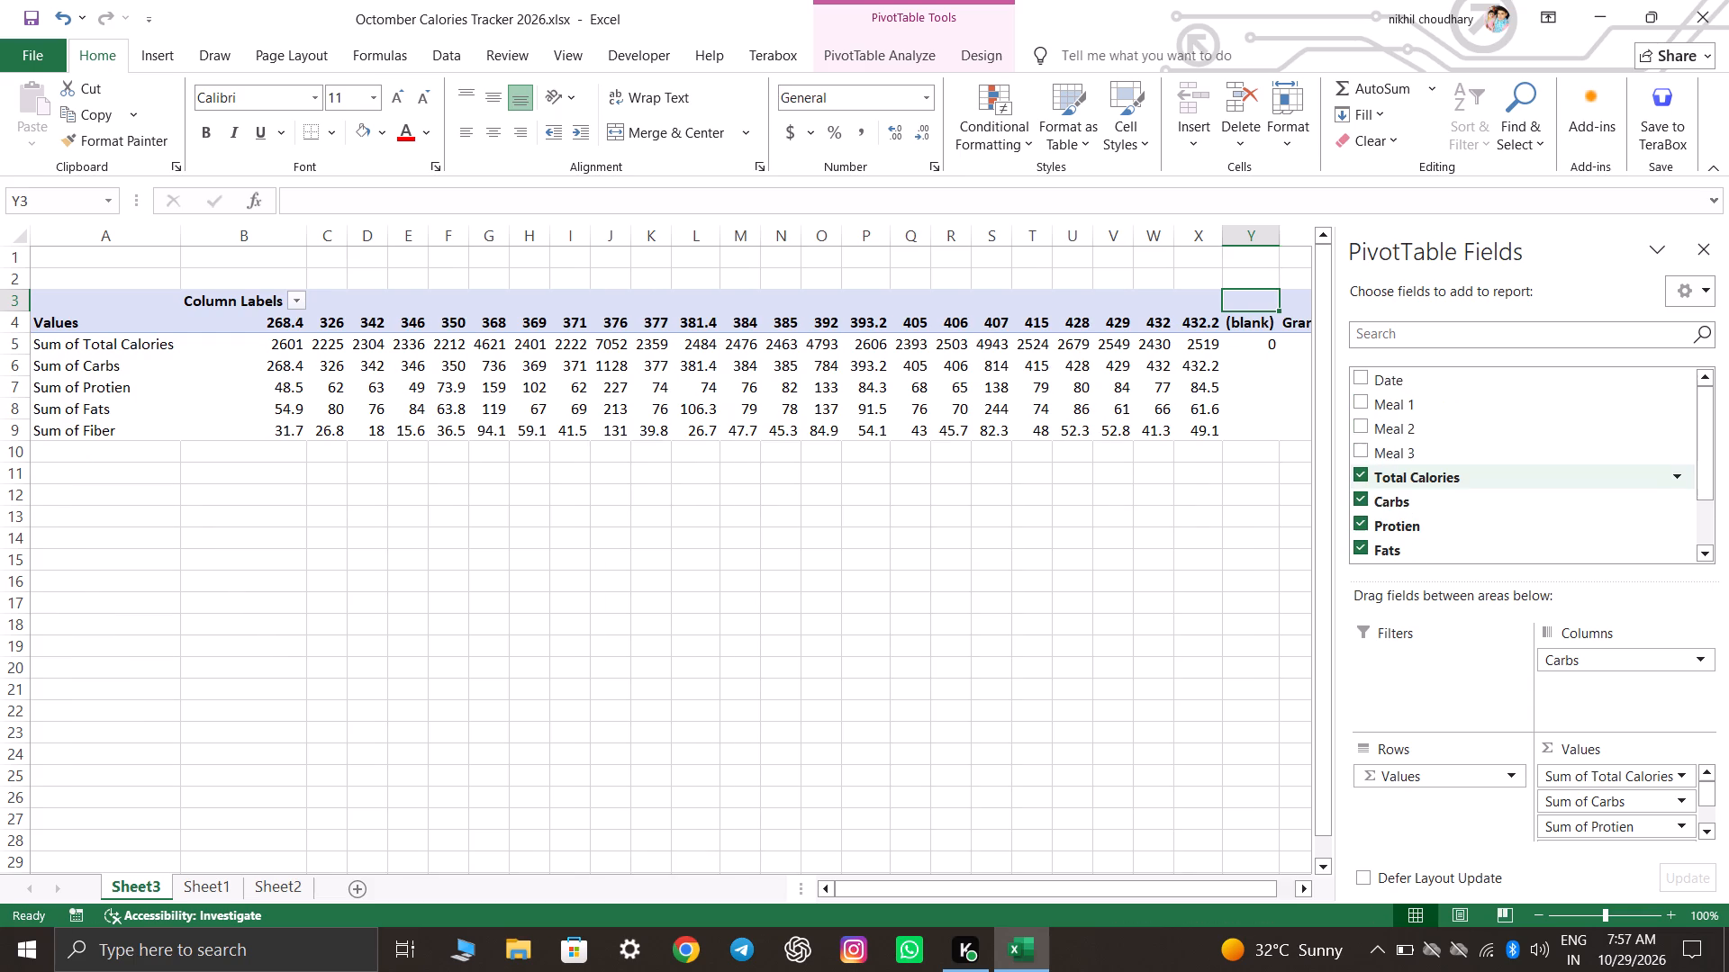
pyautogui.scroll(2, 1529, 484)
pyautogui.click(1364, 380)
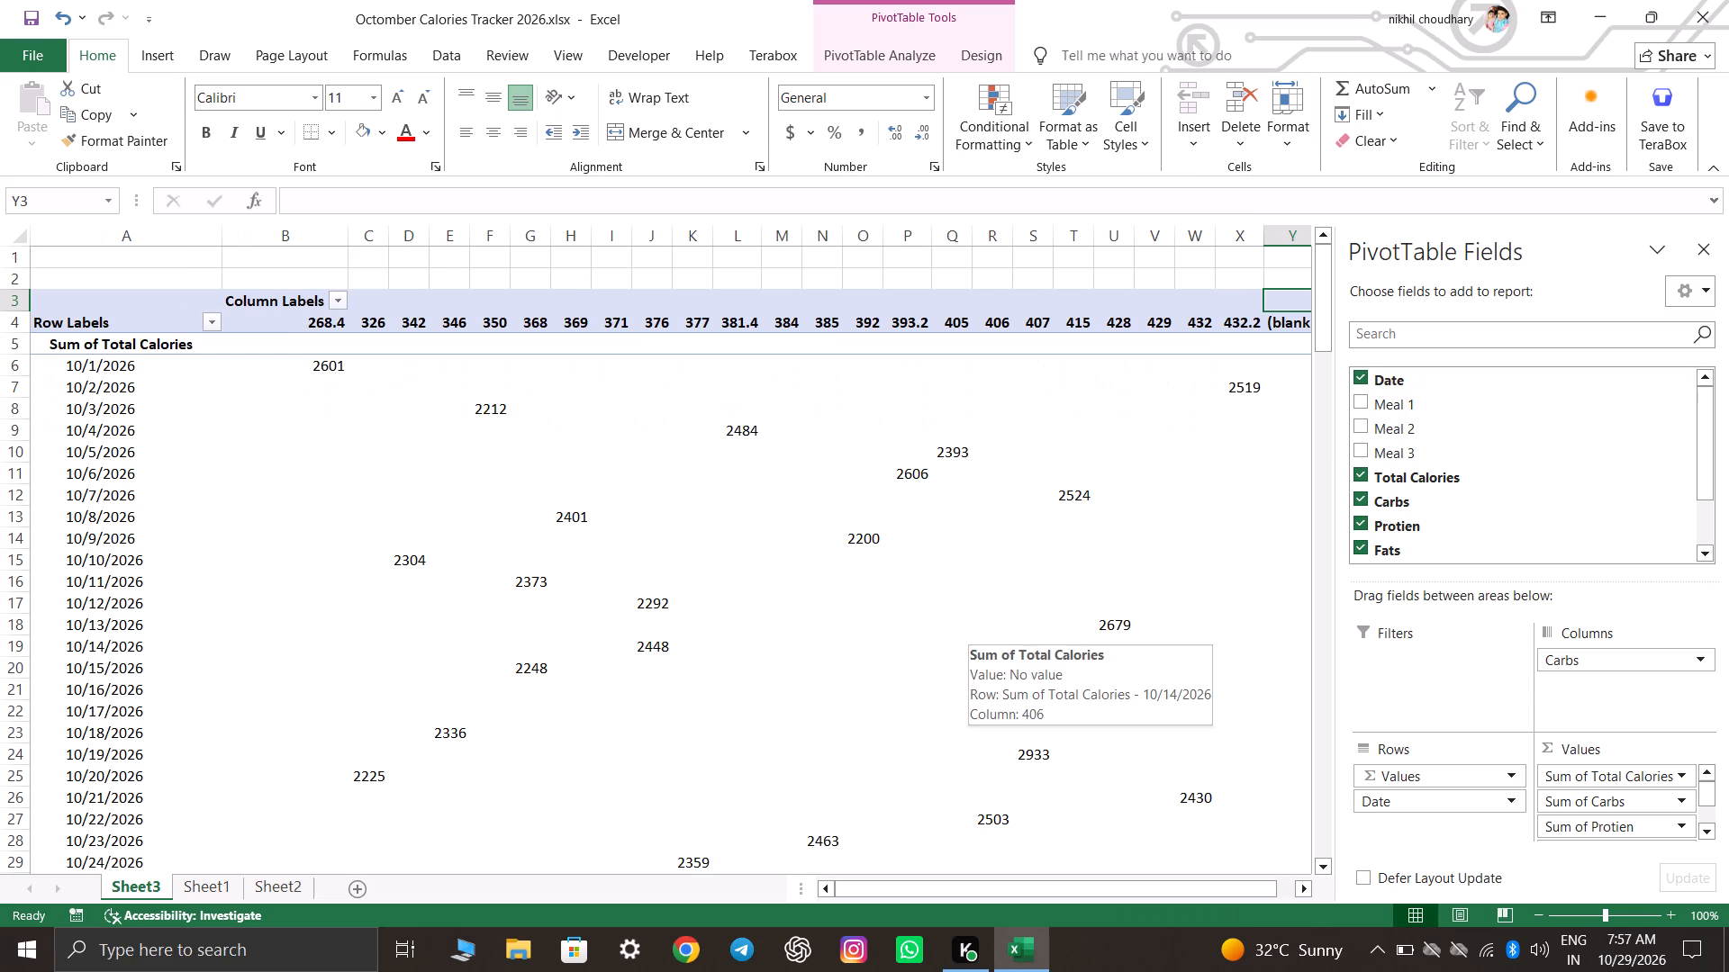
# Look through the PivotTable's date-by-date breakdown of calories and nutrients across the Carbs columns.
pyautogui.scroll(-7, 1061, 693)
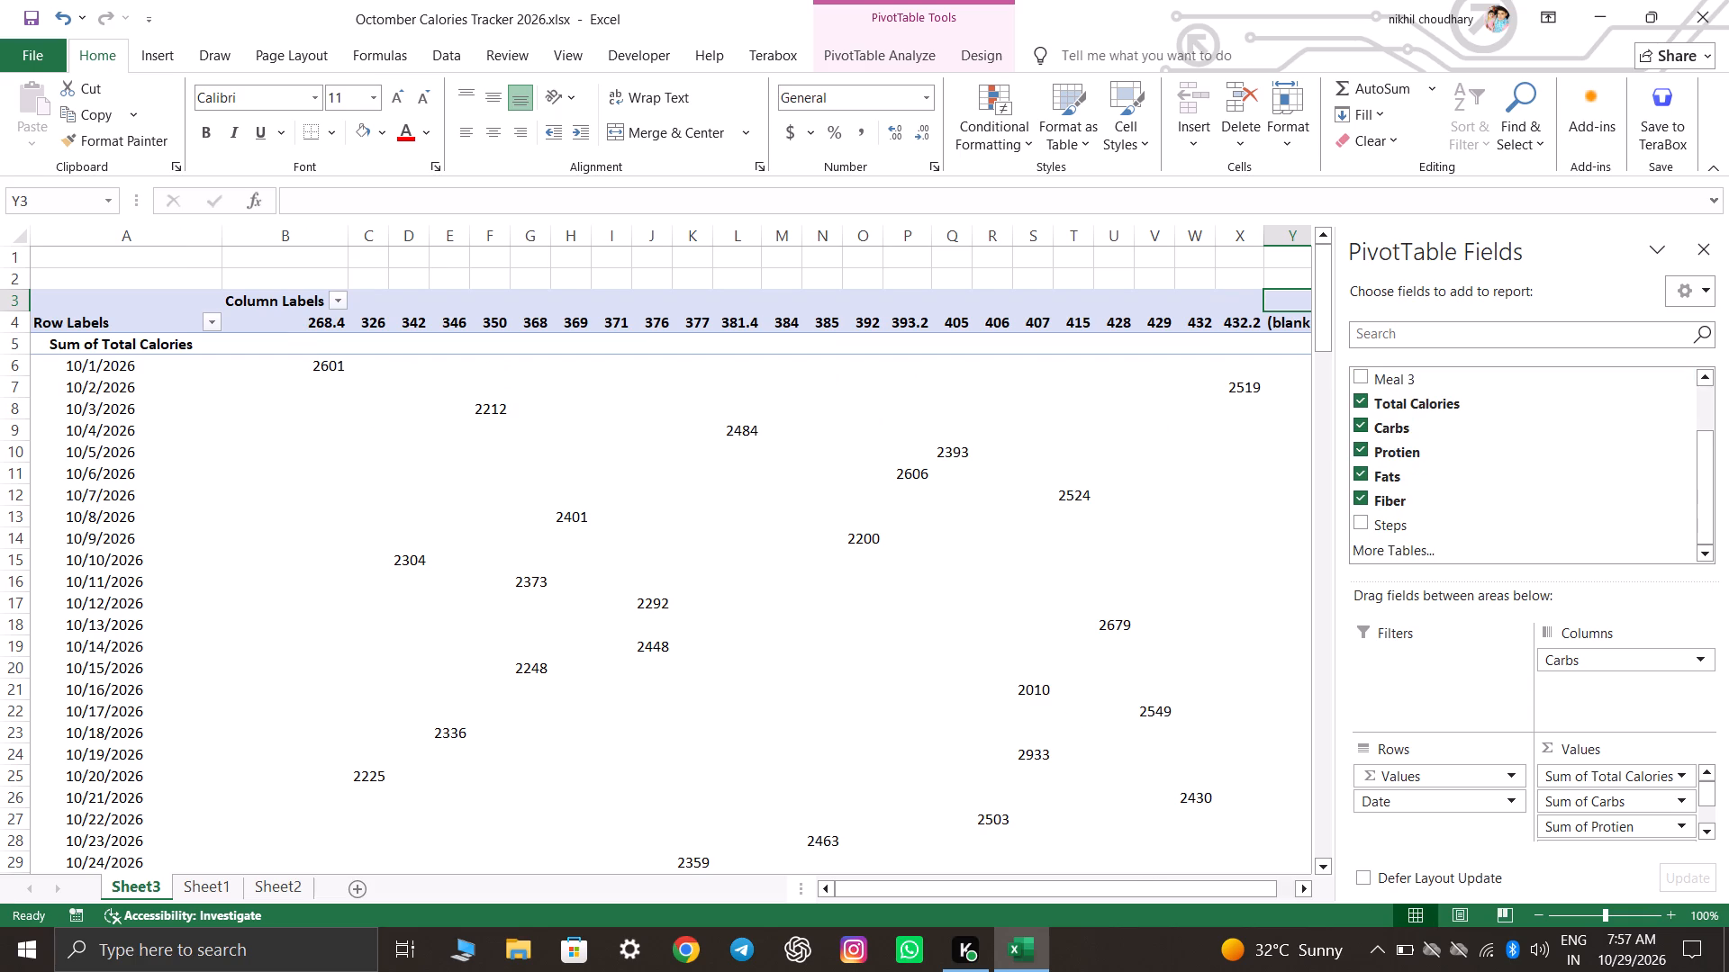
pyautogui.scroll(-5, 992, 666)
pyautogui.scroll(8, 910, 671)
pyautogui.click(910, 671)
pyautogui.scroll(-3, 910, 671)
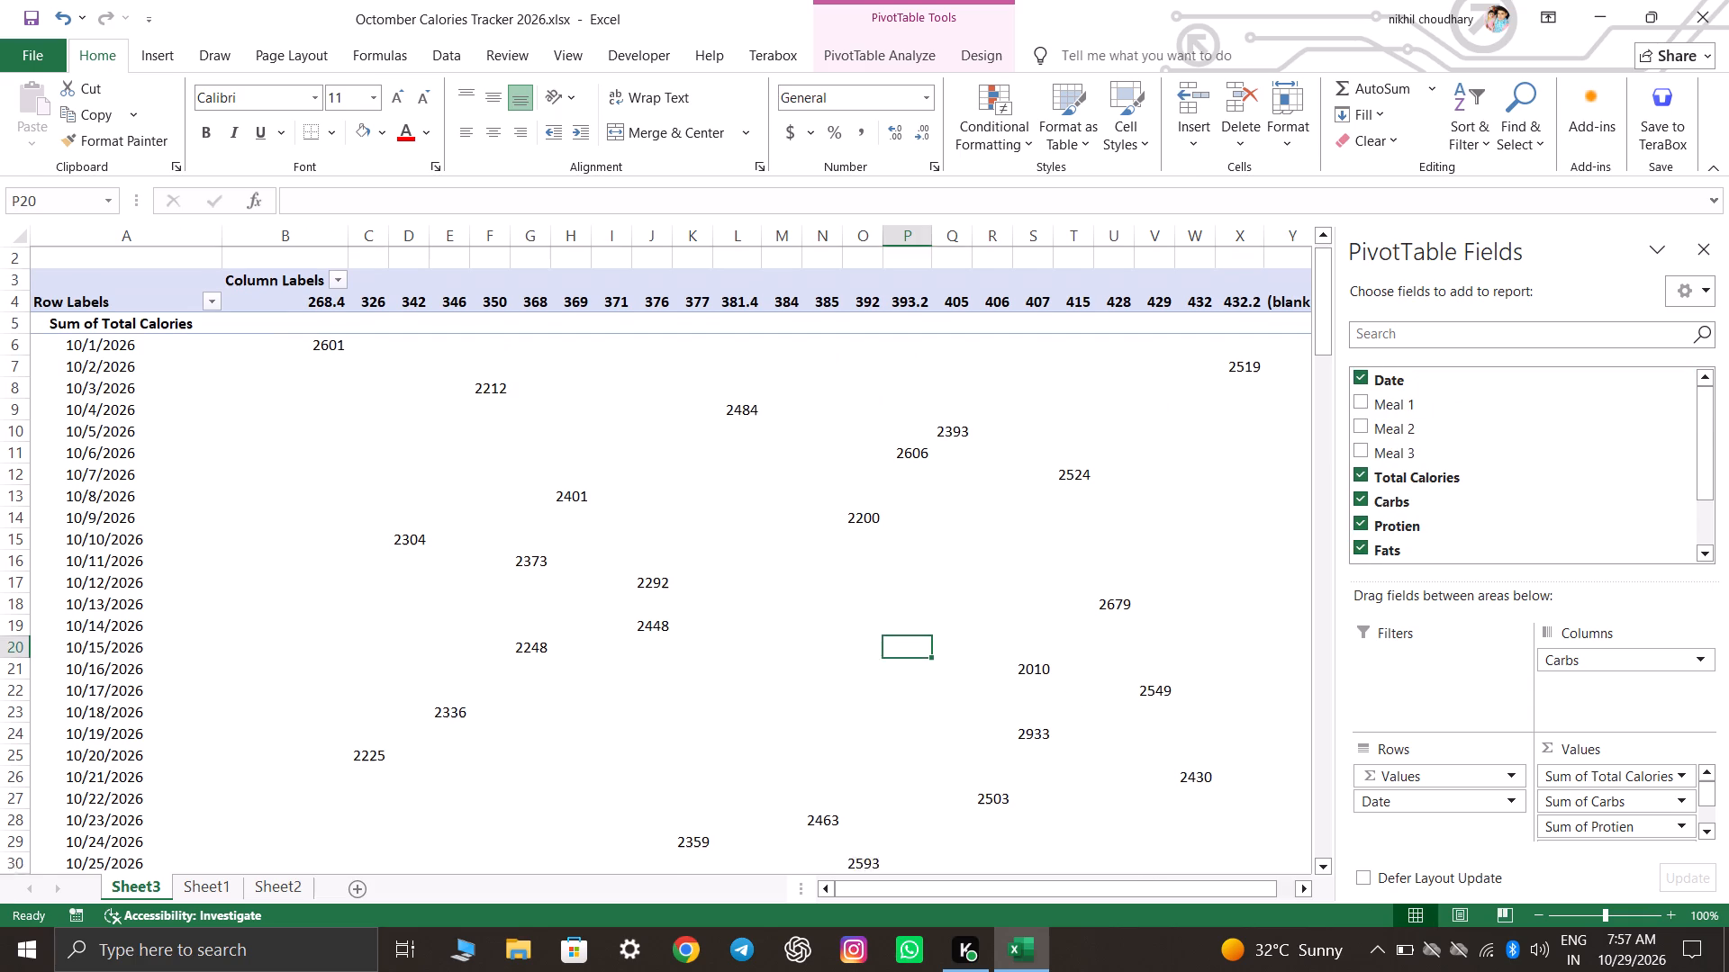
pyautogui.scroll(-15, 910, 673)
pyautogui.scroll(12, 901, 664)
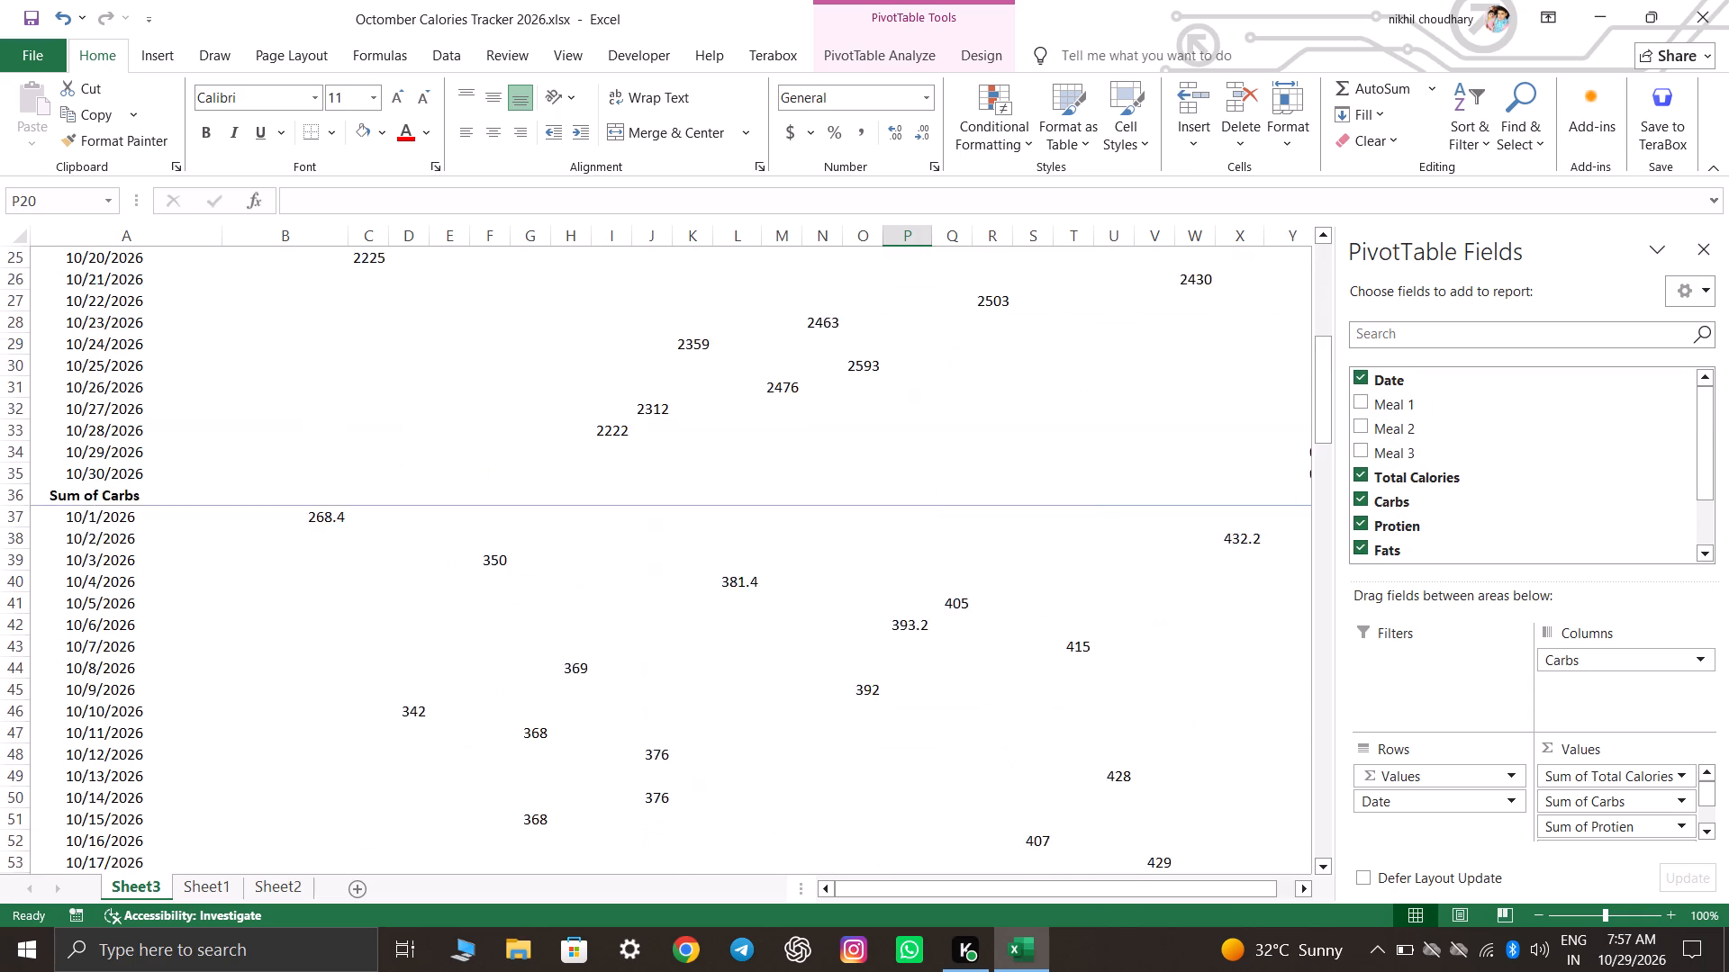
pyautogui.scroll(16, 896, 661)
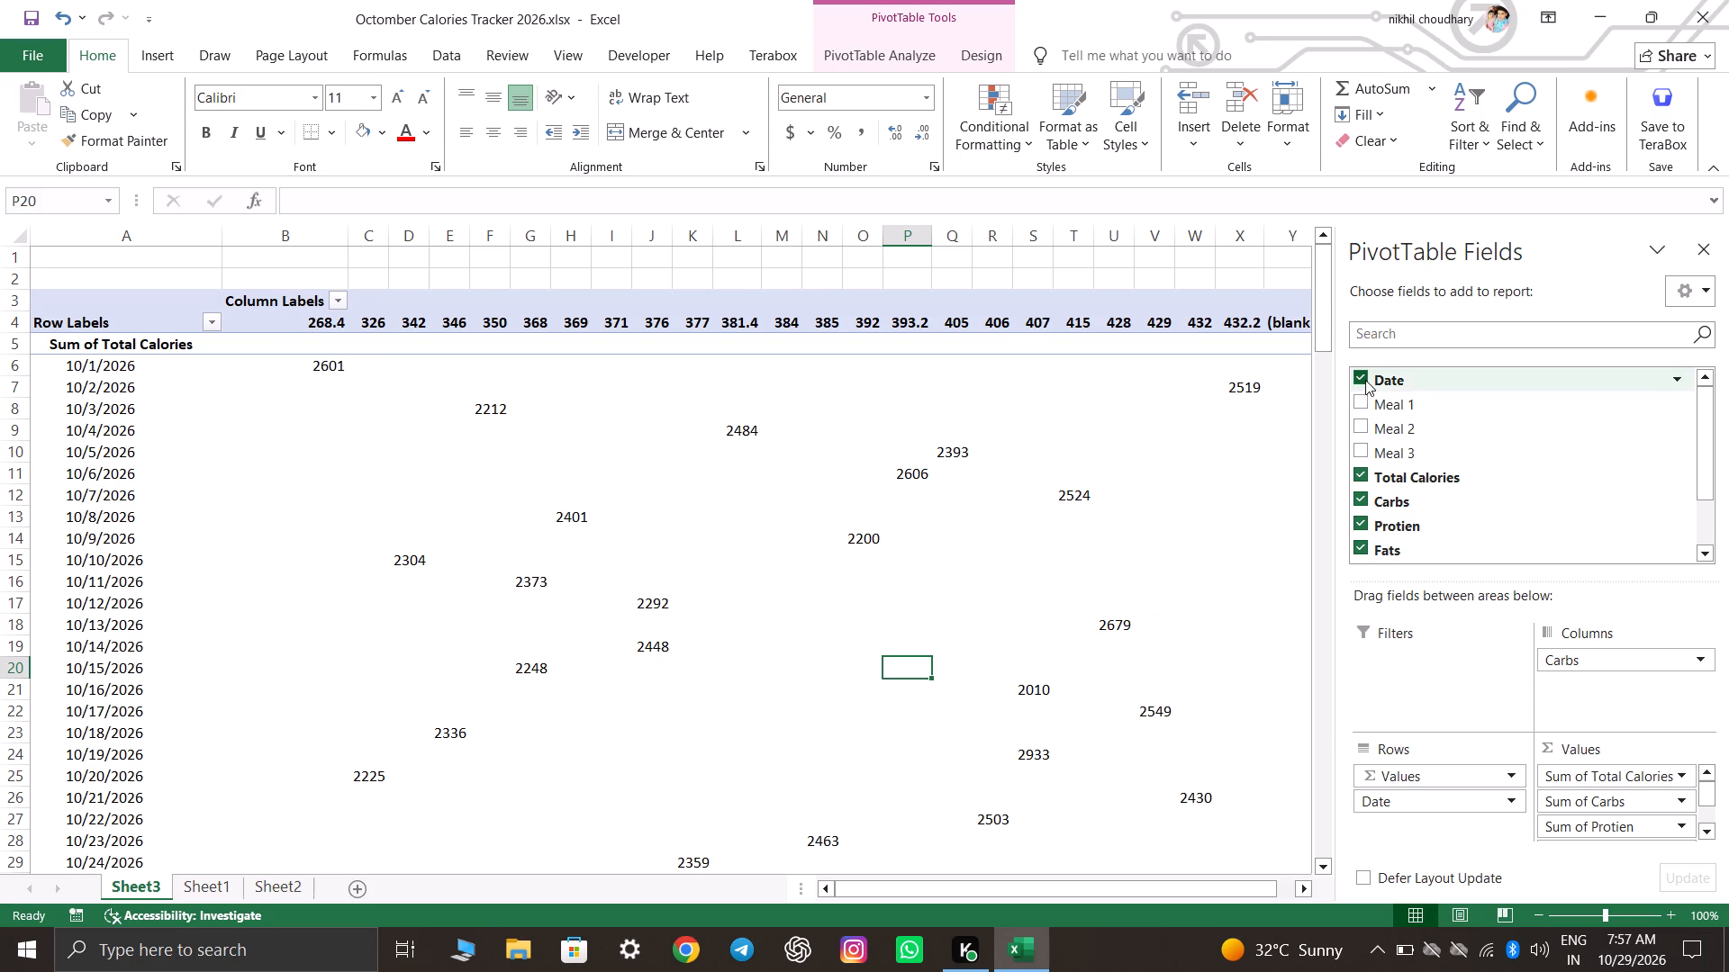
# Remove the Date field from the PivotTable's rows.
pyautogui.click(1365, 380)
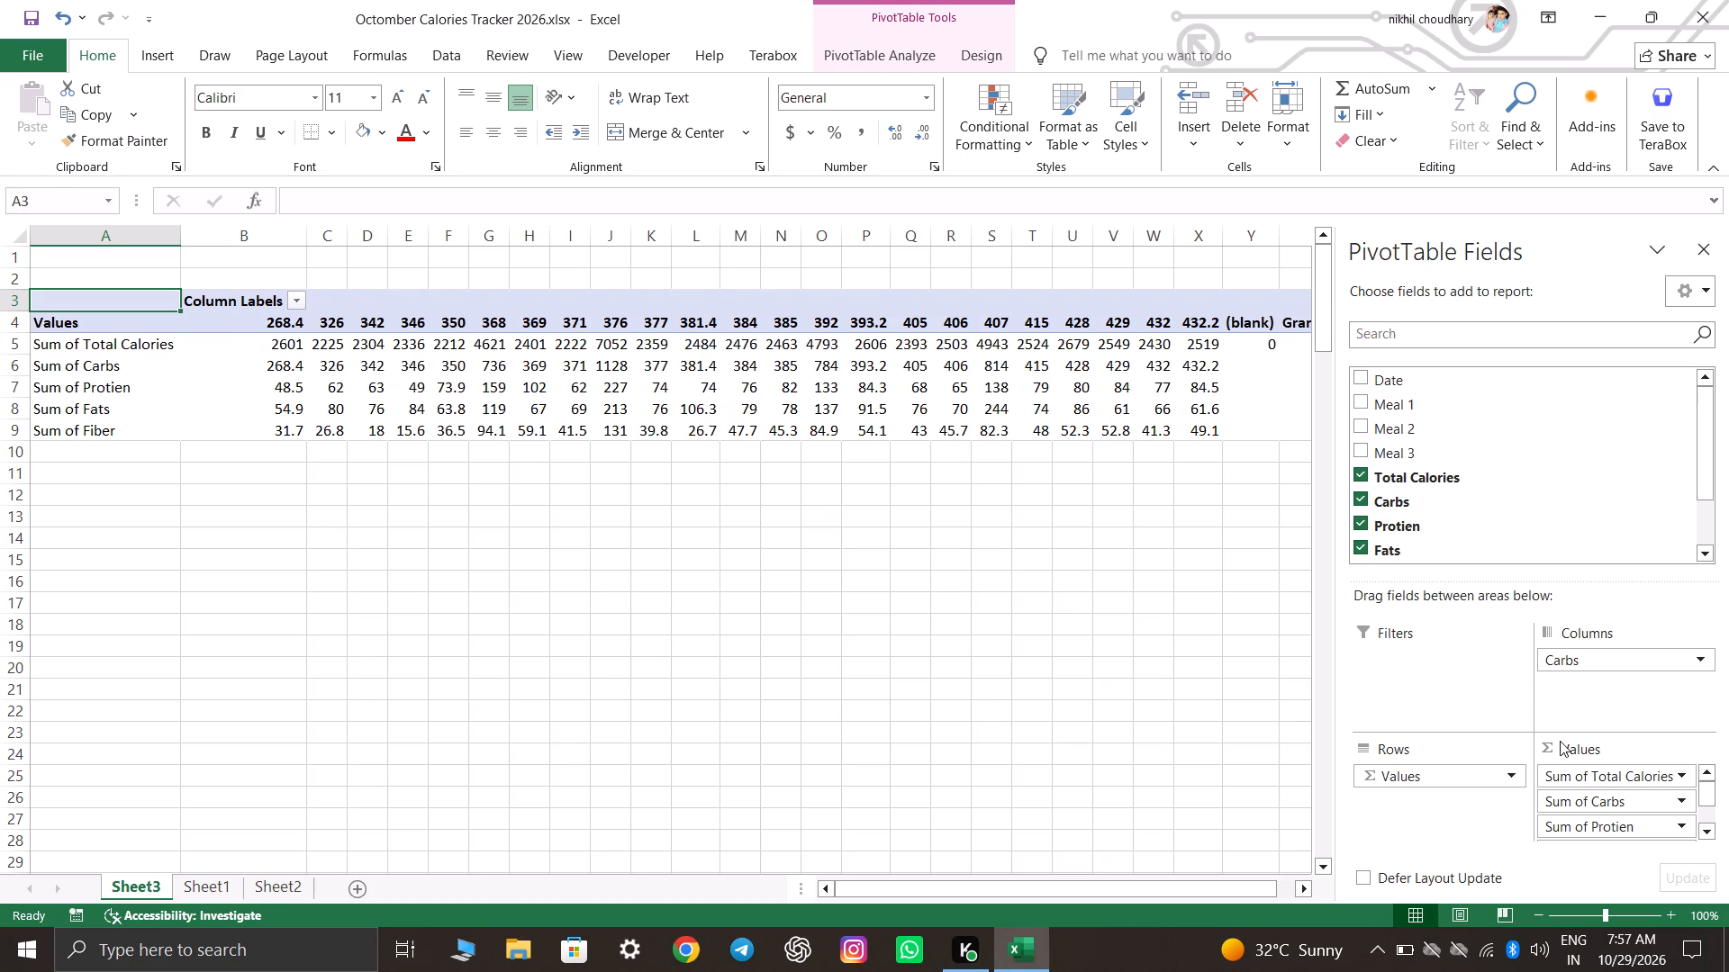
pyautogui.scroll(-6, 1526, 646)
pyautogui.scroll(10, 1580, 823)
# Move the Carbs field from the PivotTable's column labels to its row labels, leaving its items unfiltered.
pyautogui.click(1675, 502)
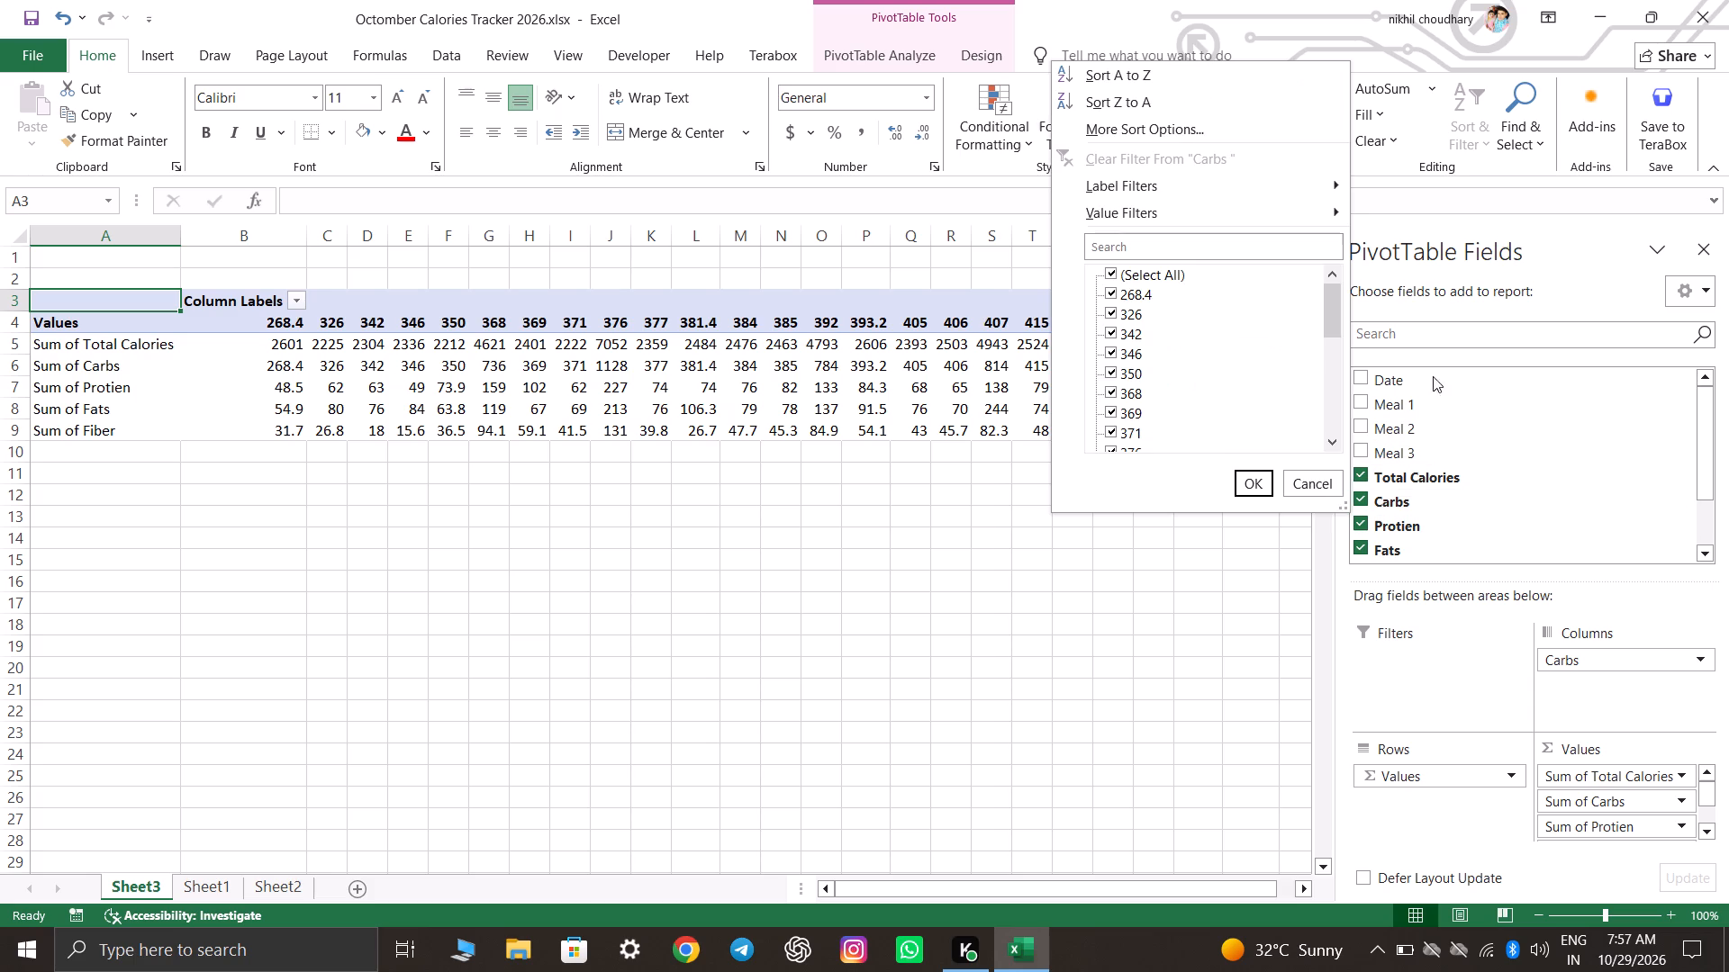
pyautogui.click(1581, 511)
pyautogui.rightClick(1582, 509)
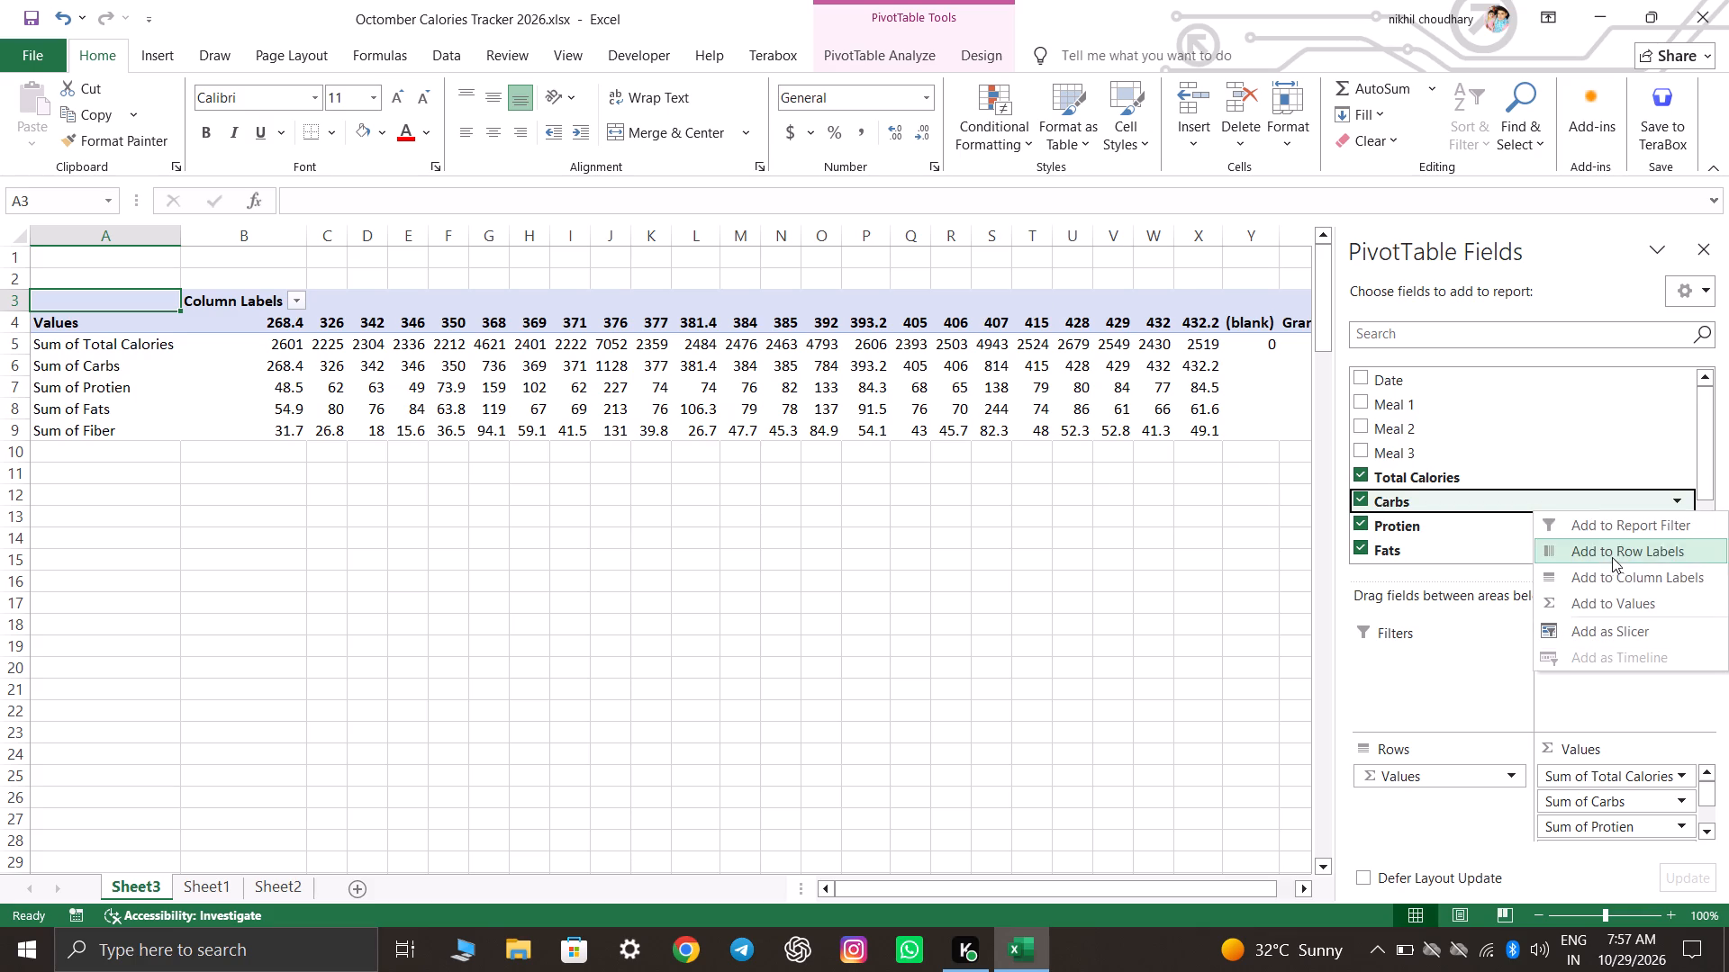
pyautogui.click(1616, 550)
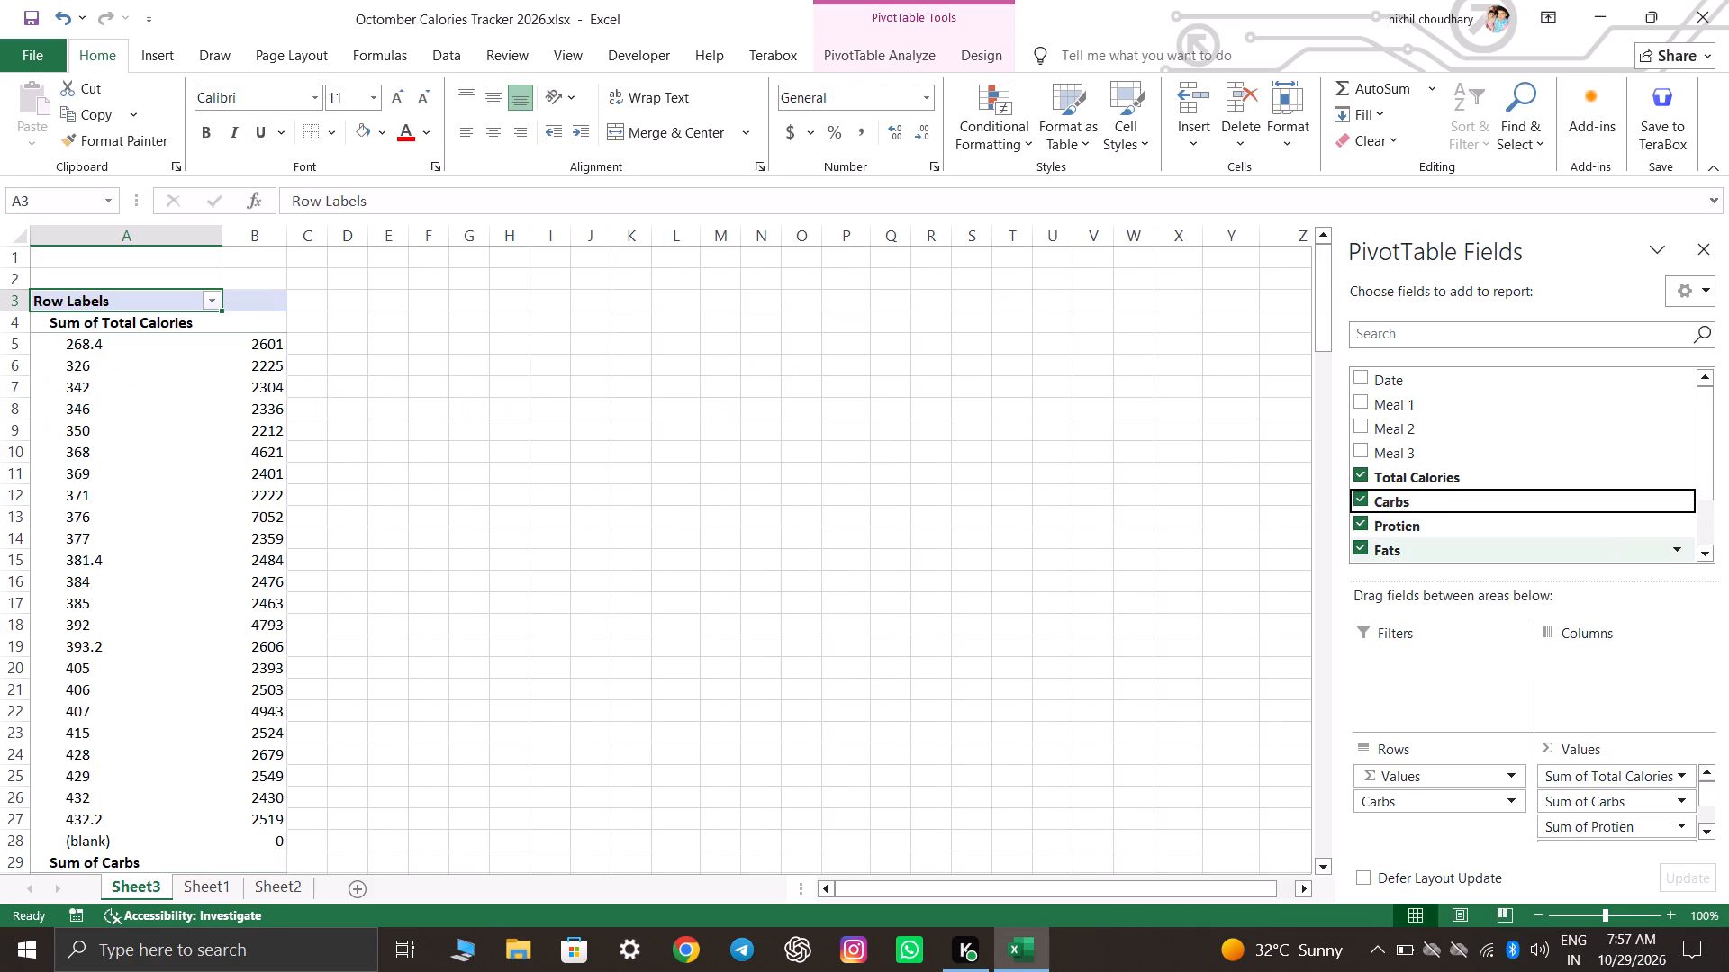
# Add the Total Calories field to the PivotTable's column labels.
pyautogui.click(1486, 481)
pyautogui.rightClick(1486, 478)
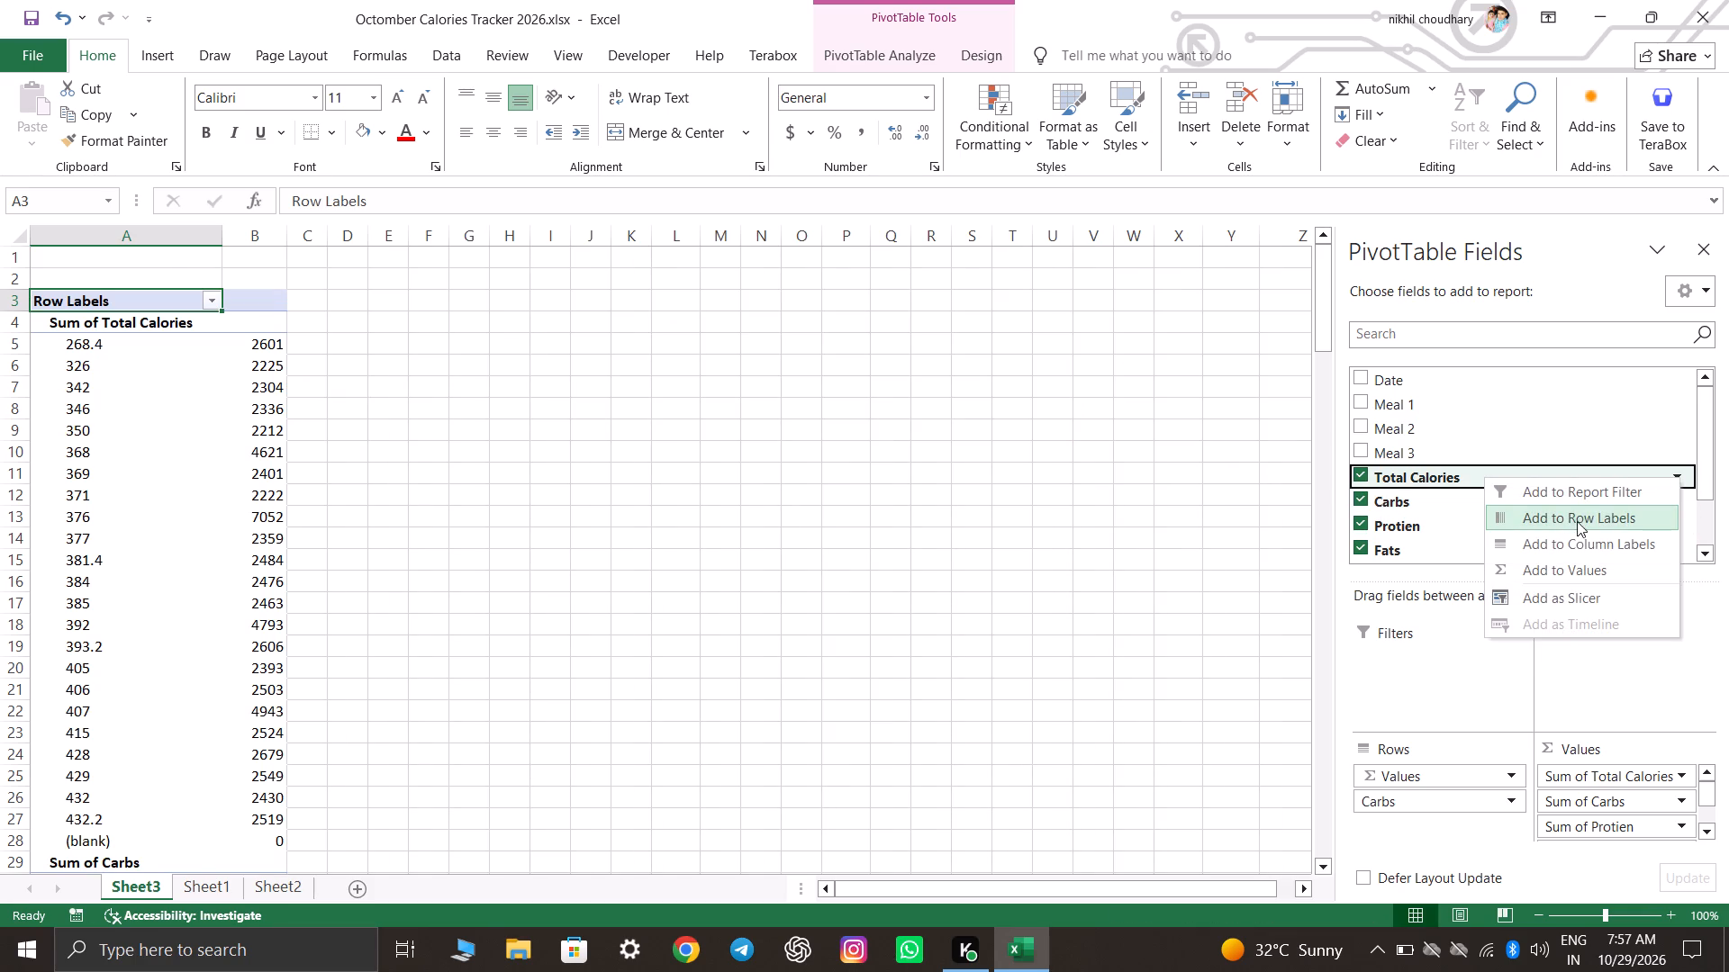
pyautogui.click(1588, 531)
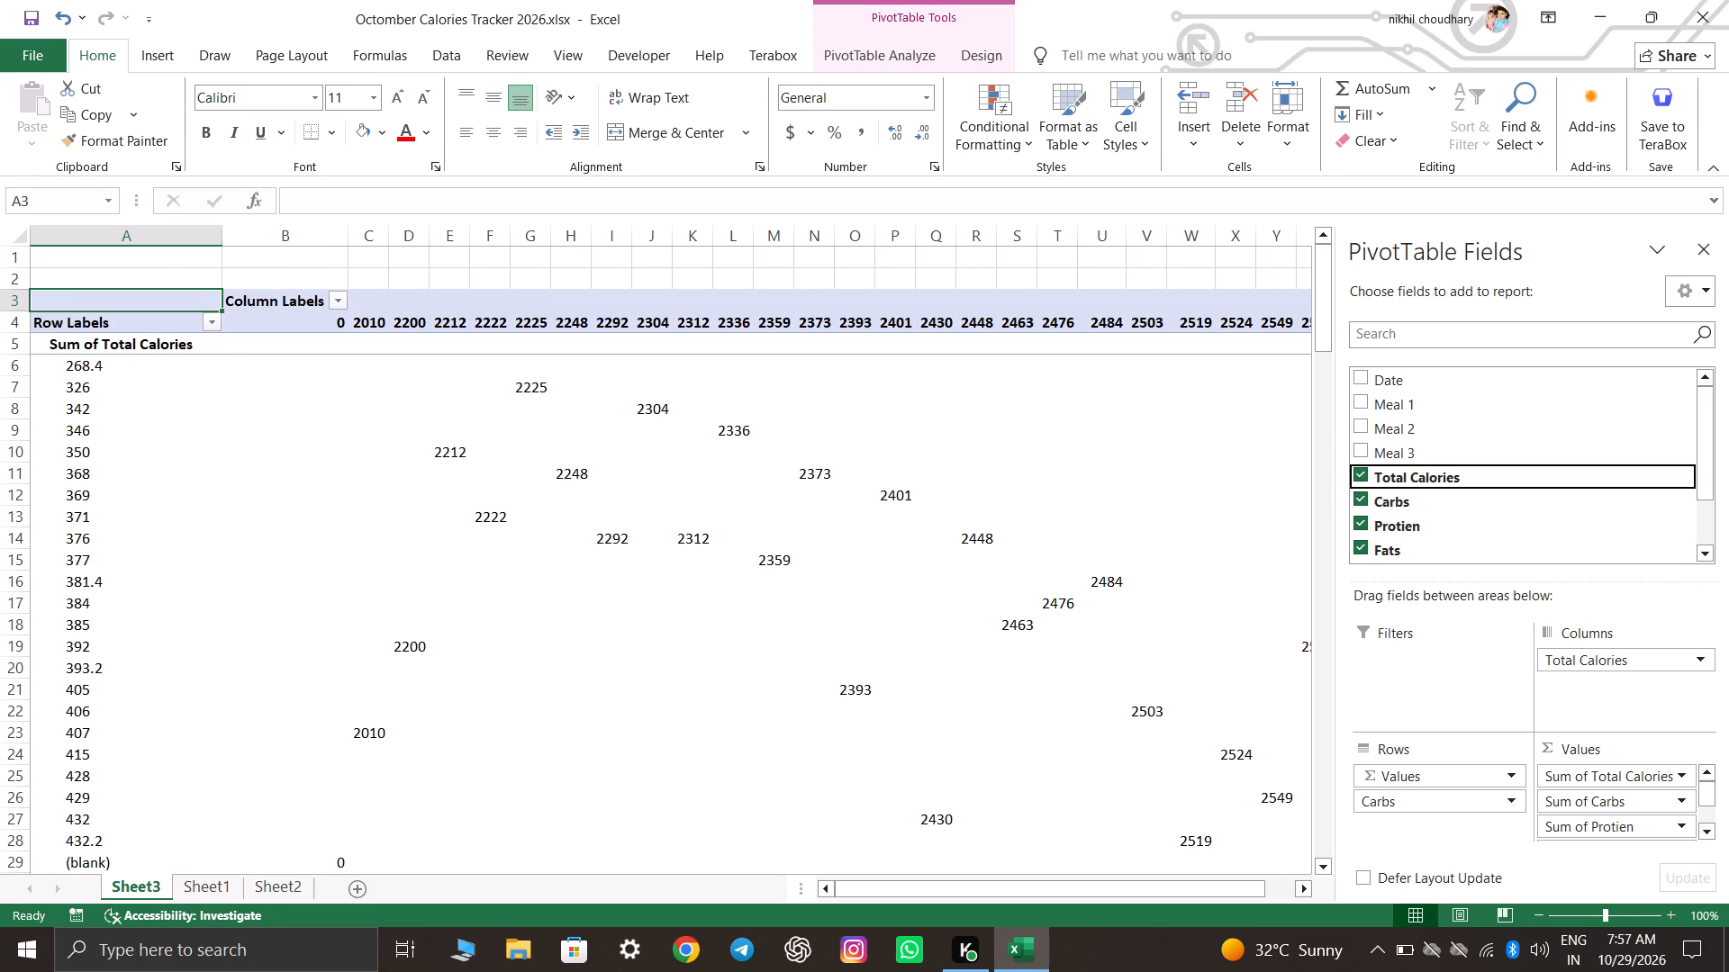
# Look through the PivotTable laid out with Carbs in rows and Total Calories in columns.
pyautogui.click(703, 694)
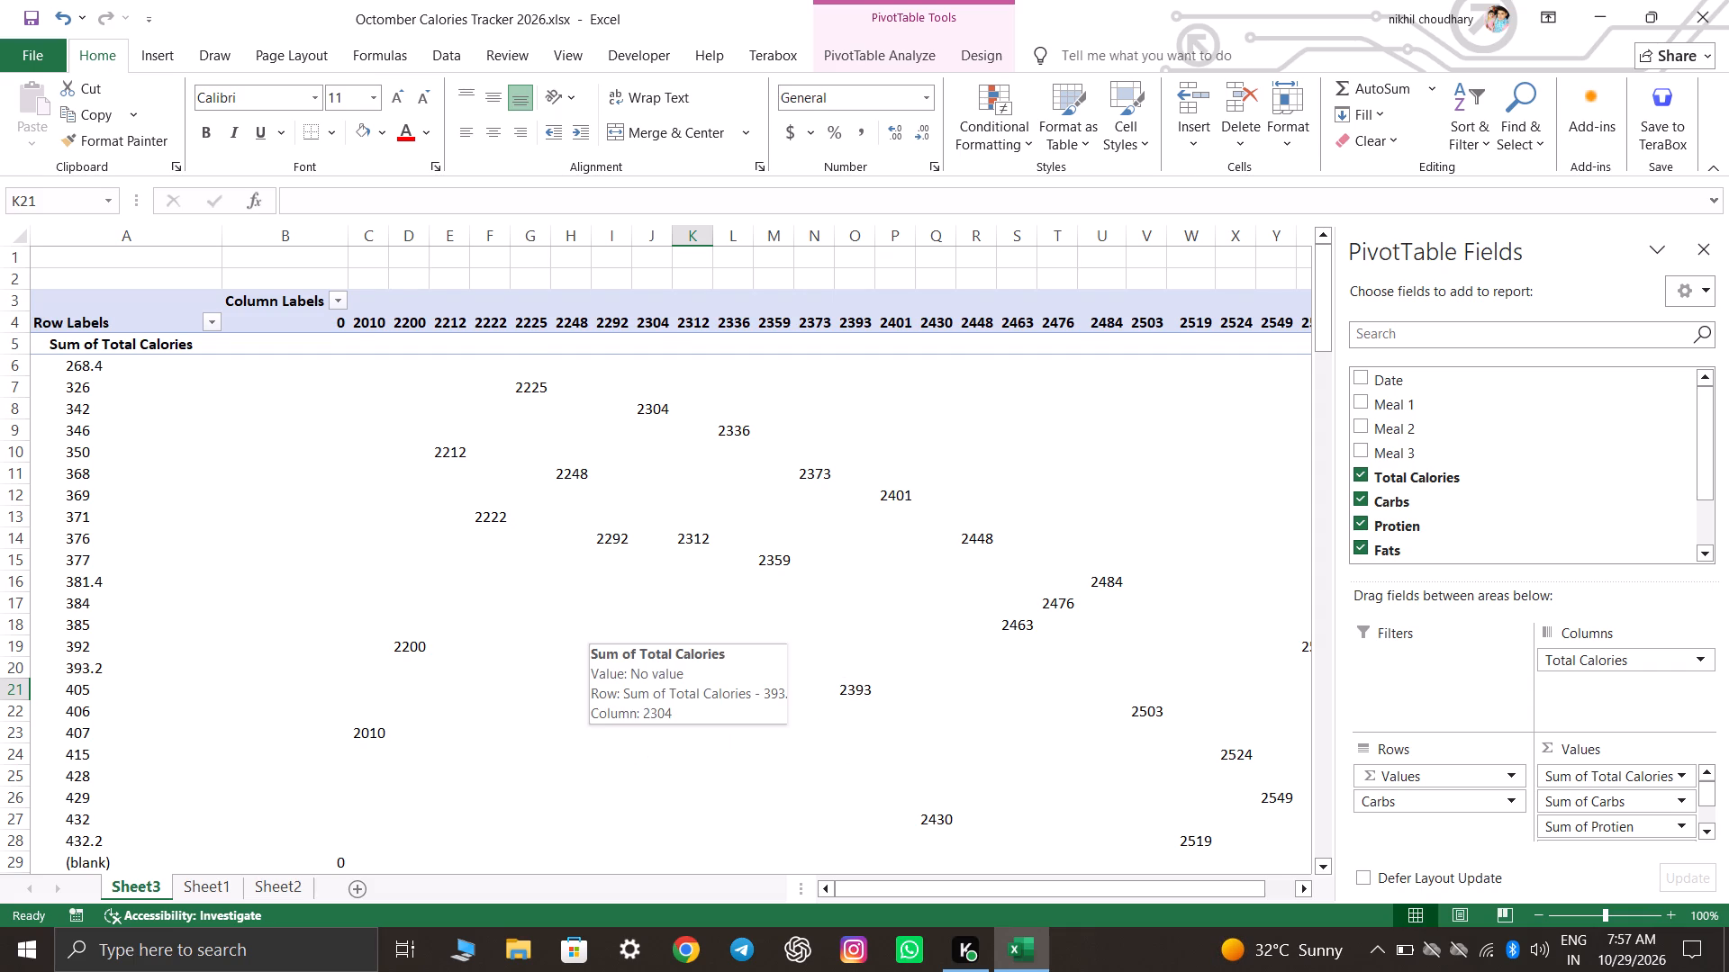
pyautogui.scroll(-9, 597, 638)
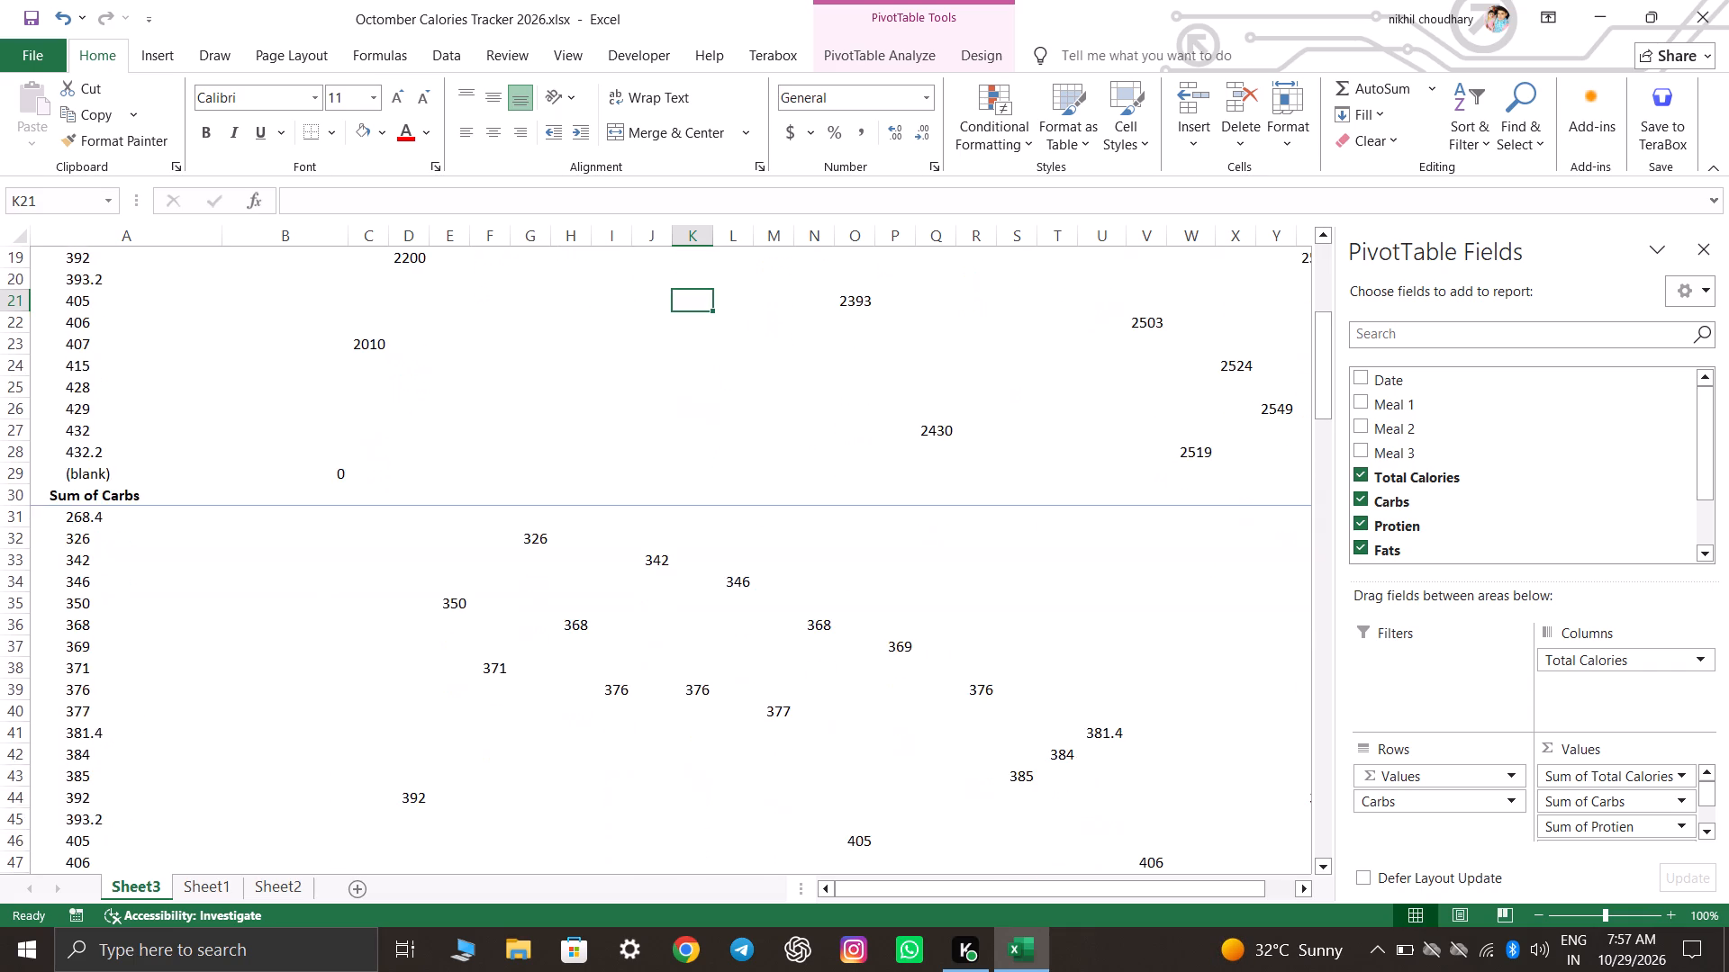
pyautogui.scroll(-9, 638, 649)
pyautogui.scroll(20, 802, 631)
pyautogui.scroll(4, 802, 631)
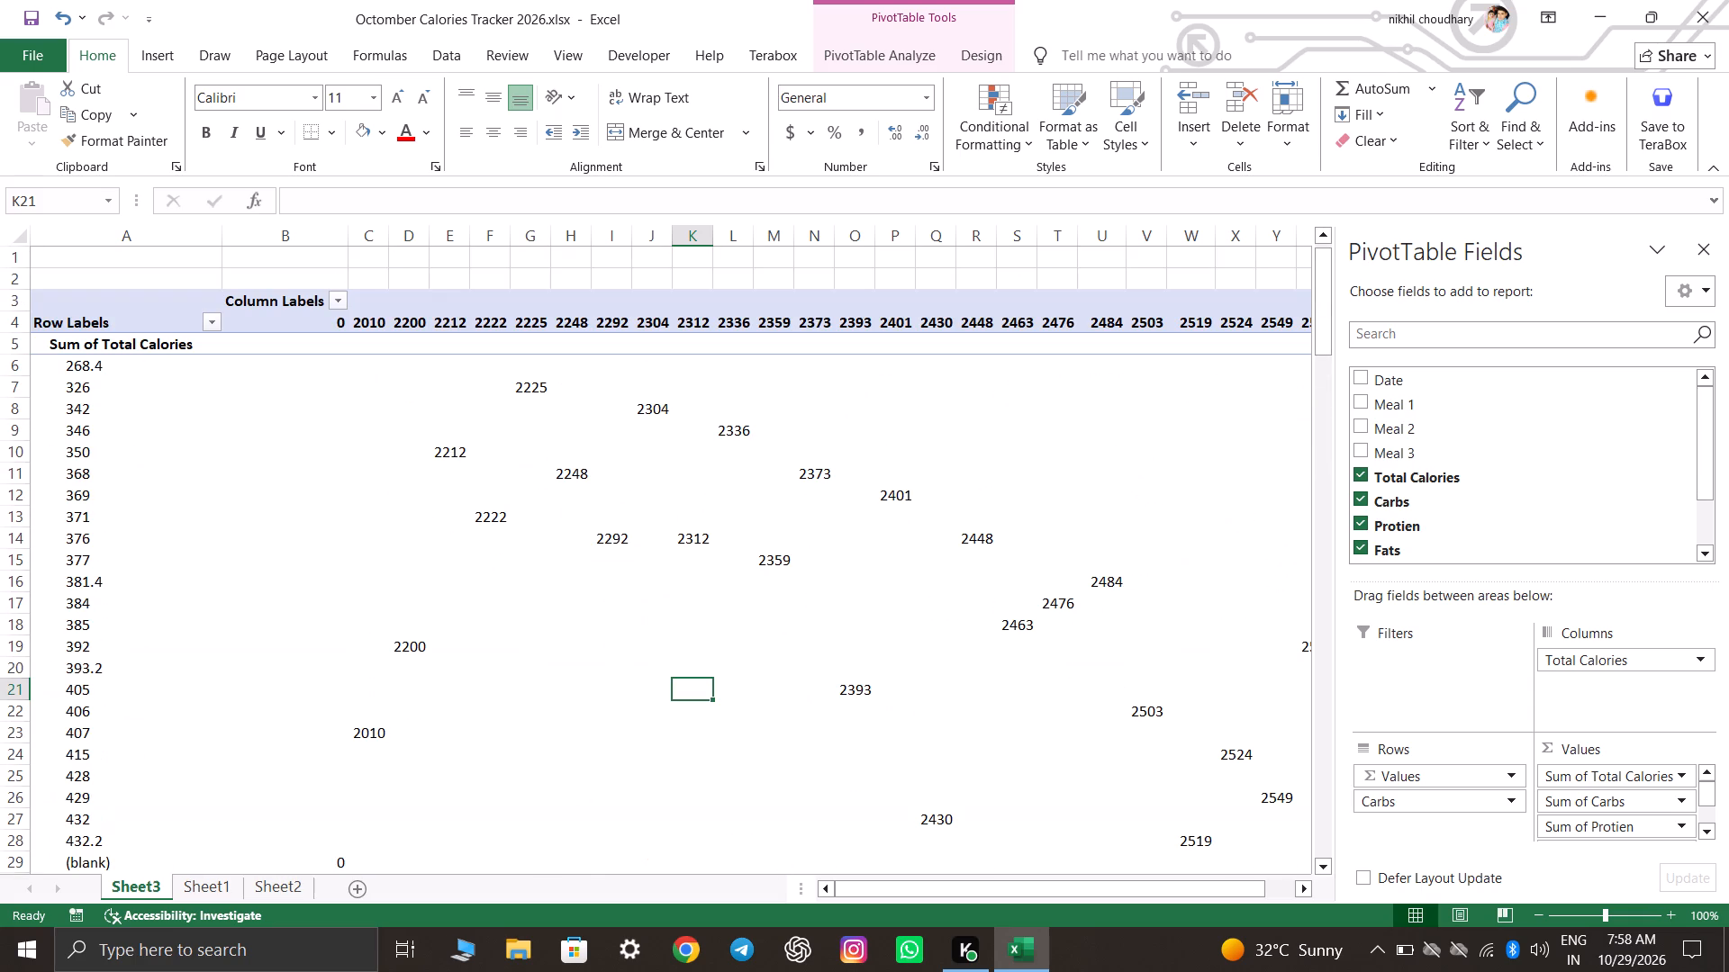
pyautogui.scroll(10, 801, 630)
# Move the Total Calories field to the PivotTable's row labels, nested under Carbs.
pyautogui.rightClick(1675, 478)
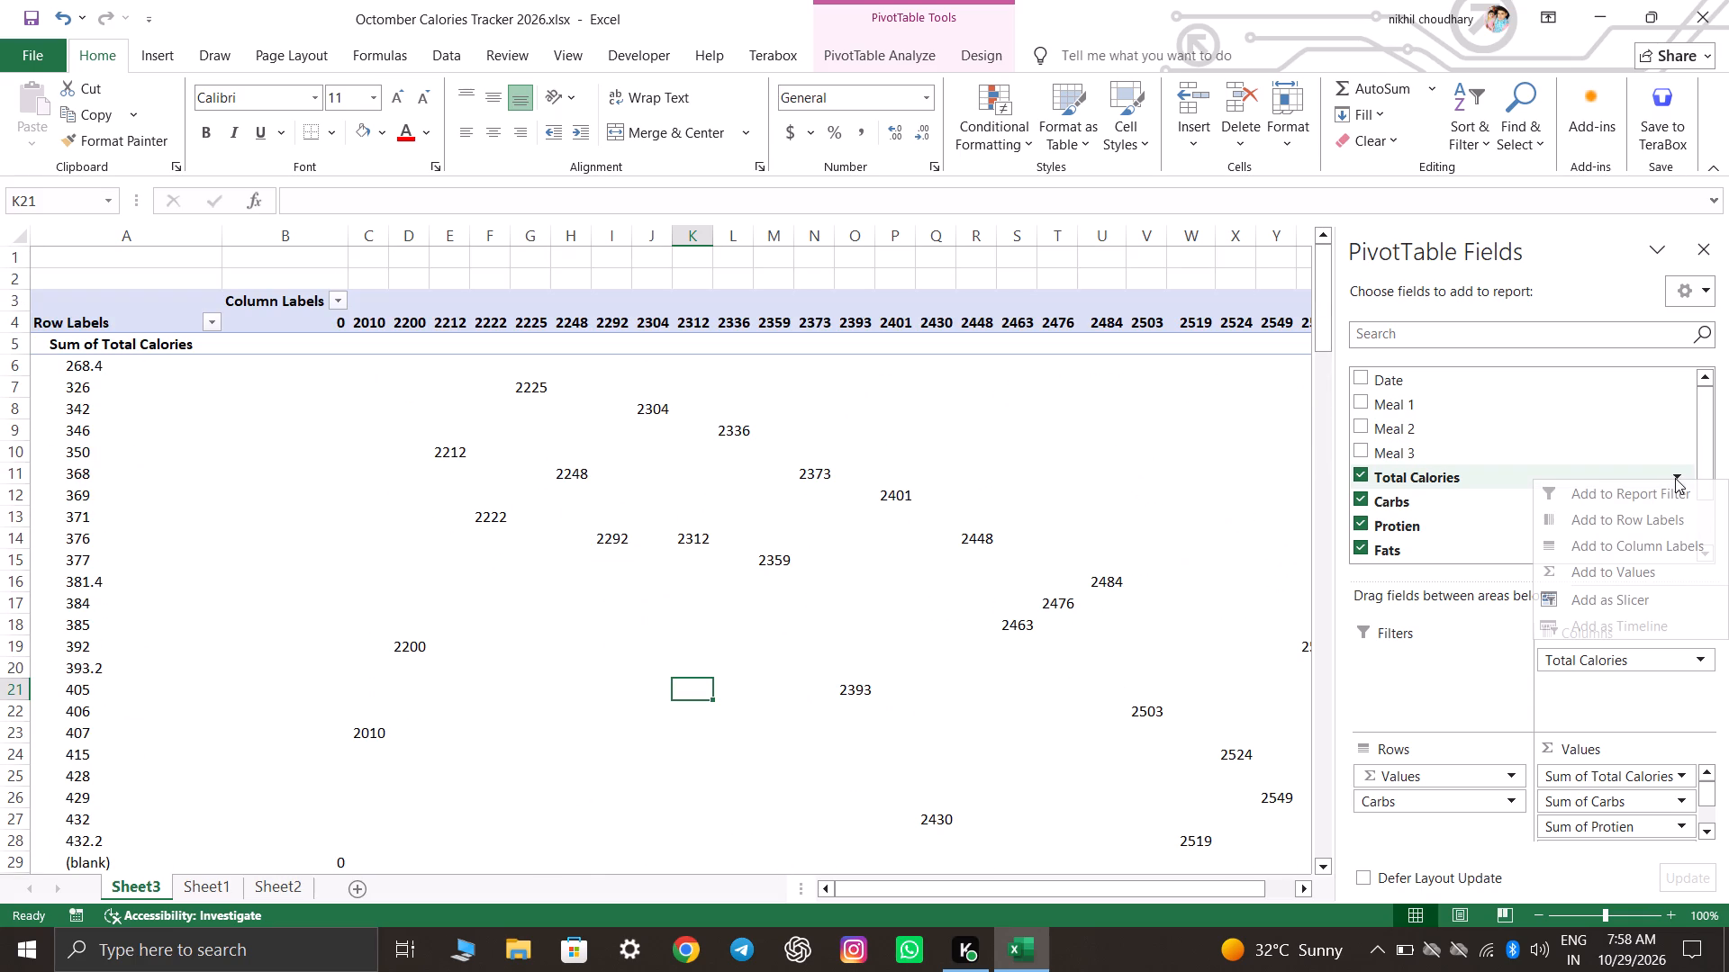
pyautogui.click(1603, 523)
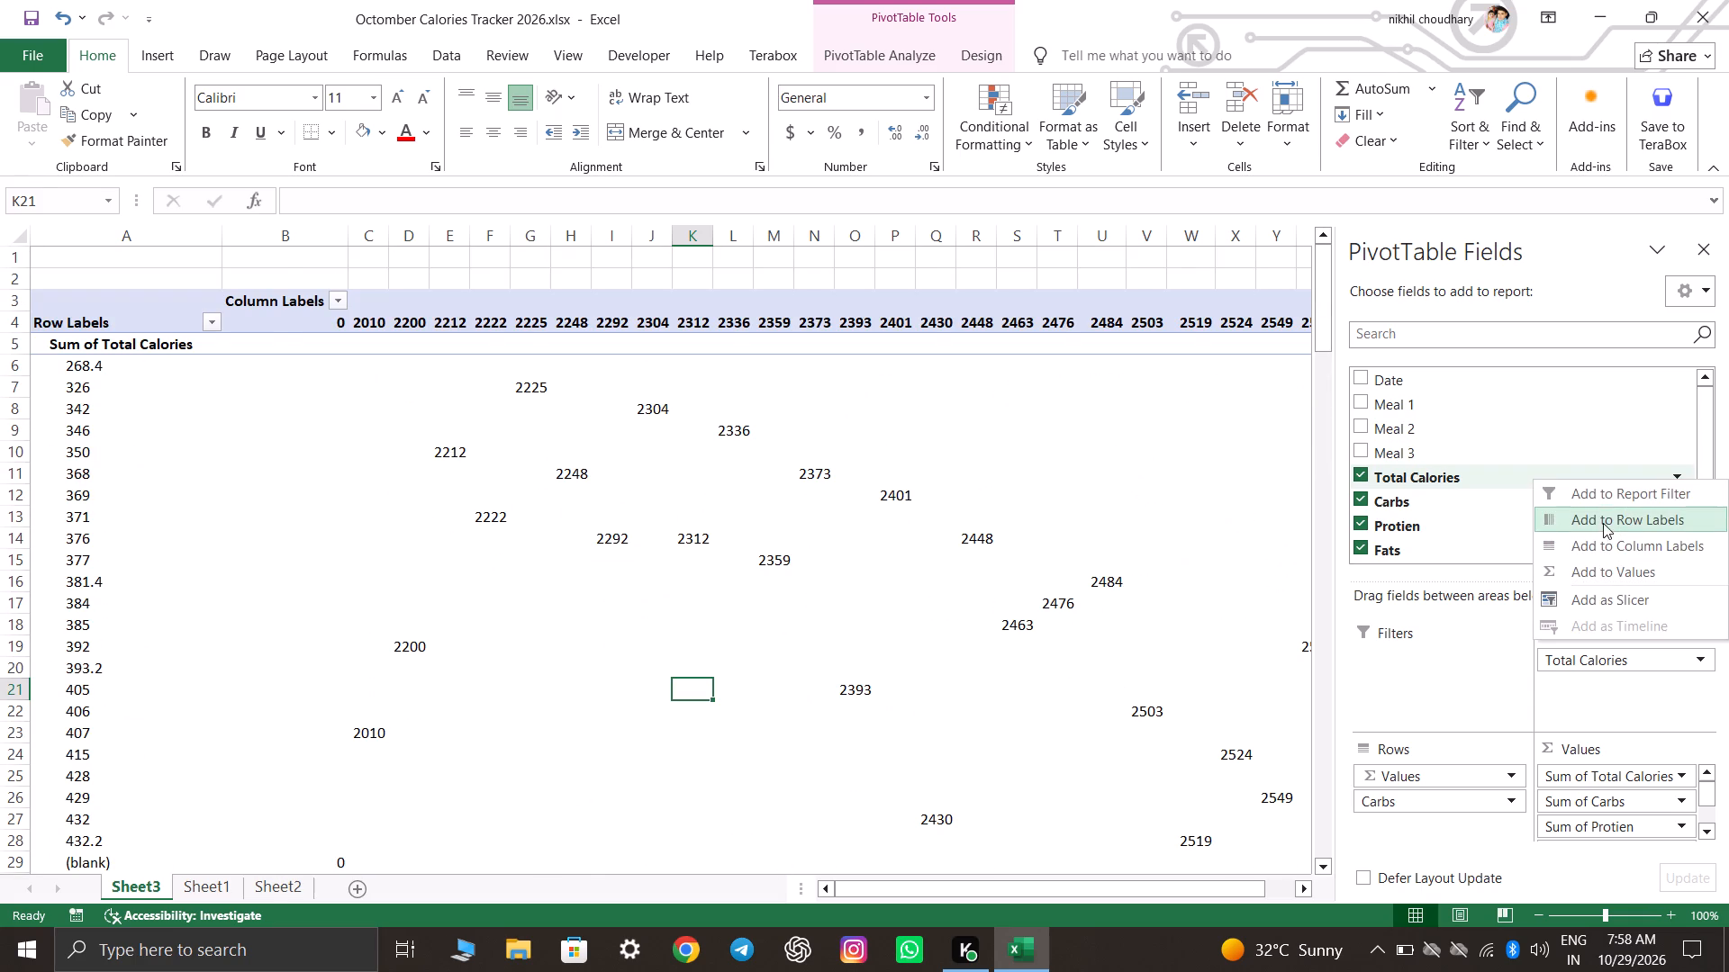
# Examine the nested Carbs and Total Calories rows through the calorie, carbs, protein, fats and fiber sections of the PivotTable.
pyautogui.click(396, 602)
pyautogui.scroll(-9, 594, 580)
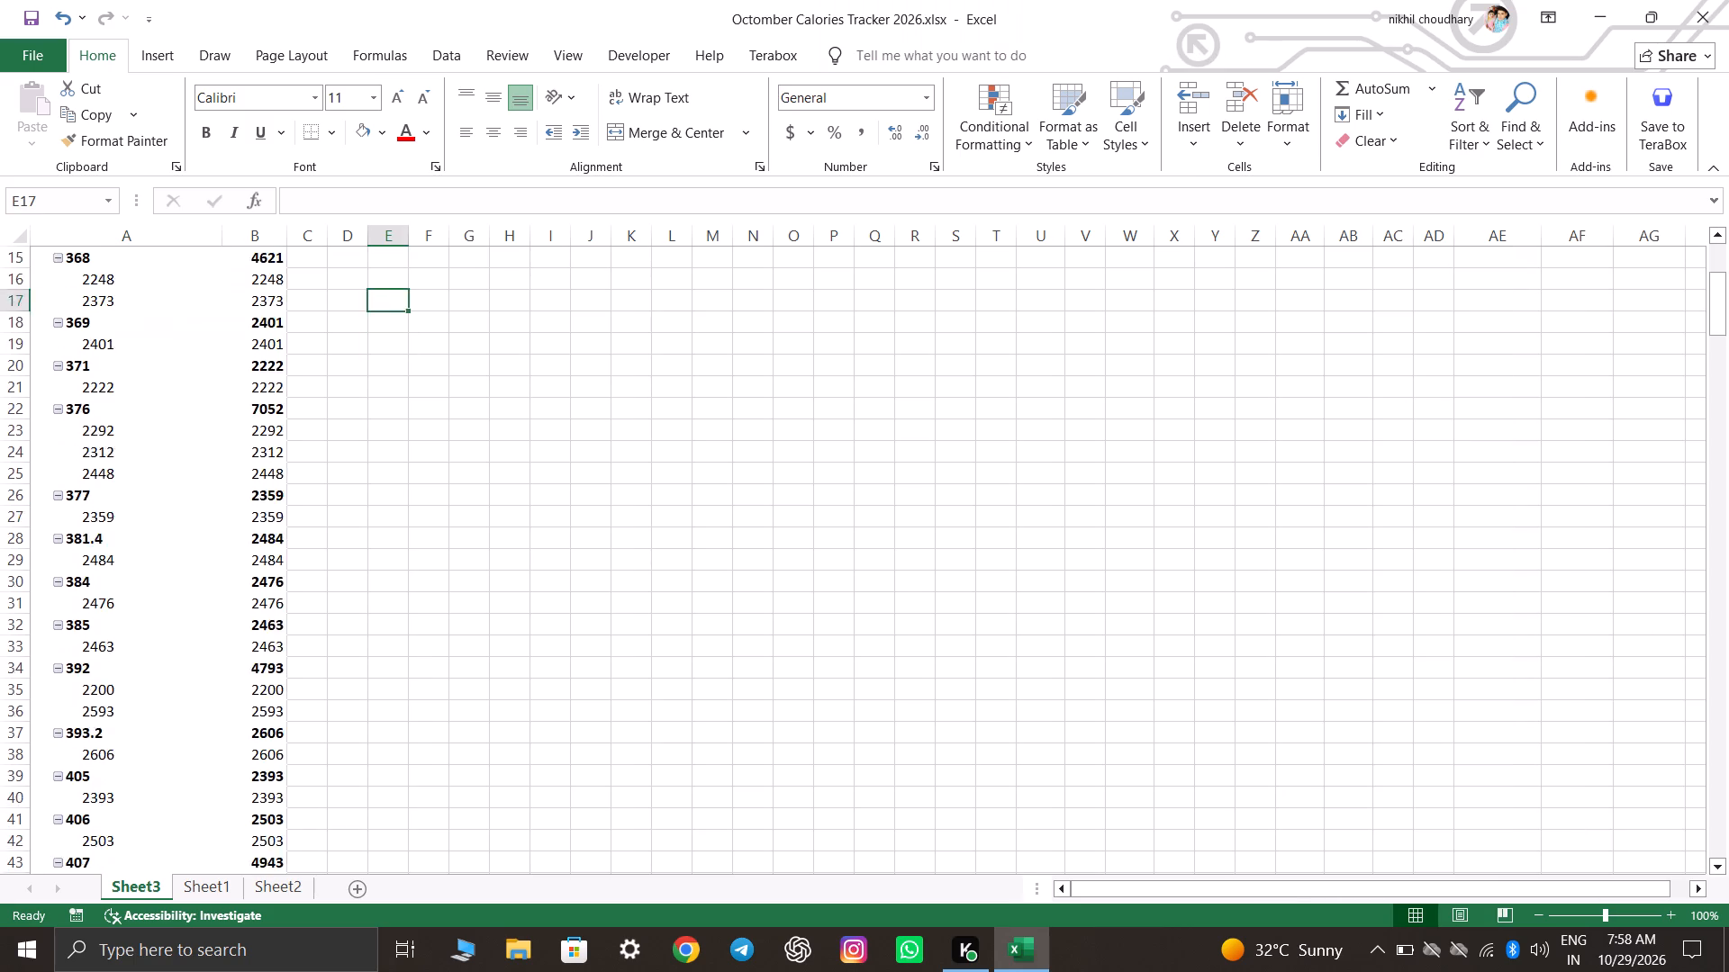
pyautogui.scroll(-15, 711, 558)
pyautogui.scroll(-8, 687, 674)
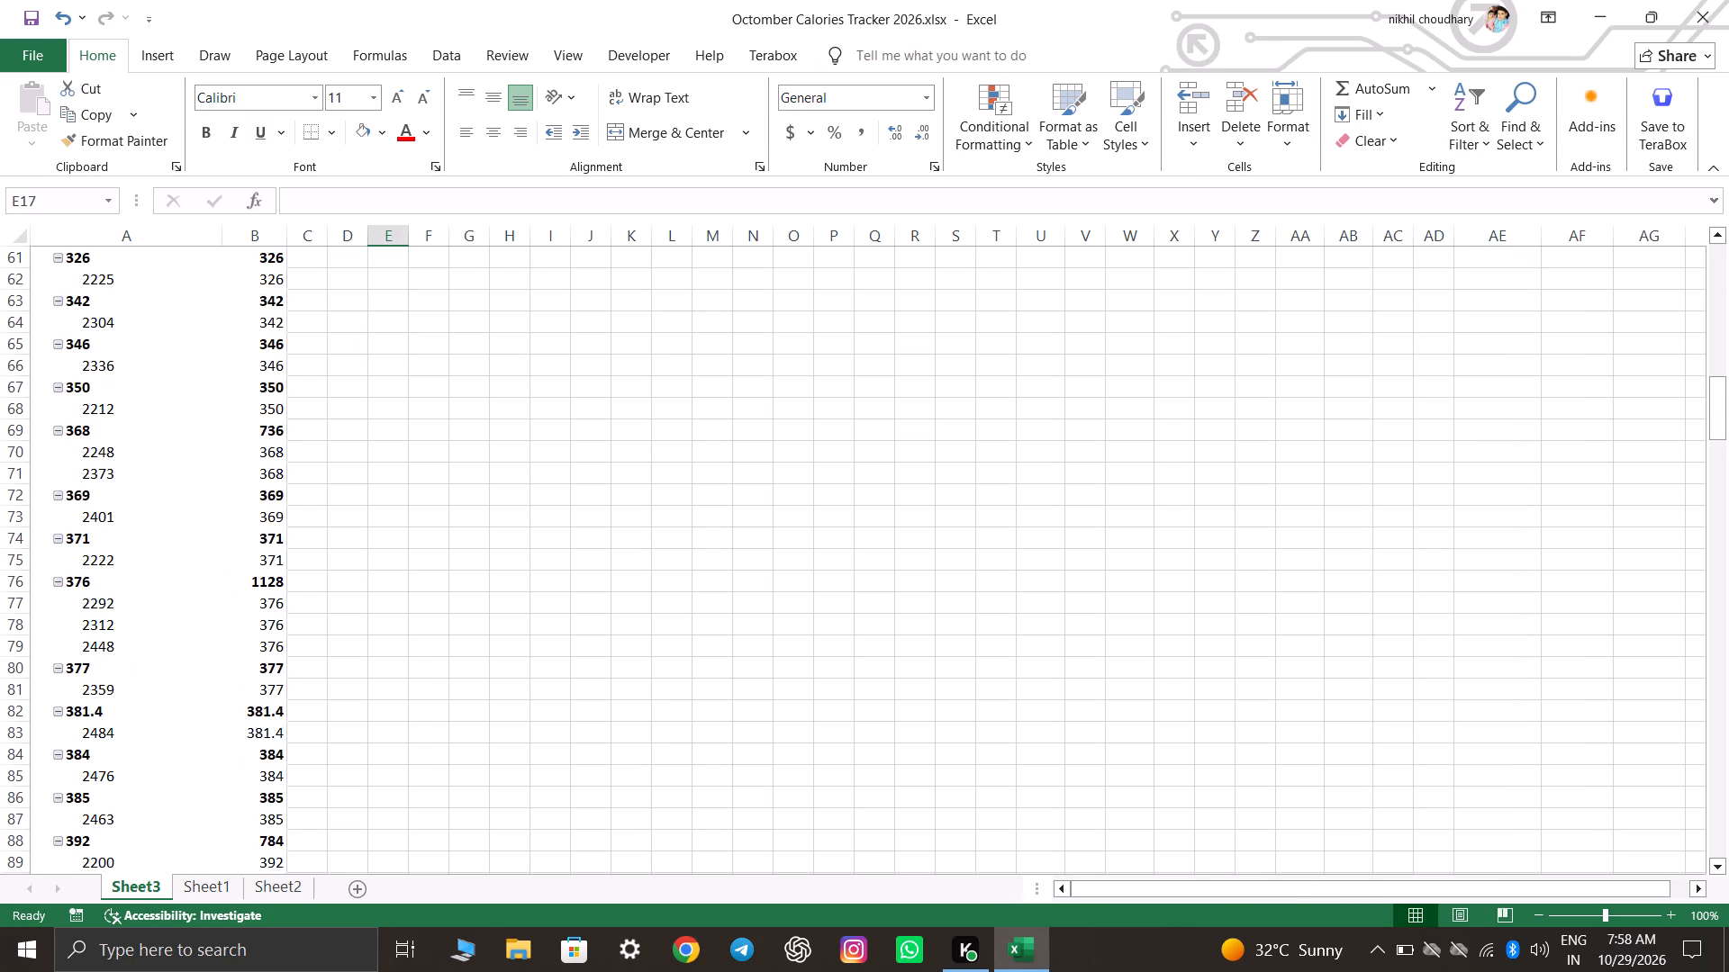
pyautogui.scroll(-19, 694, 688)
pyautogui.scroll(-19, 729, 713)
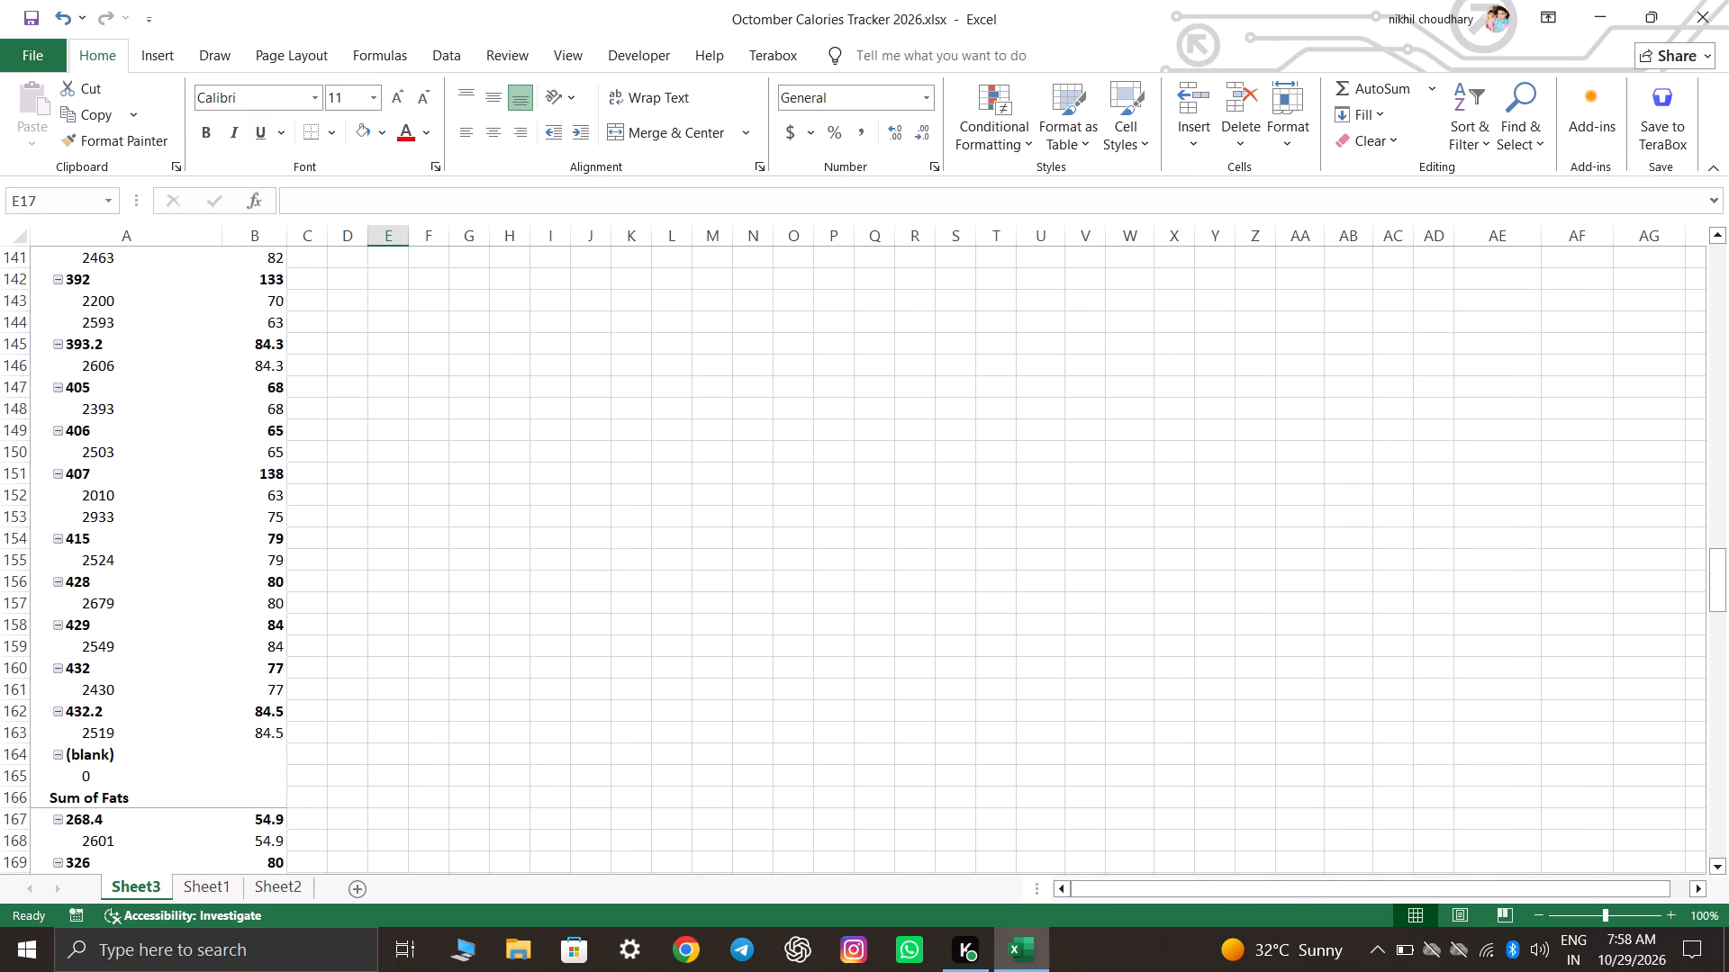
pyautogui.scroll(-17, 745, 755)
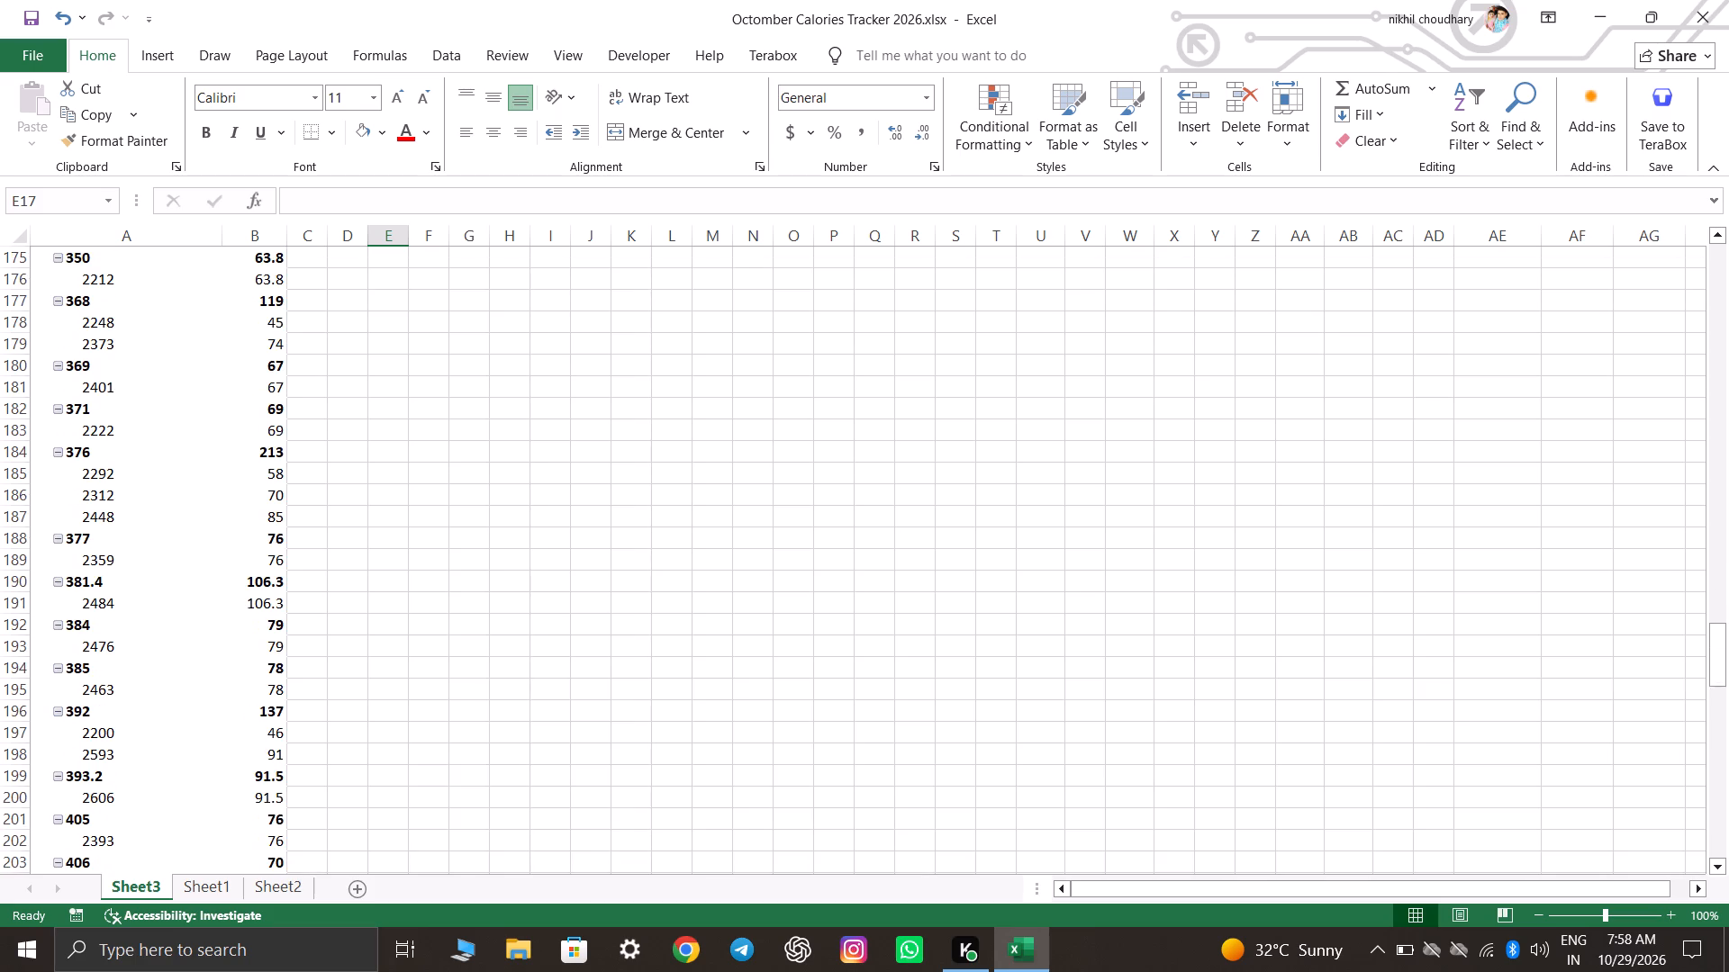
pyautogui.scroll(-15, 737, 735)
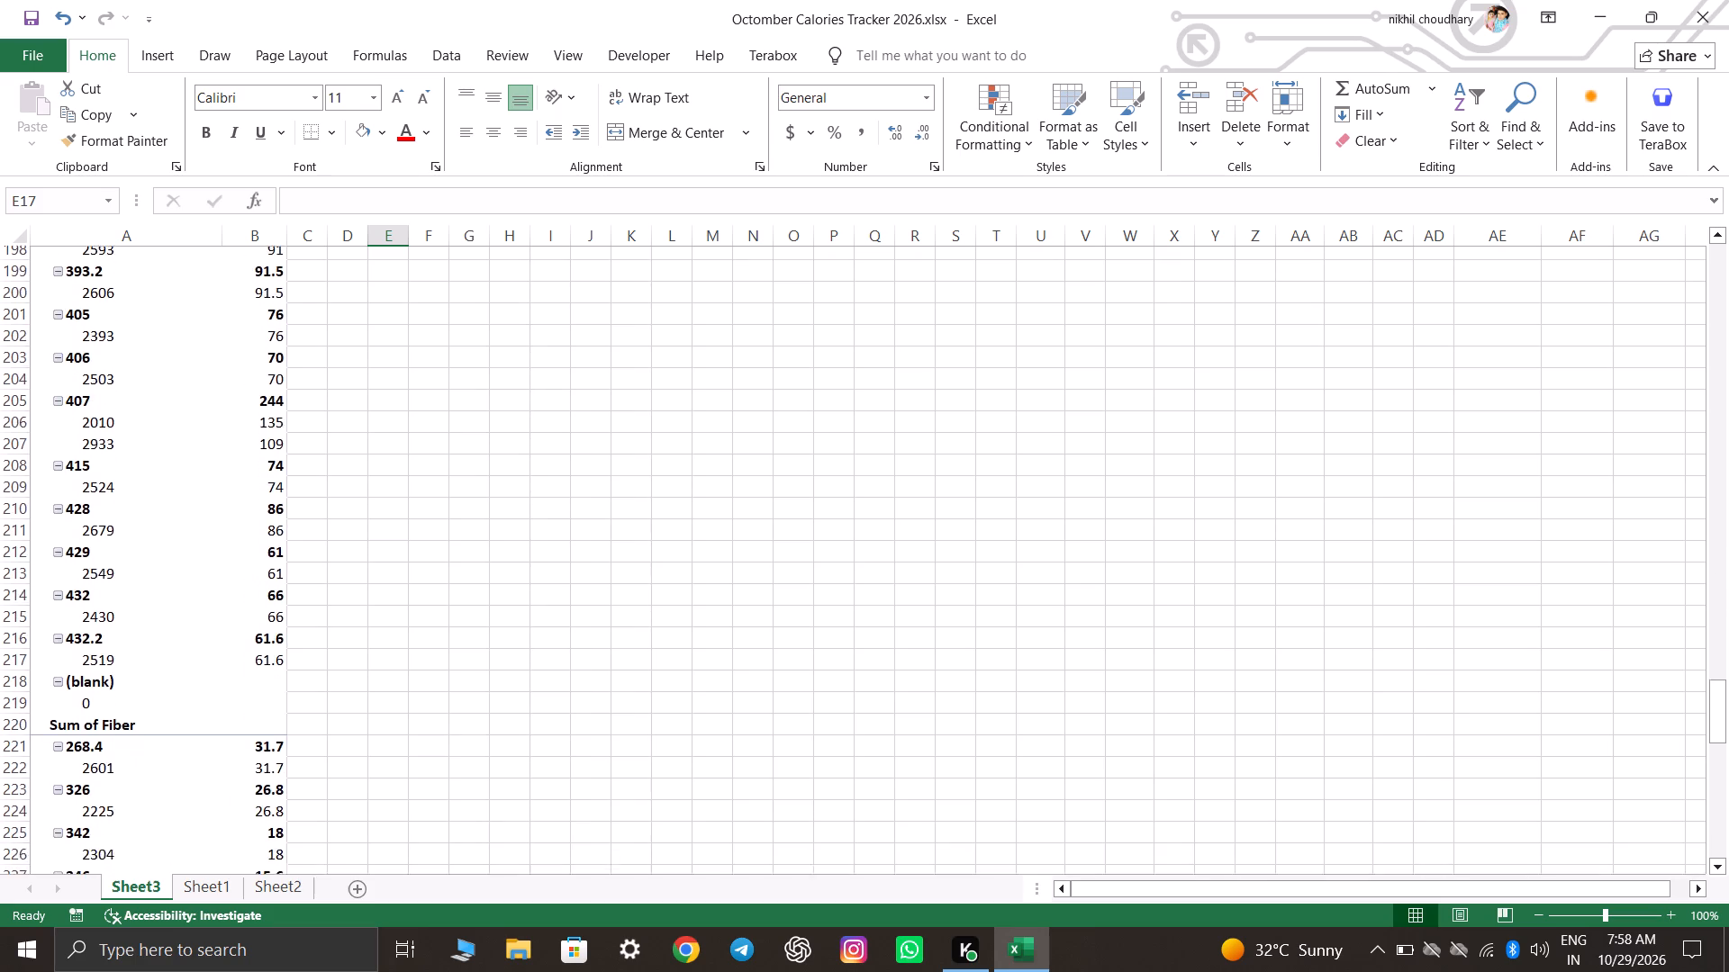
pyautogui.scroll(-7, 735, 731)
pyautogui.scroll(8, 734, 730)
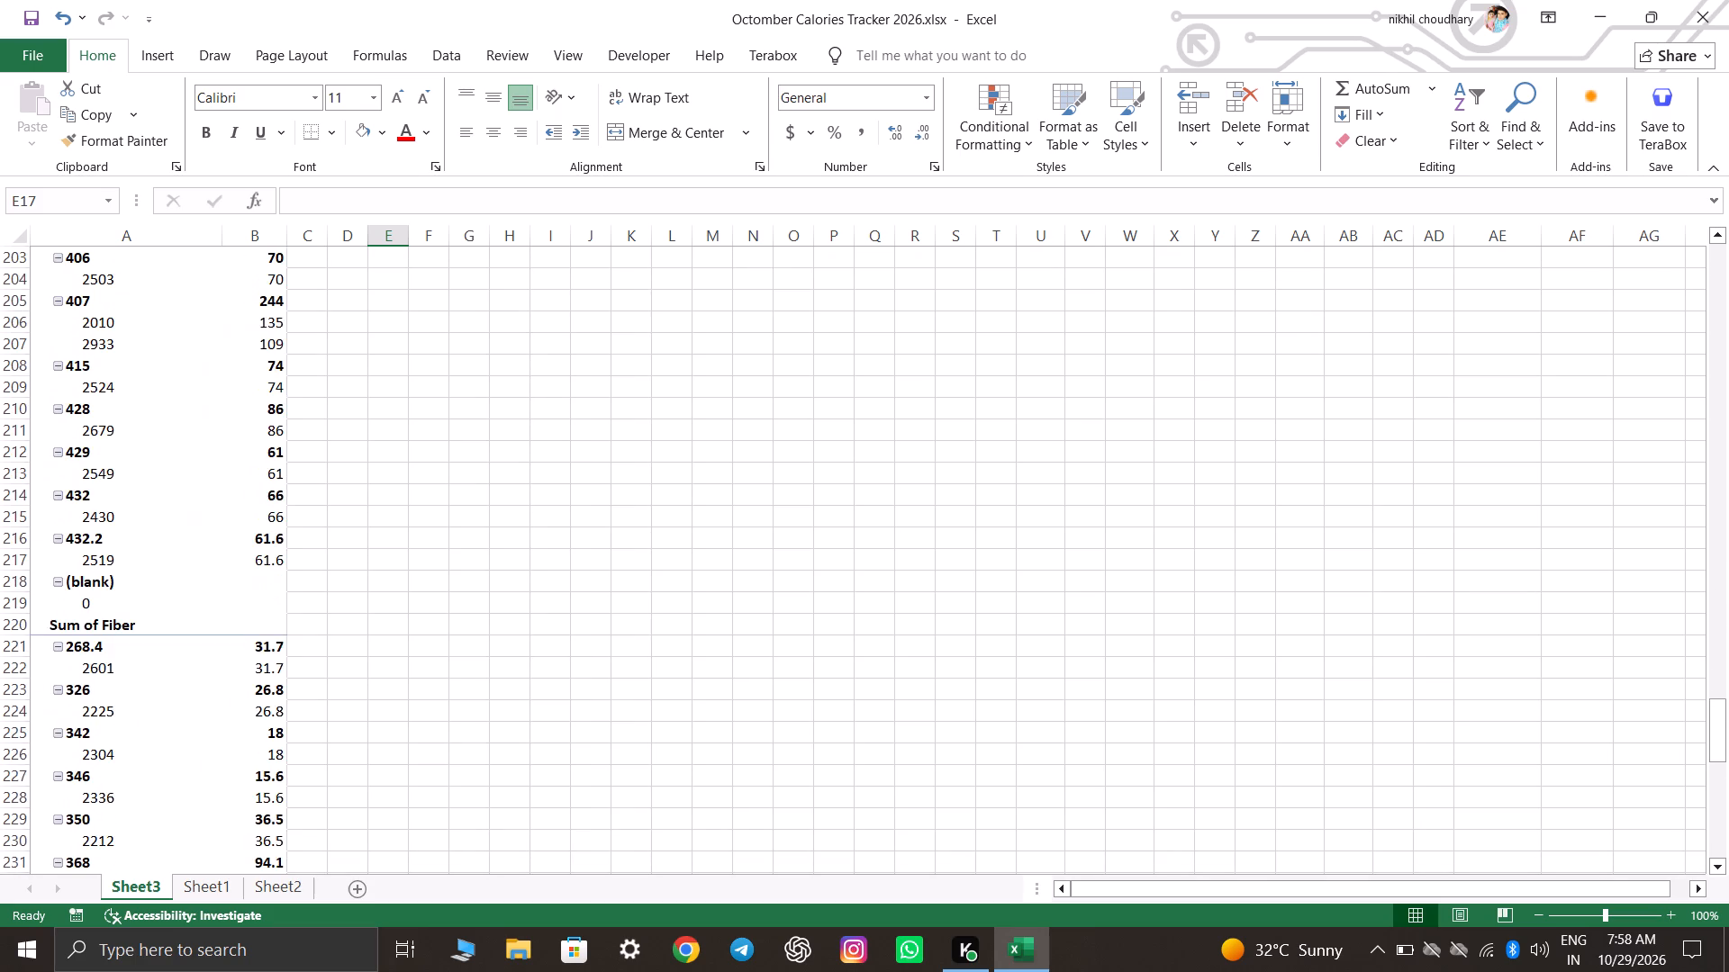
pyautogui.scroll(20, 732, 728)
pyautogui.scroll(20, 732, 728)
pyautogui.scroll(12, 732, 728)
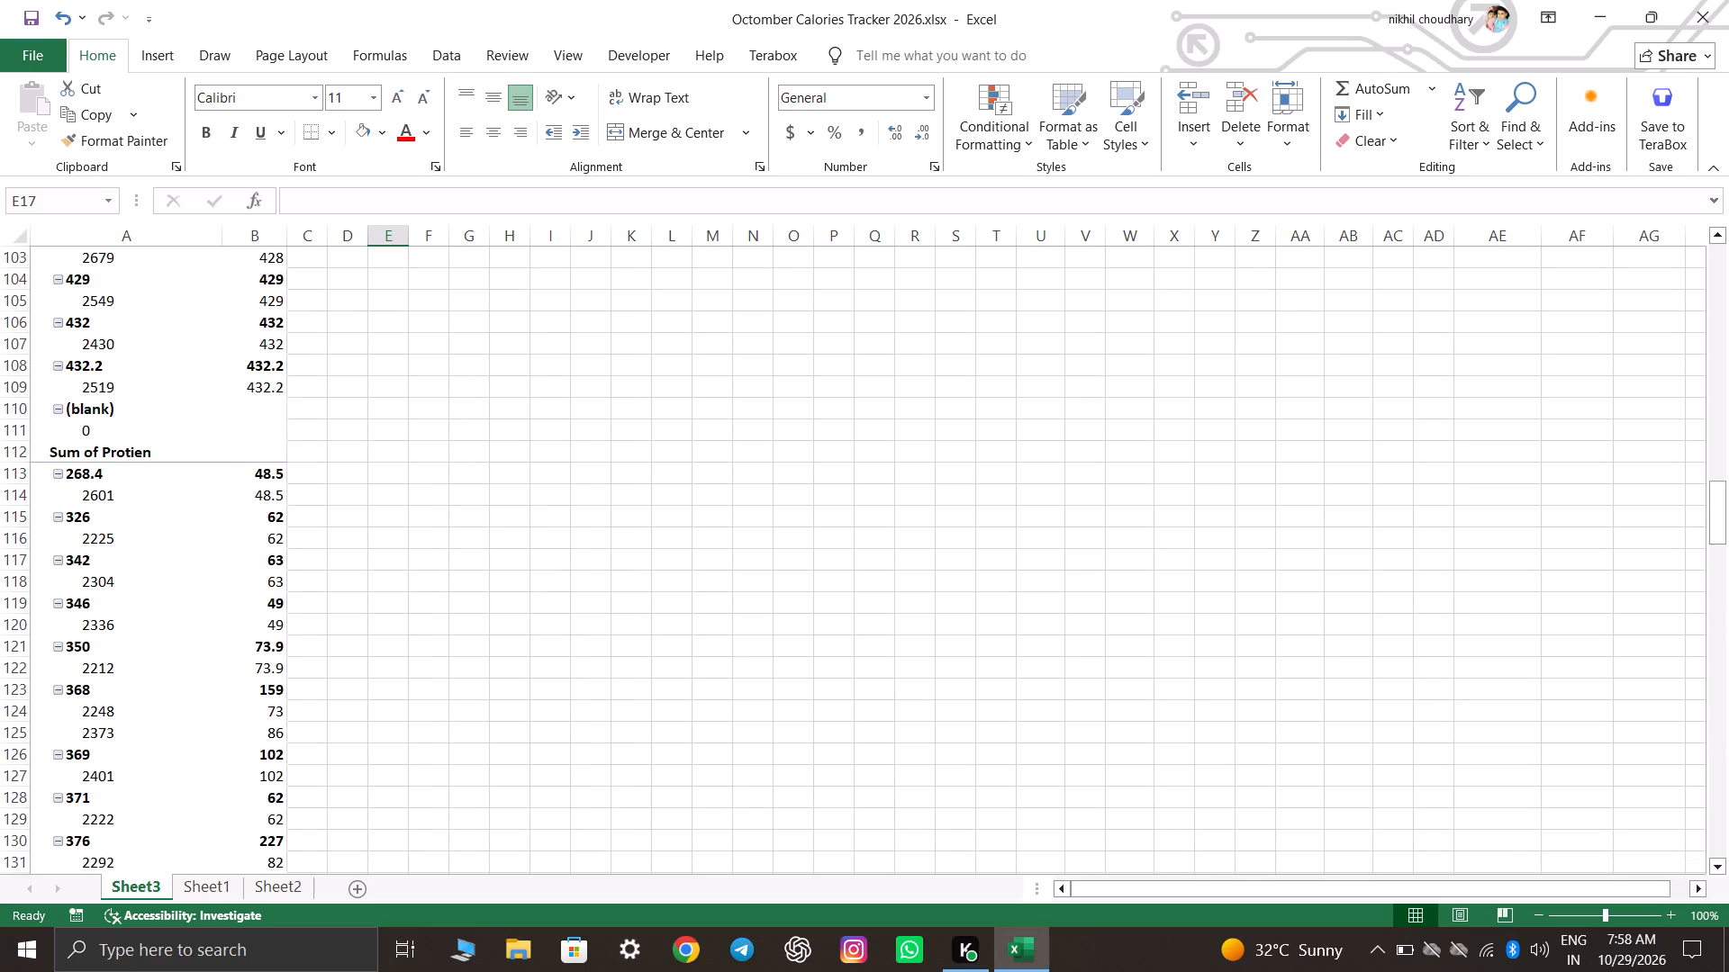
pyautogui.scroll(20, 697, 693)
pyautogui.scroll(20, 697, 693)
pyautogui.scroll(11, 697, 693)
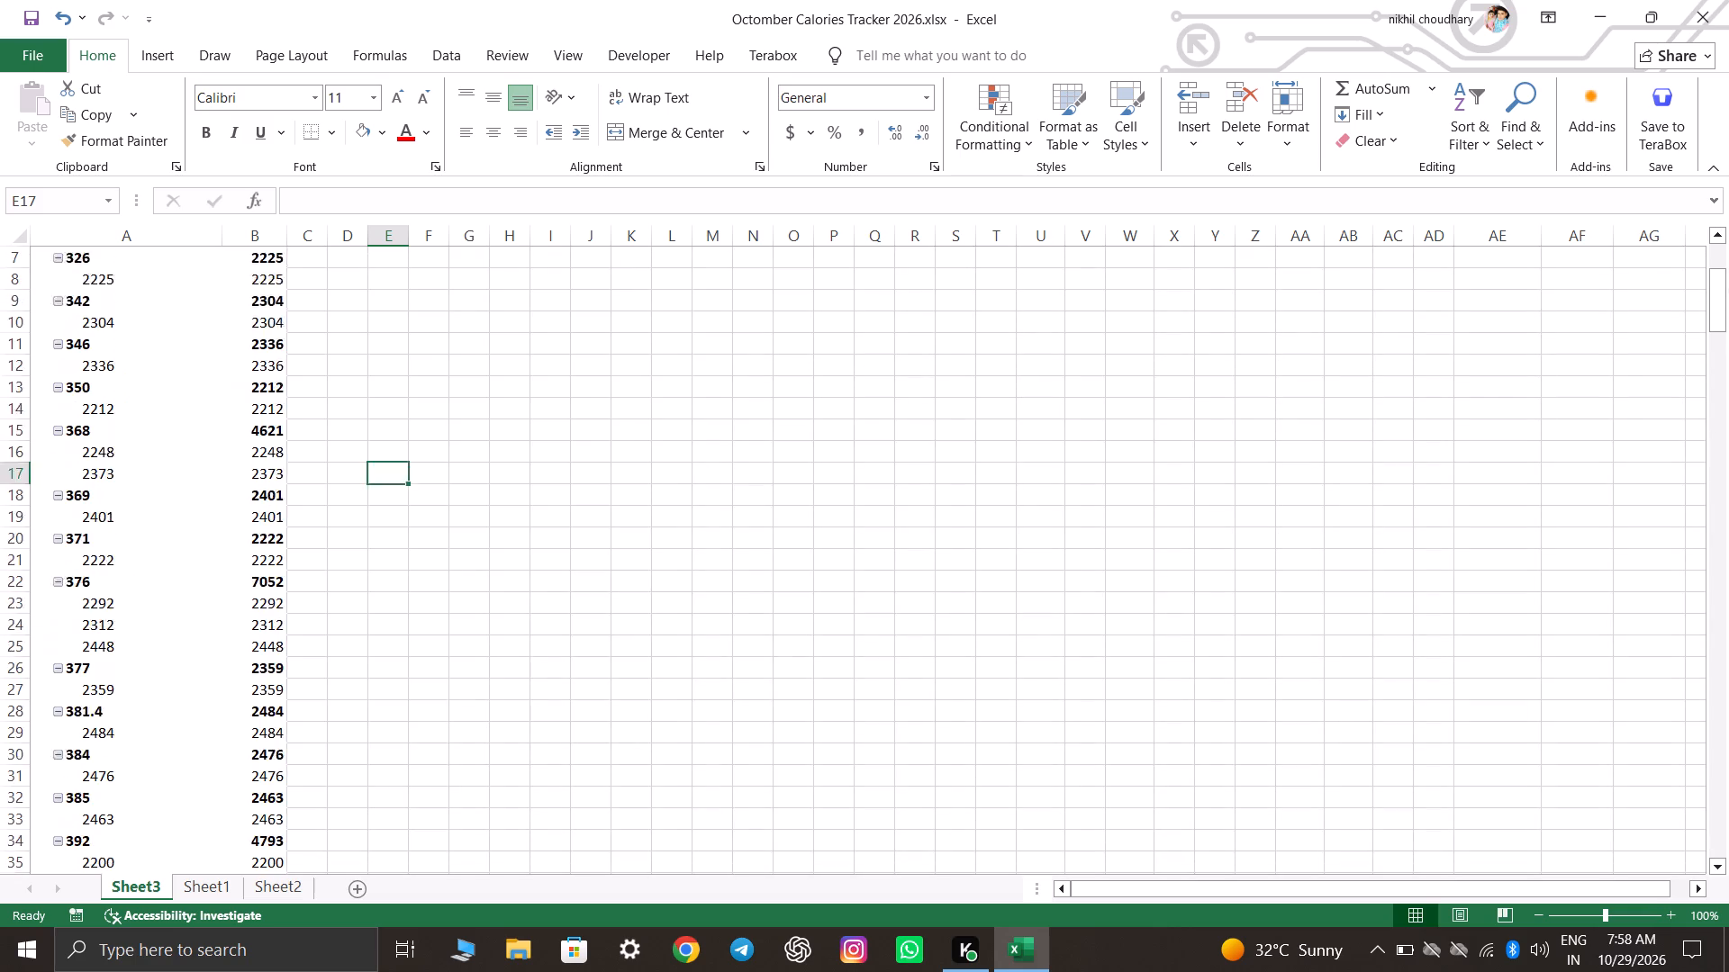
pyautogui.scroll(15, 636, 627)
pyautogui.click(430, 435)
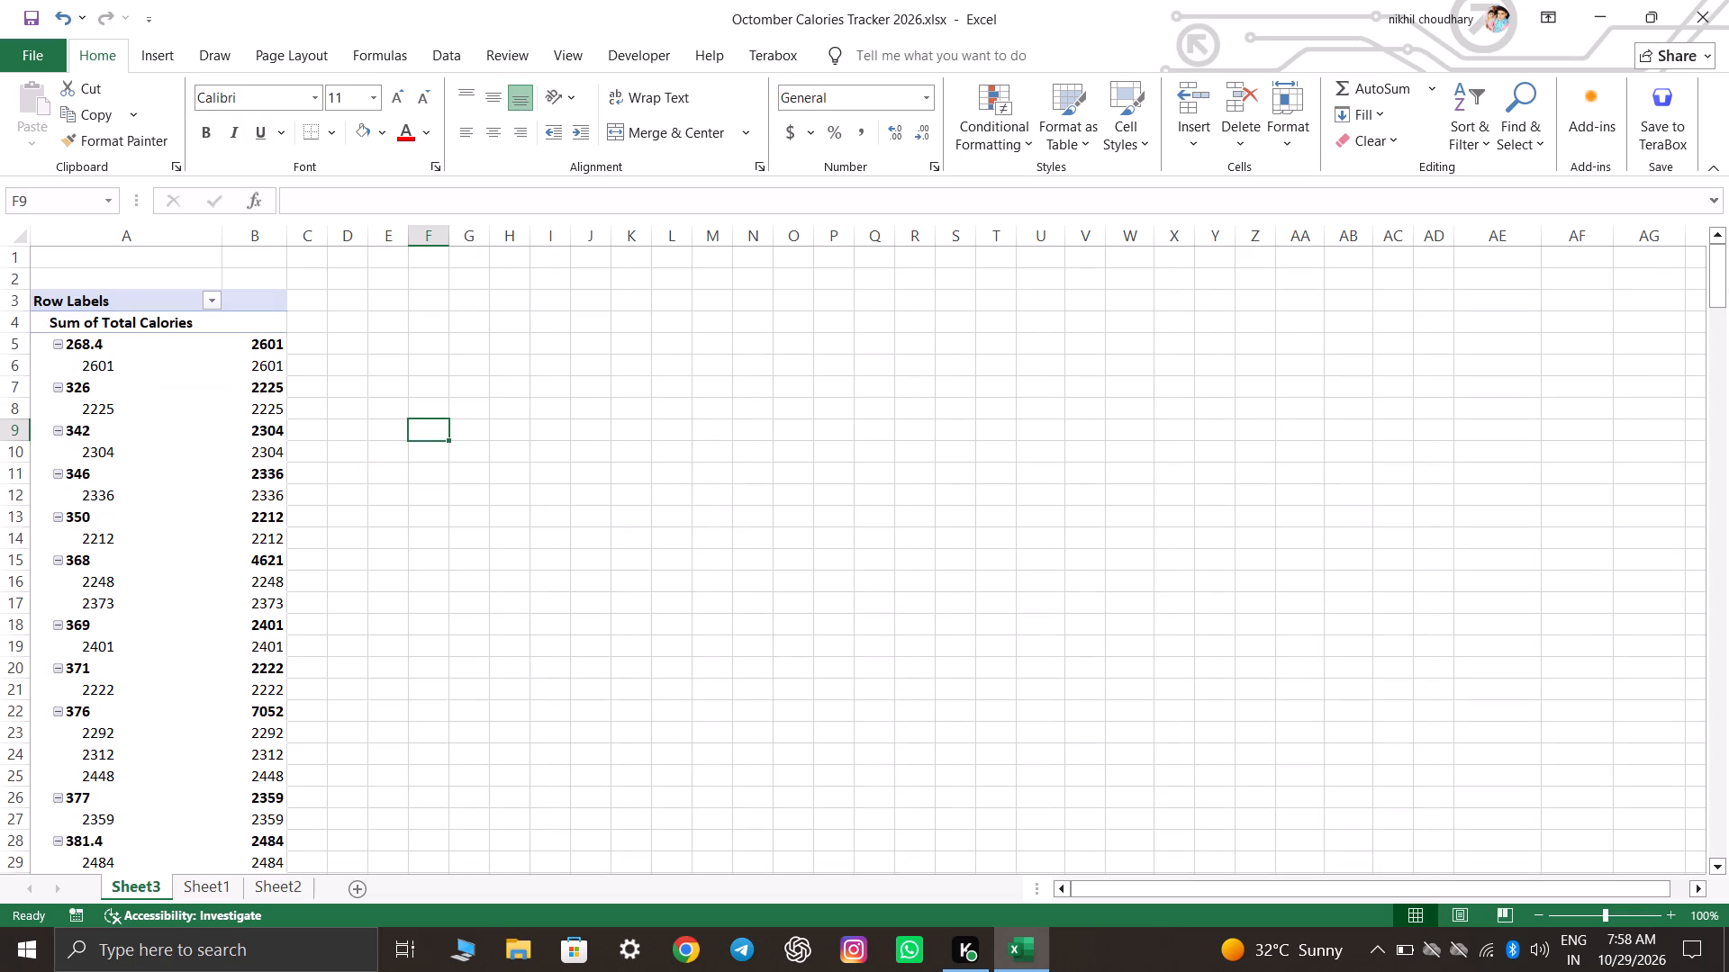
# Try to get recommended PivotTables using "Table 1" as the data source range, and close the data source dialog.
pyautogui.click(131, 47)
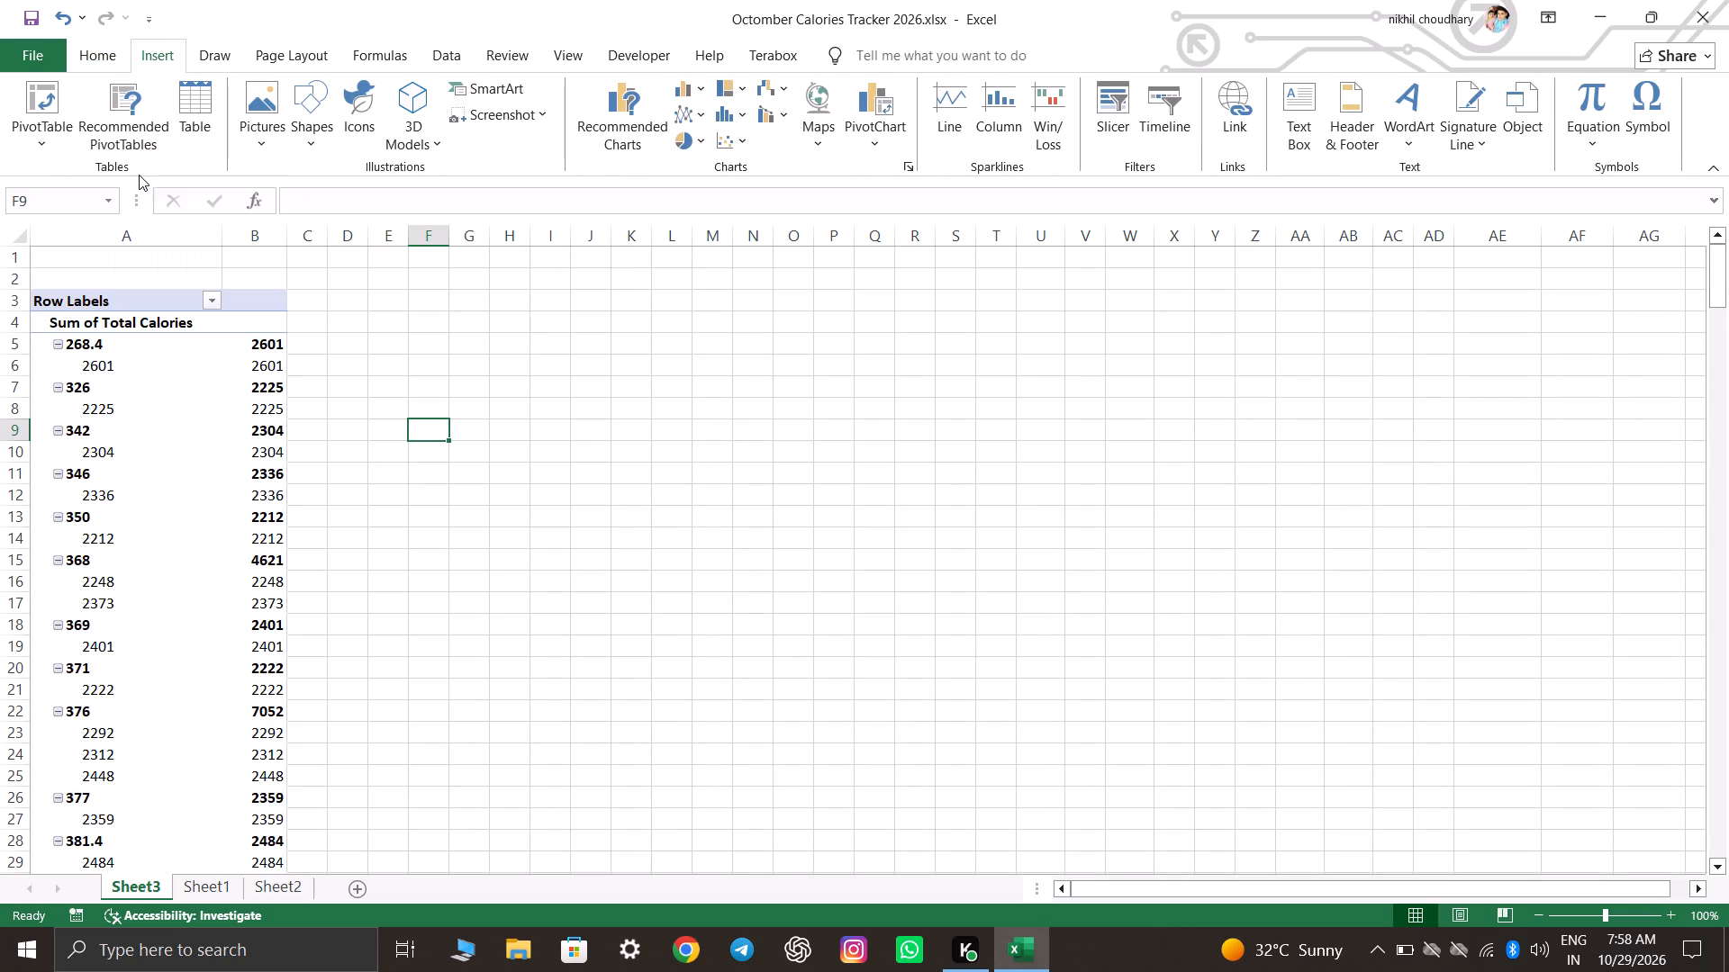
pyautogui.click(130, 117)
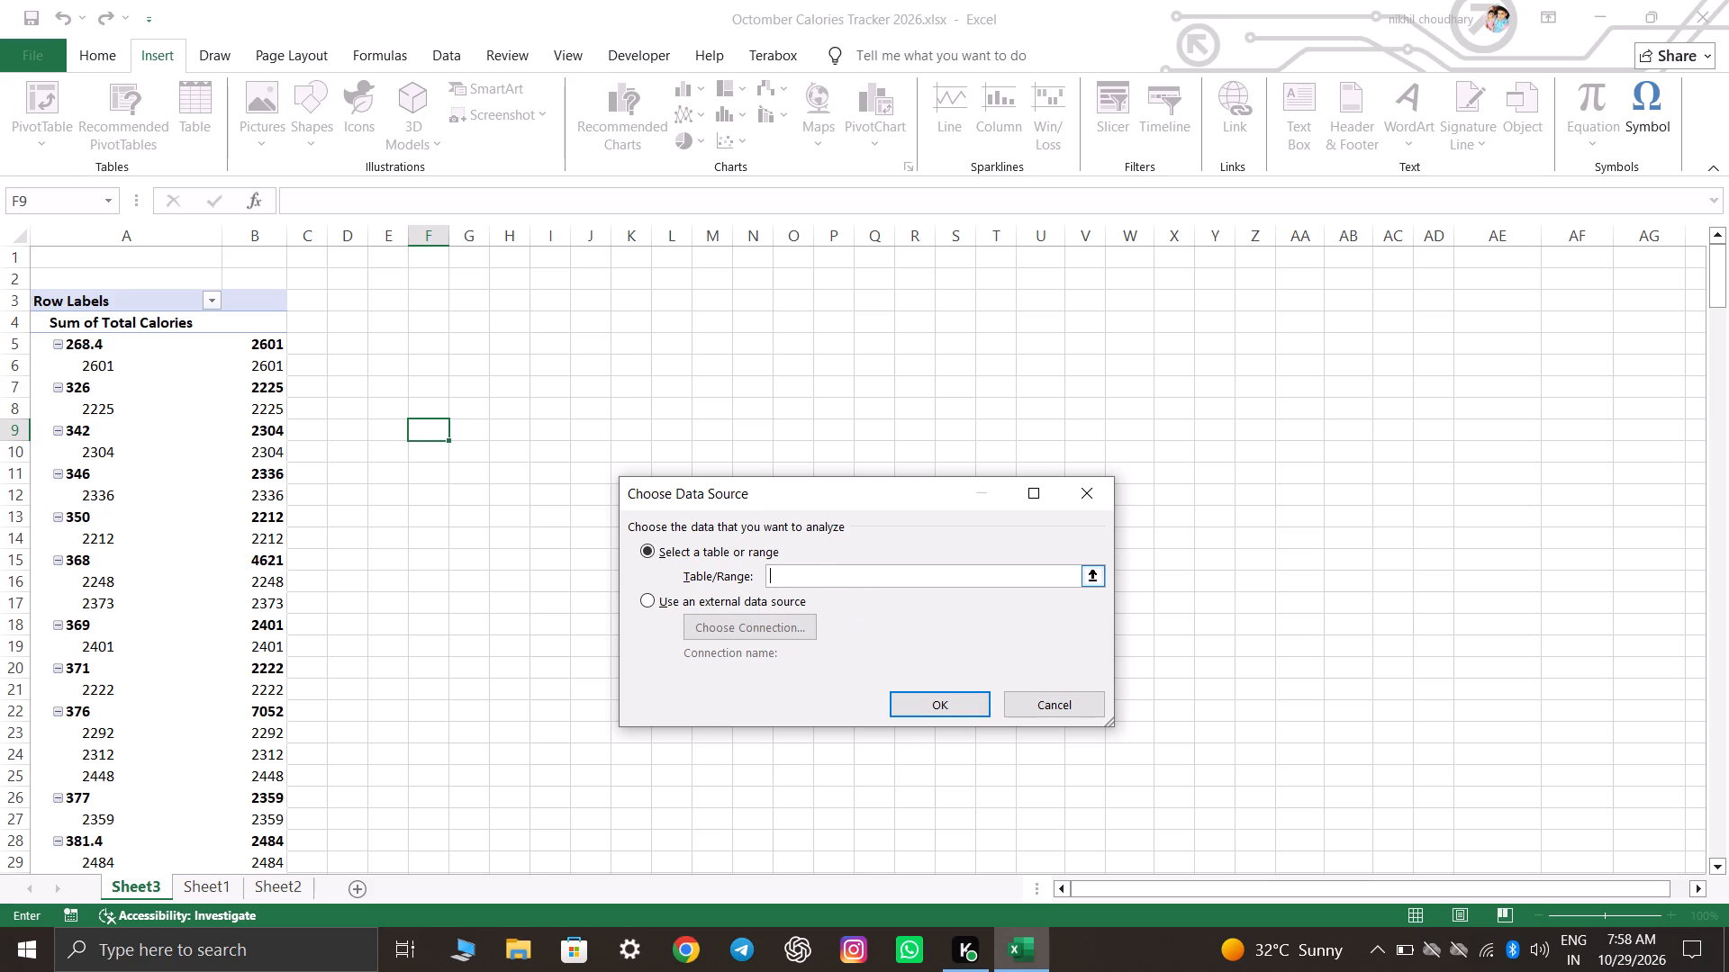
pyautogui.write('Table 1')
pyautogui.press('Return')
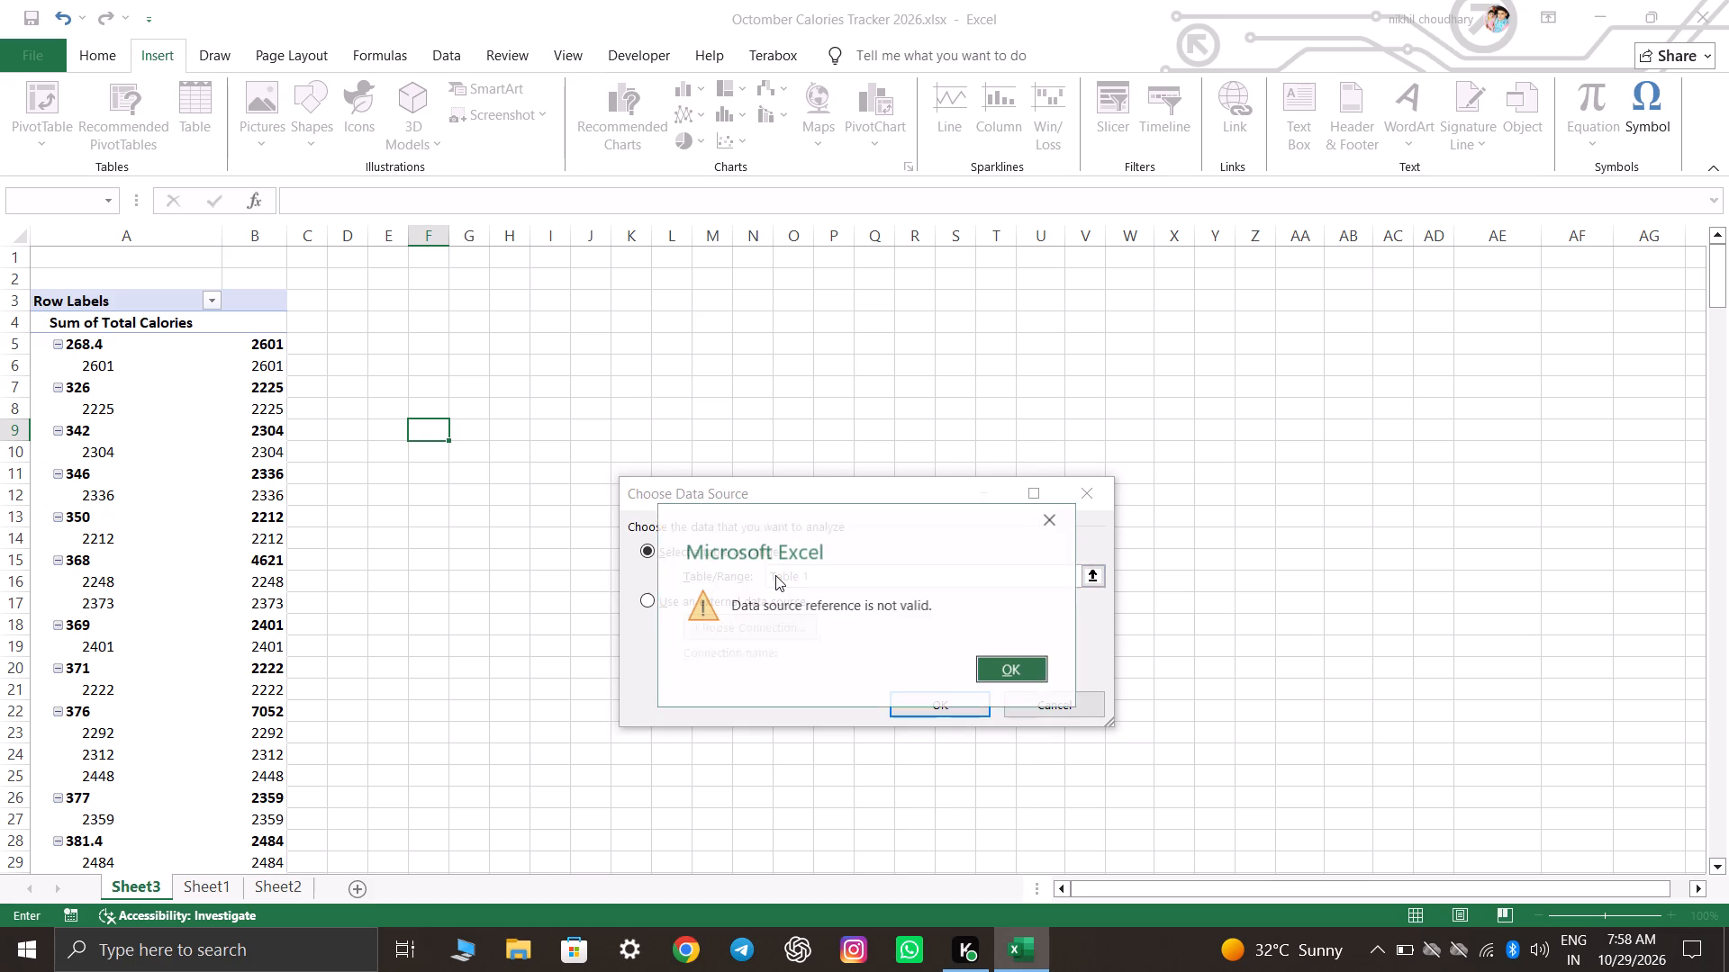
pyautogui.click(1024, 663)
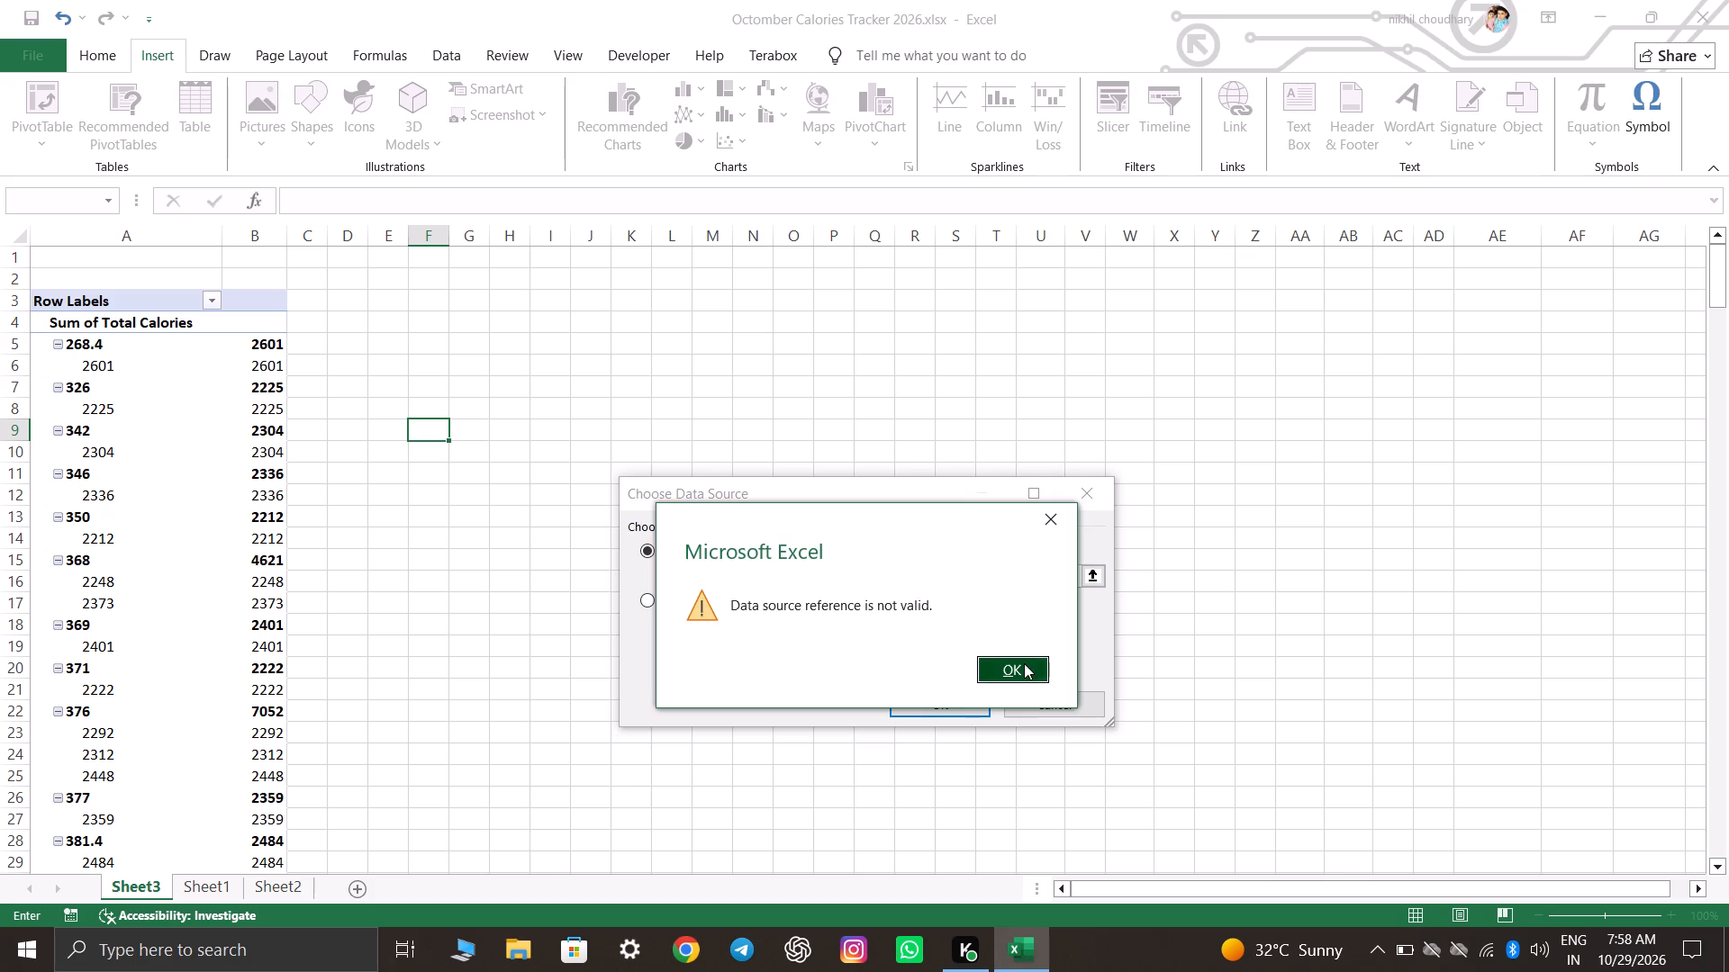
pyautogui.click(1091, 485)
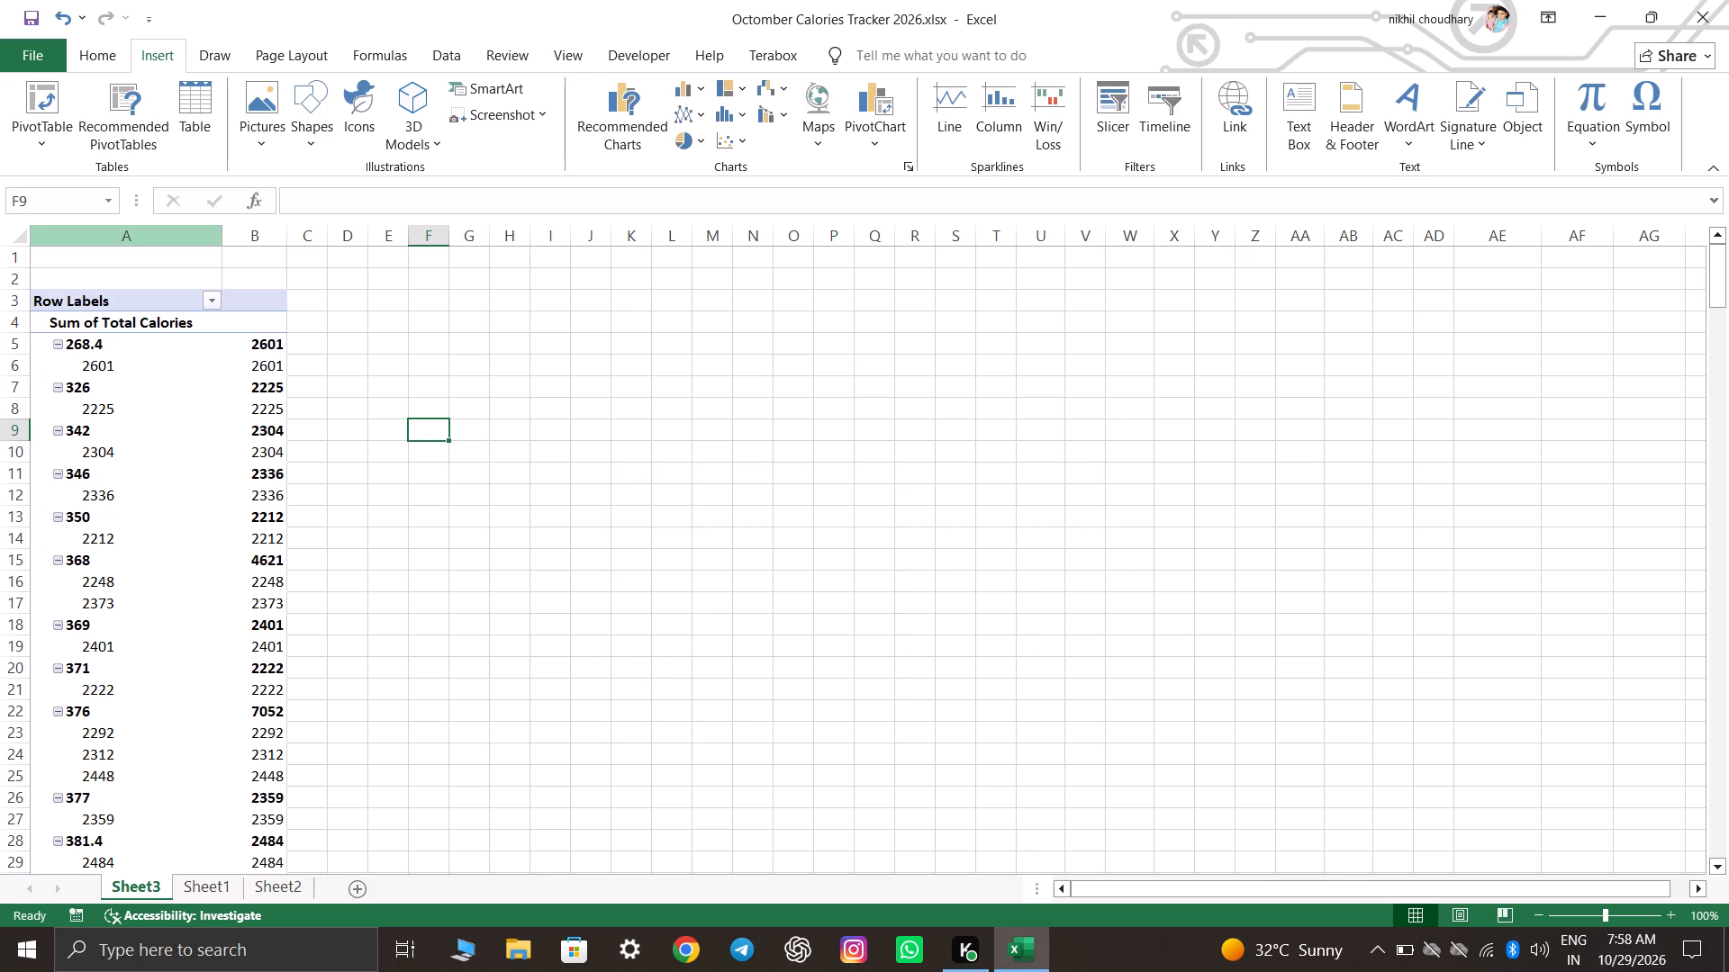
# Go past Sheet1 and view the PivotTable on Sheet2.
pyautogui.click(195, 891)
pyautogui.click(300, 894)
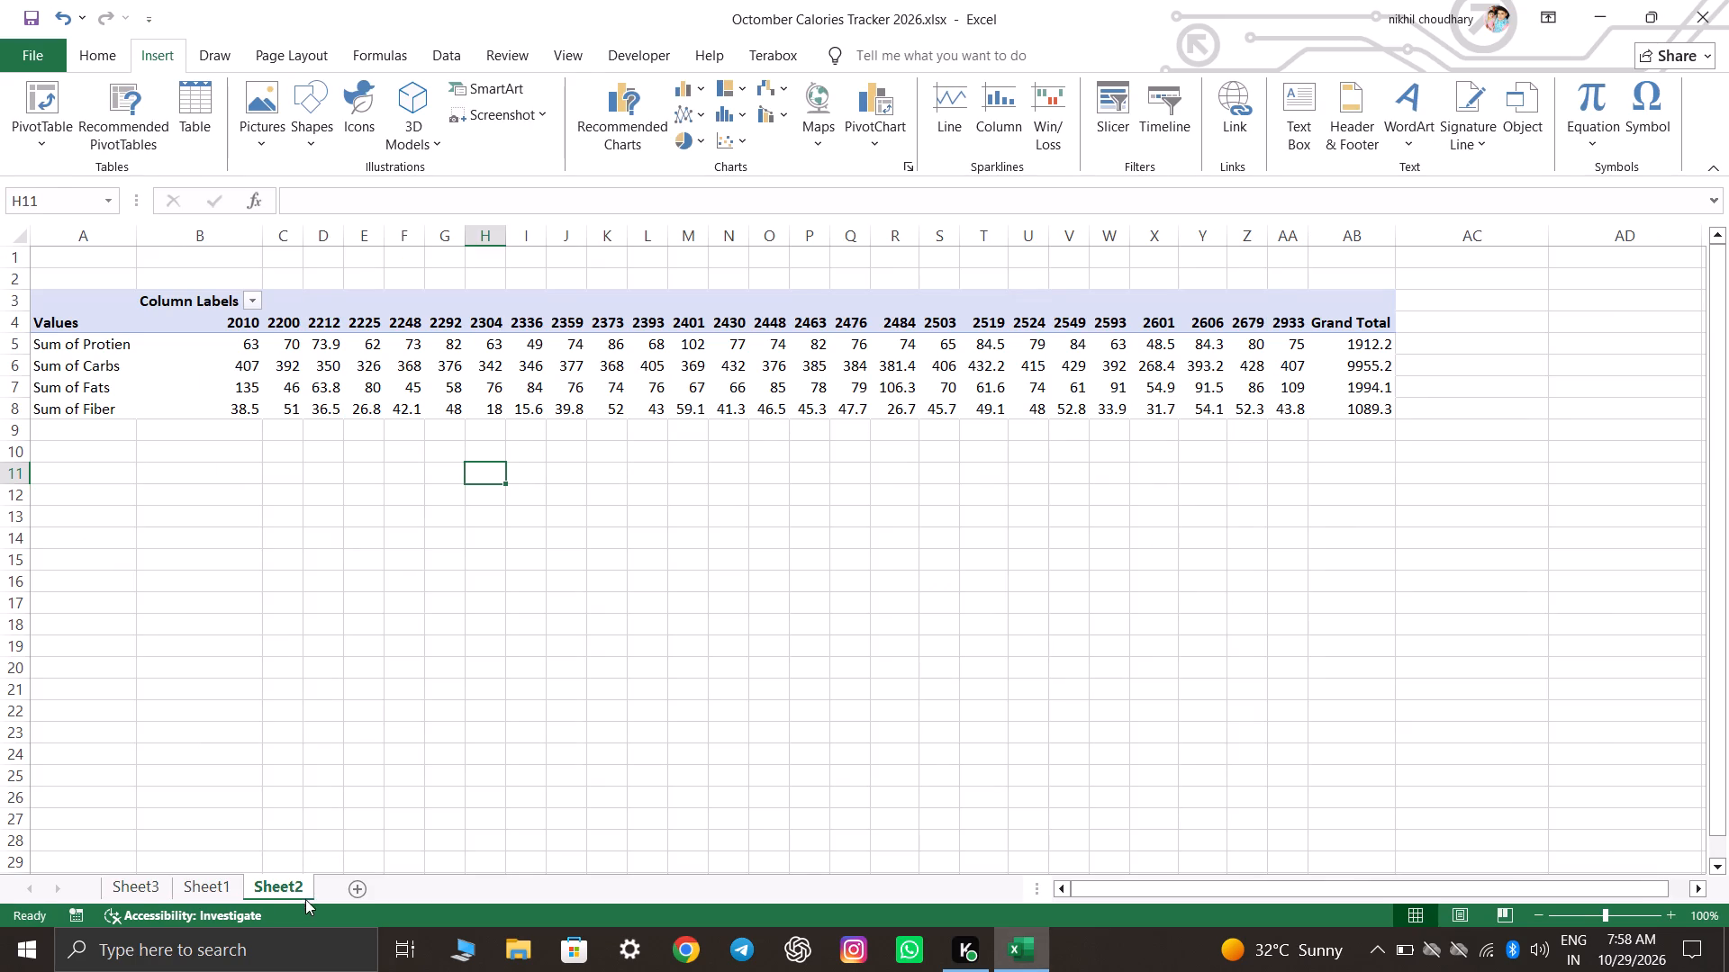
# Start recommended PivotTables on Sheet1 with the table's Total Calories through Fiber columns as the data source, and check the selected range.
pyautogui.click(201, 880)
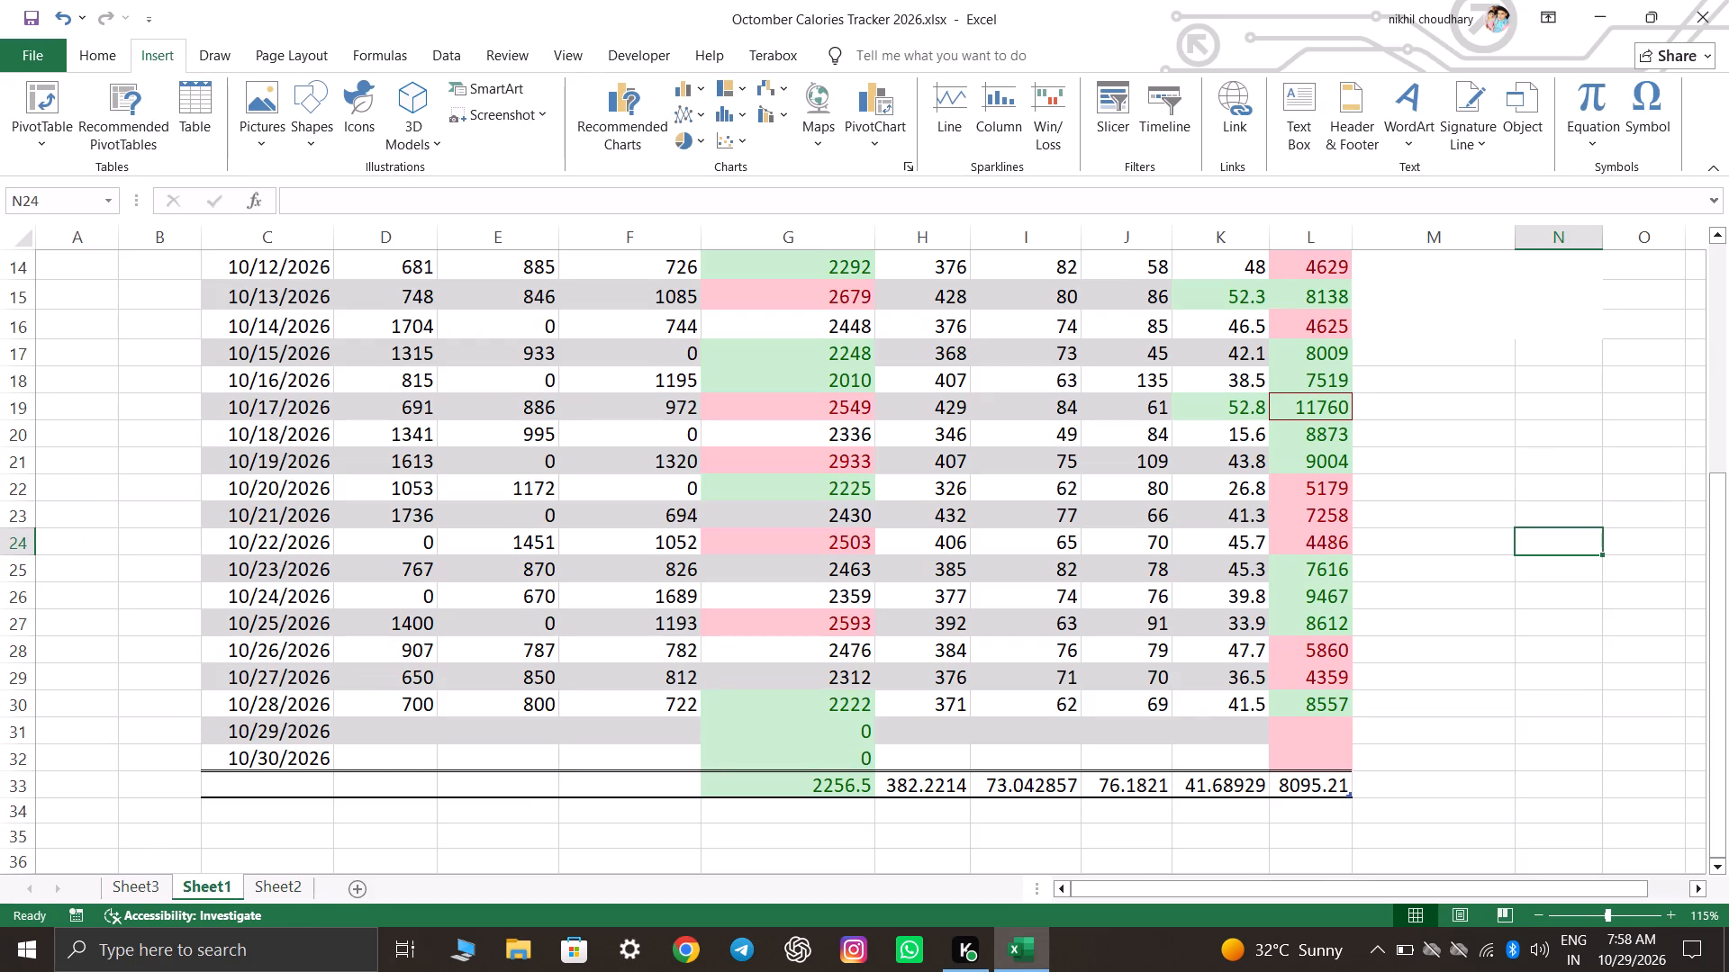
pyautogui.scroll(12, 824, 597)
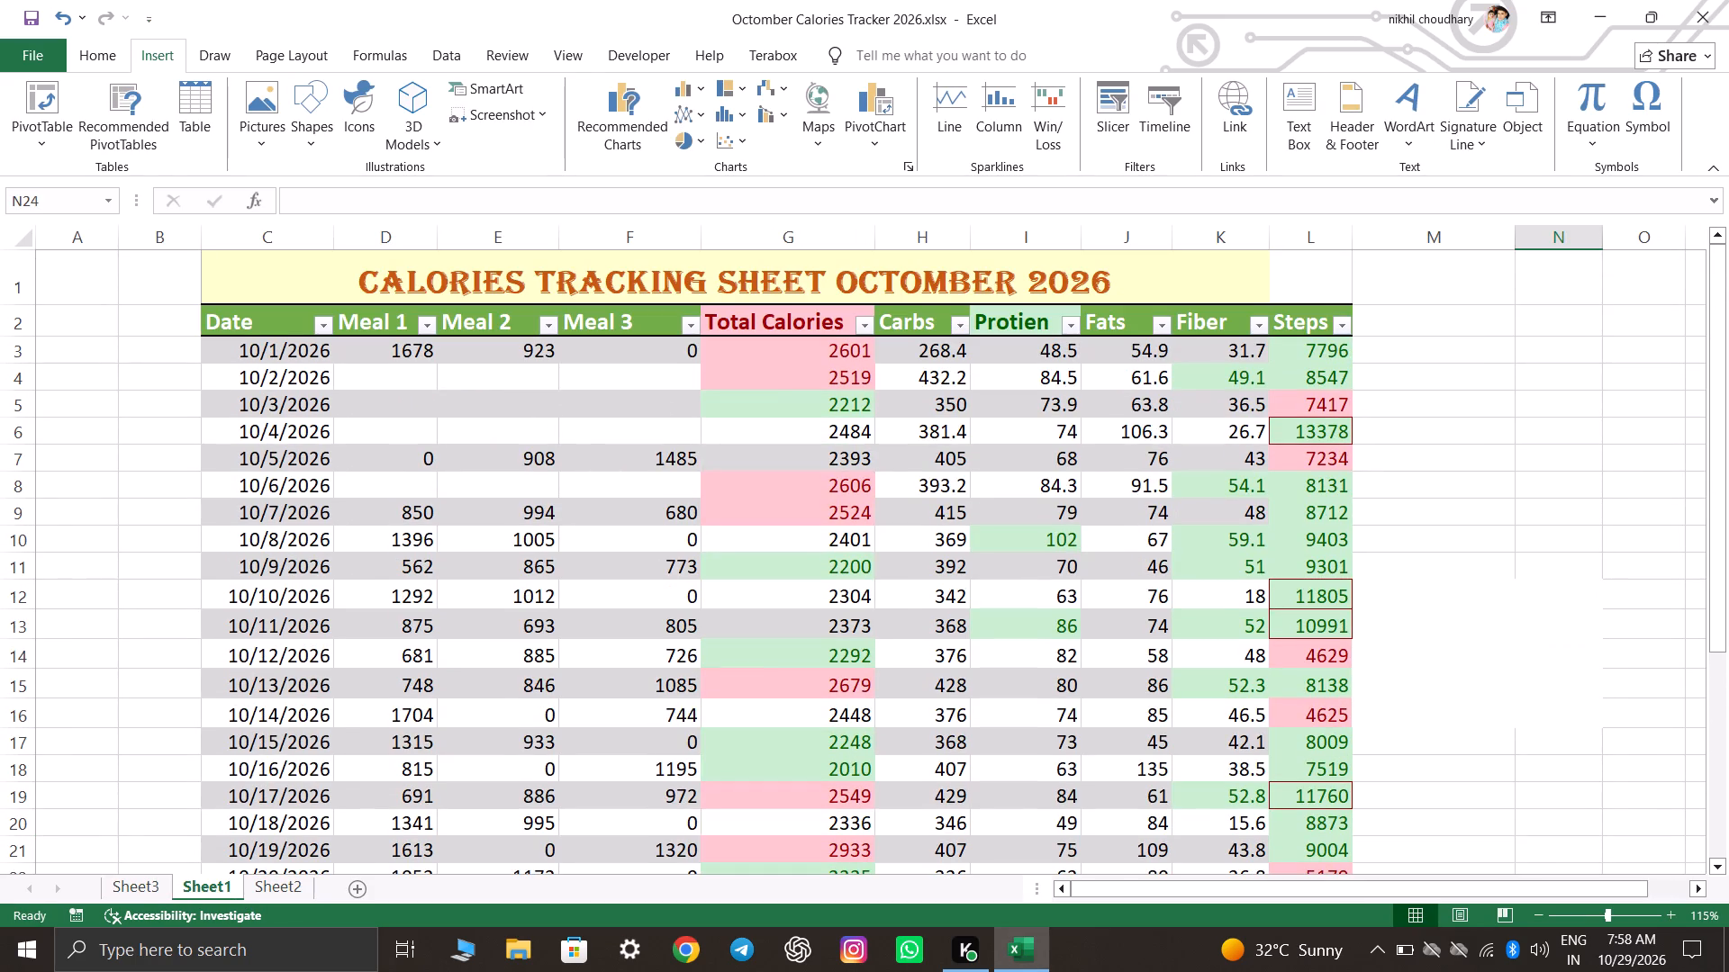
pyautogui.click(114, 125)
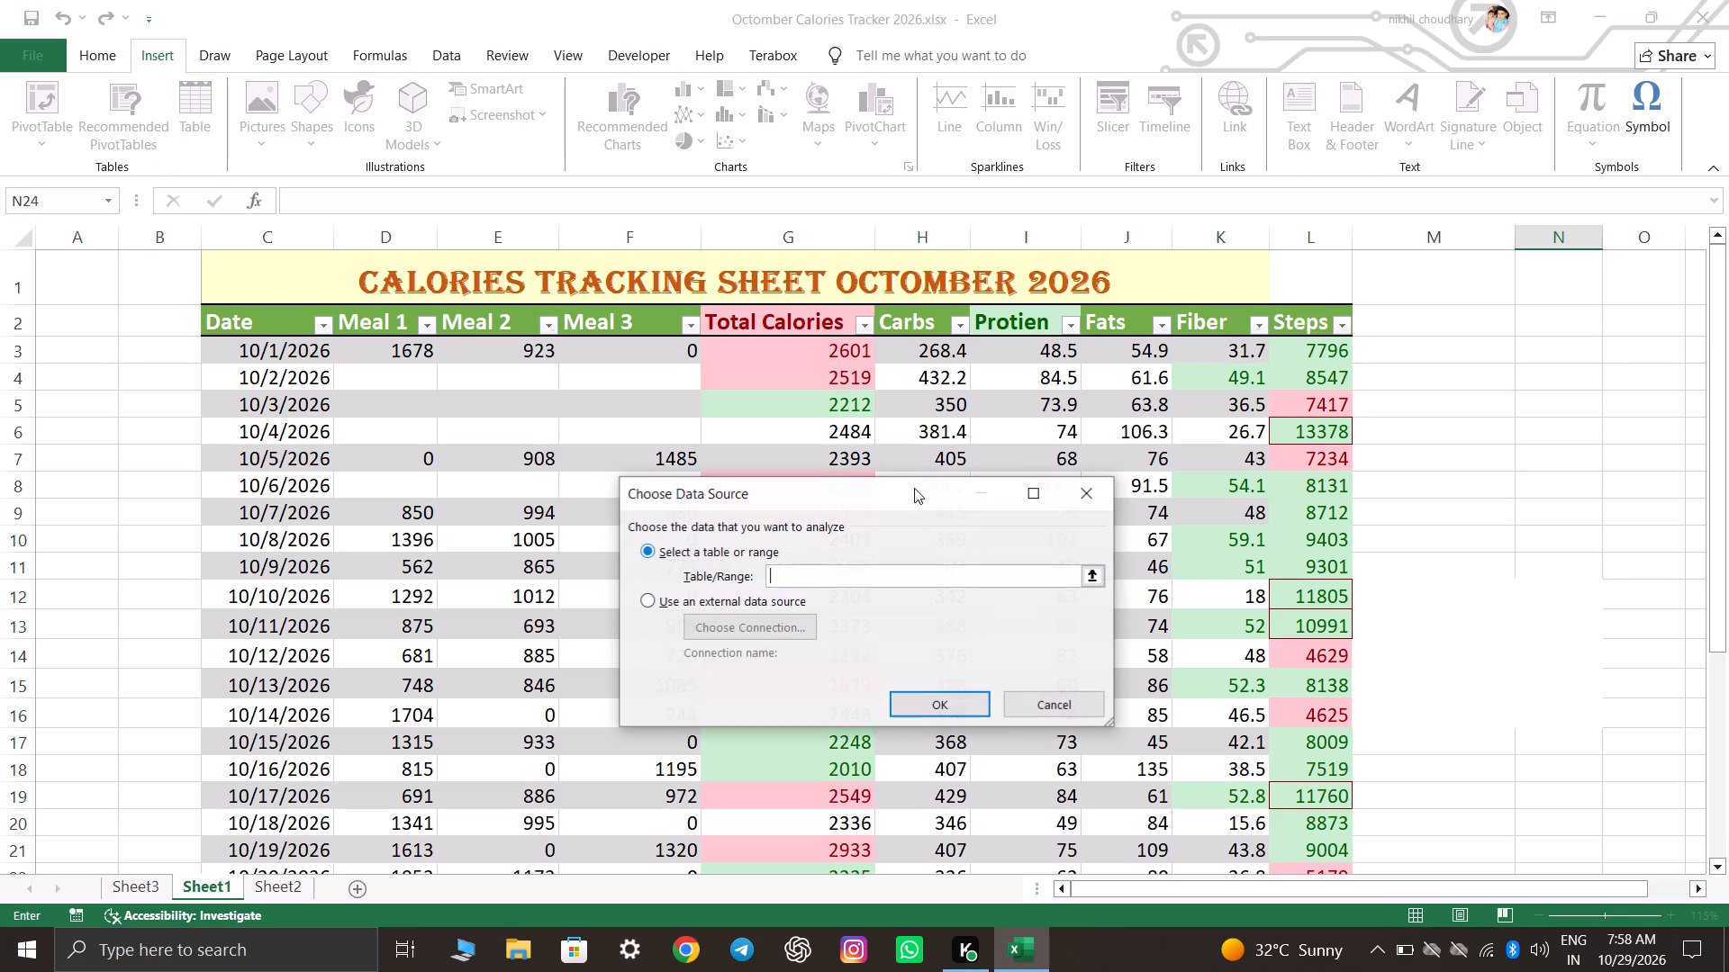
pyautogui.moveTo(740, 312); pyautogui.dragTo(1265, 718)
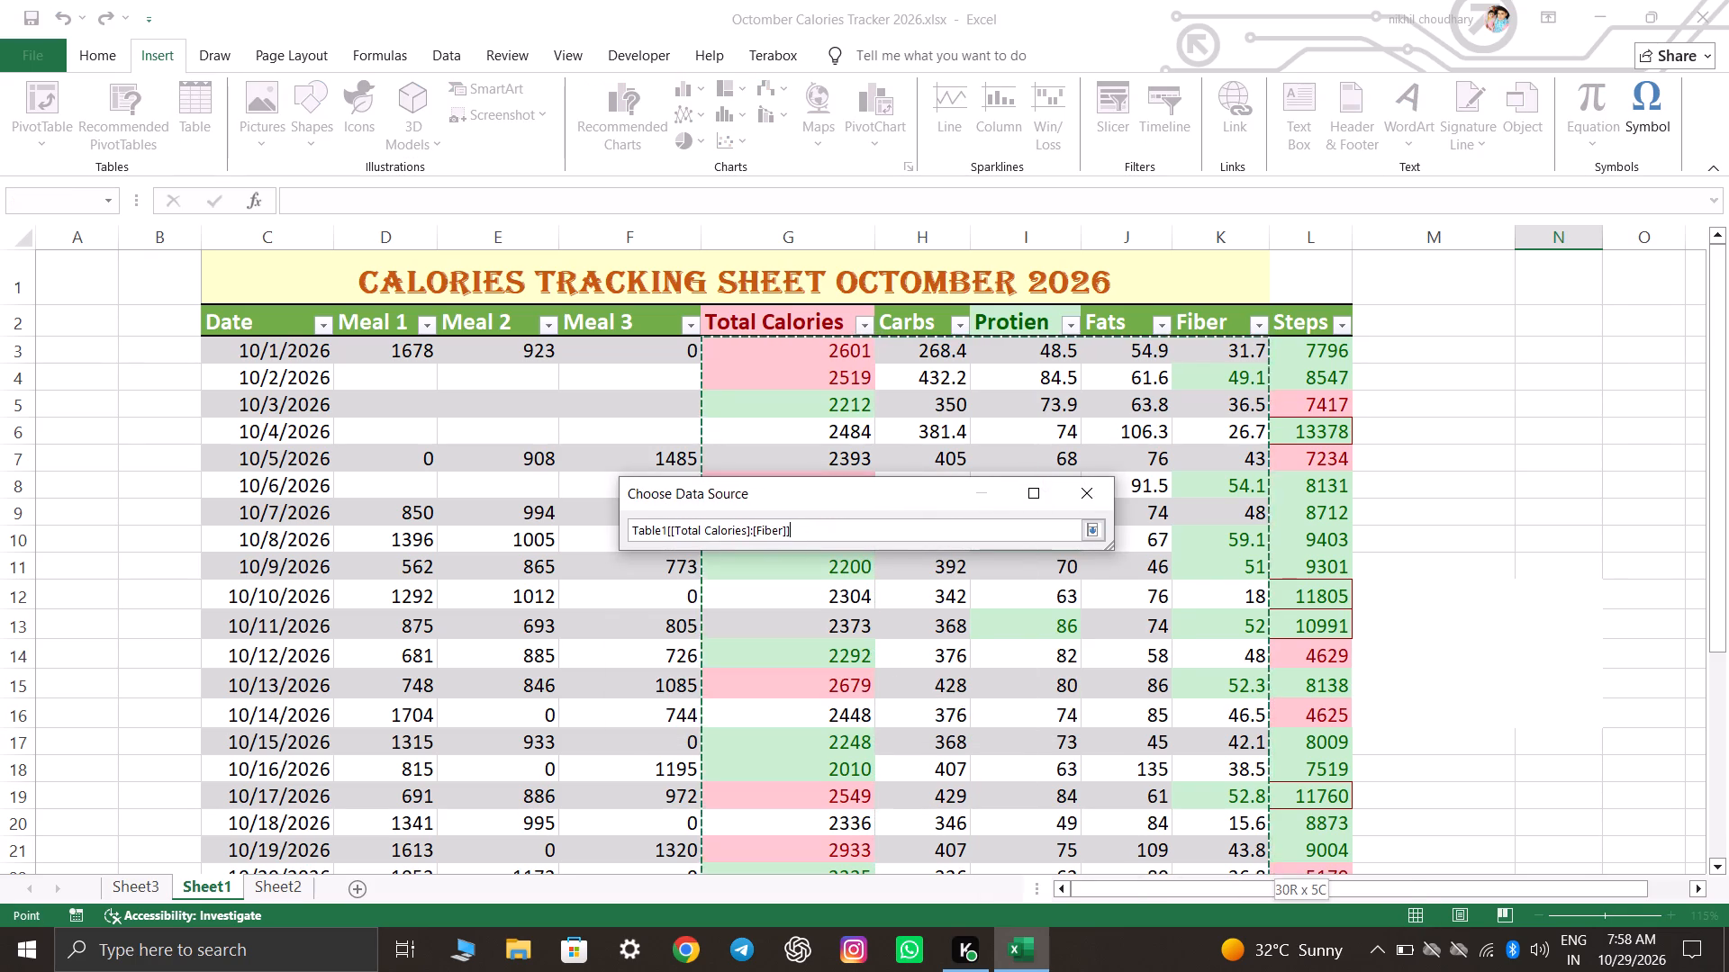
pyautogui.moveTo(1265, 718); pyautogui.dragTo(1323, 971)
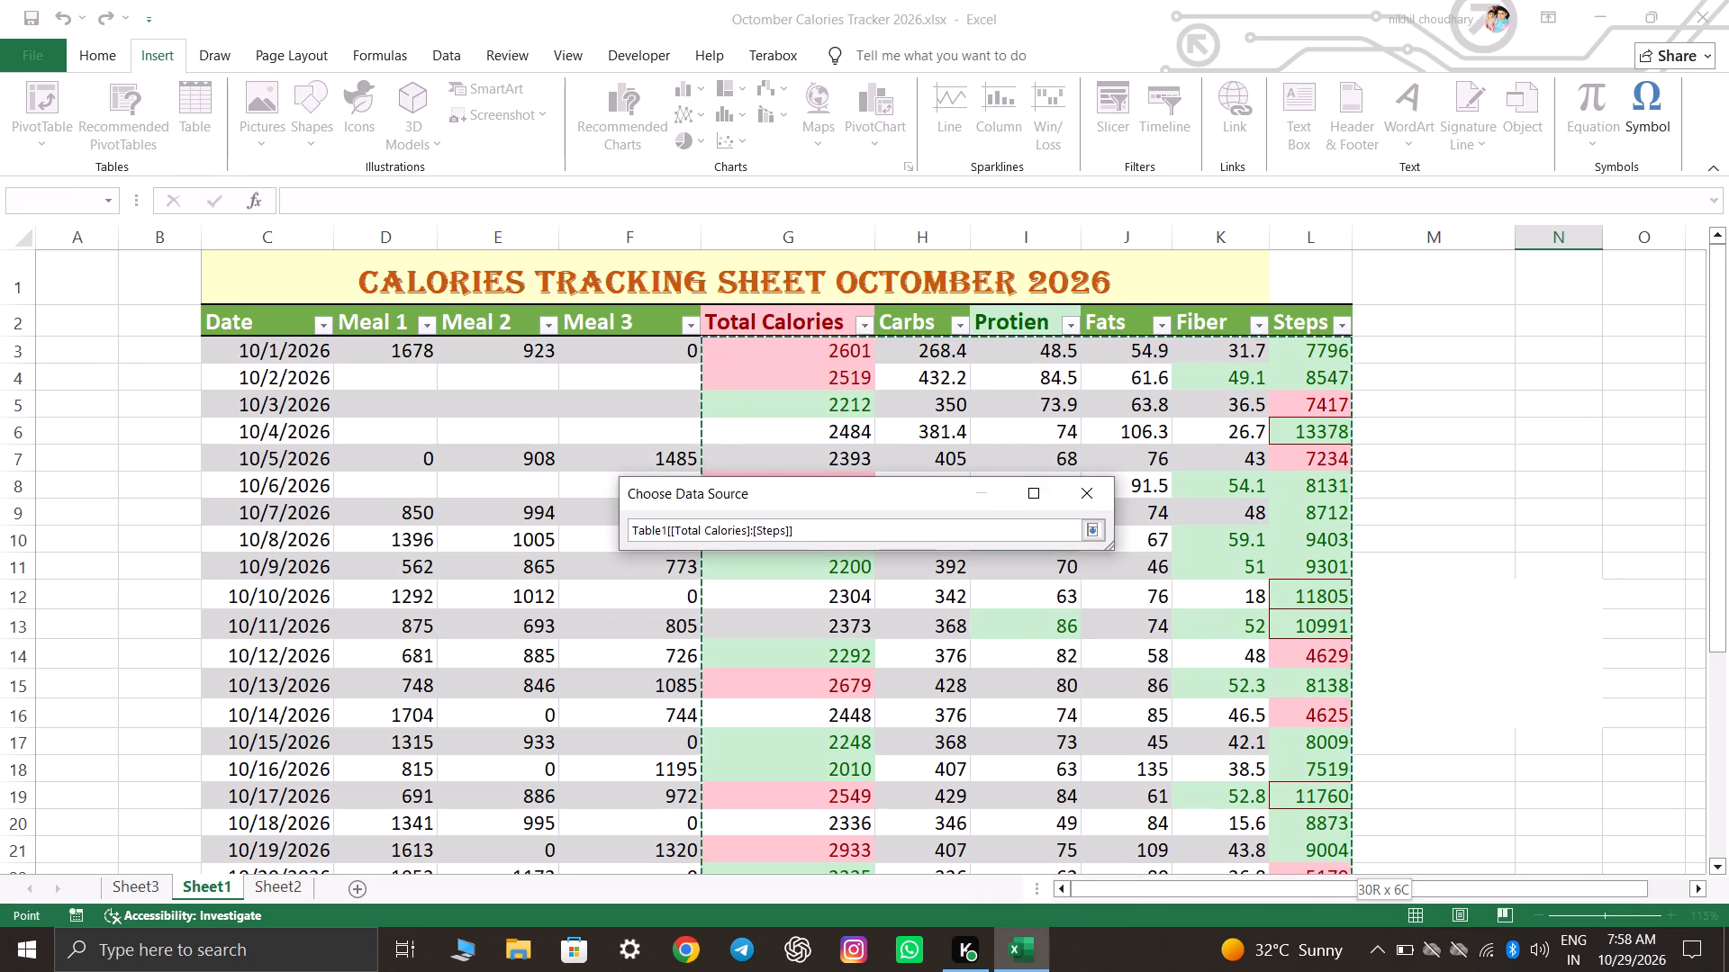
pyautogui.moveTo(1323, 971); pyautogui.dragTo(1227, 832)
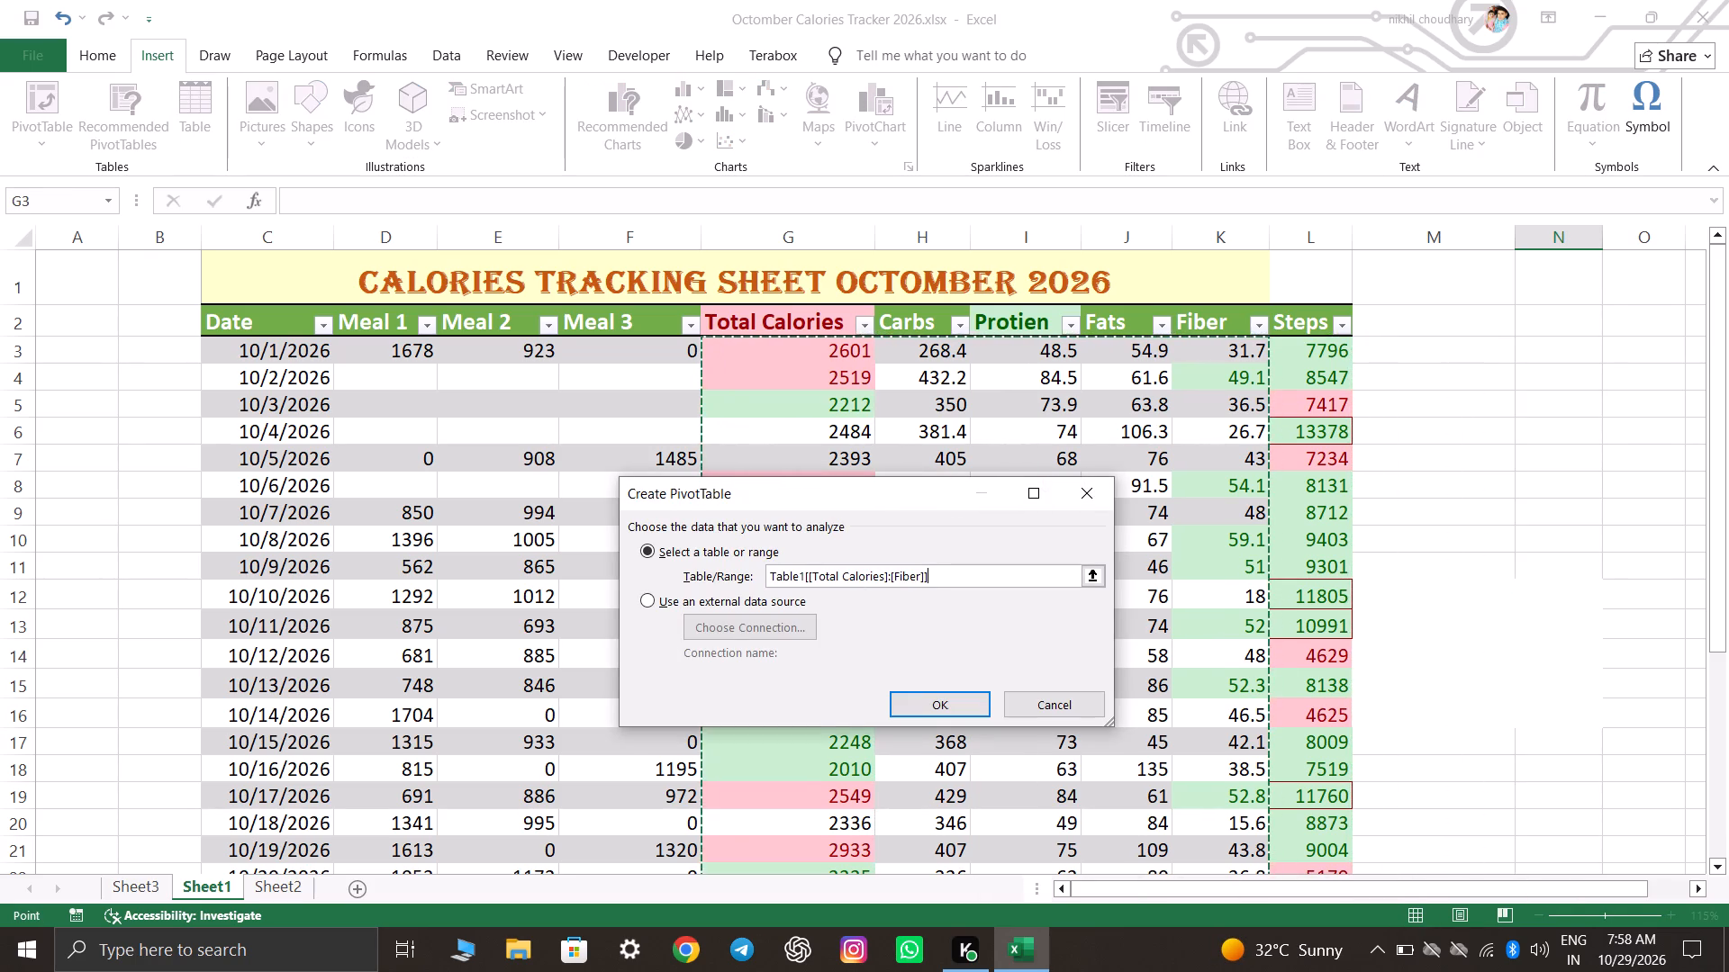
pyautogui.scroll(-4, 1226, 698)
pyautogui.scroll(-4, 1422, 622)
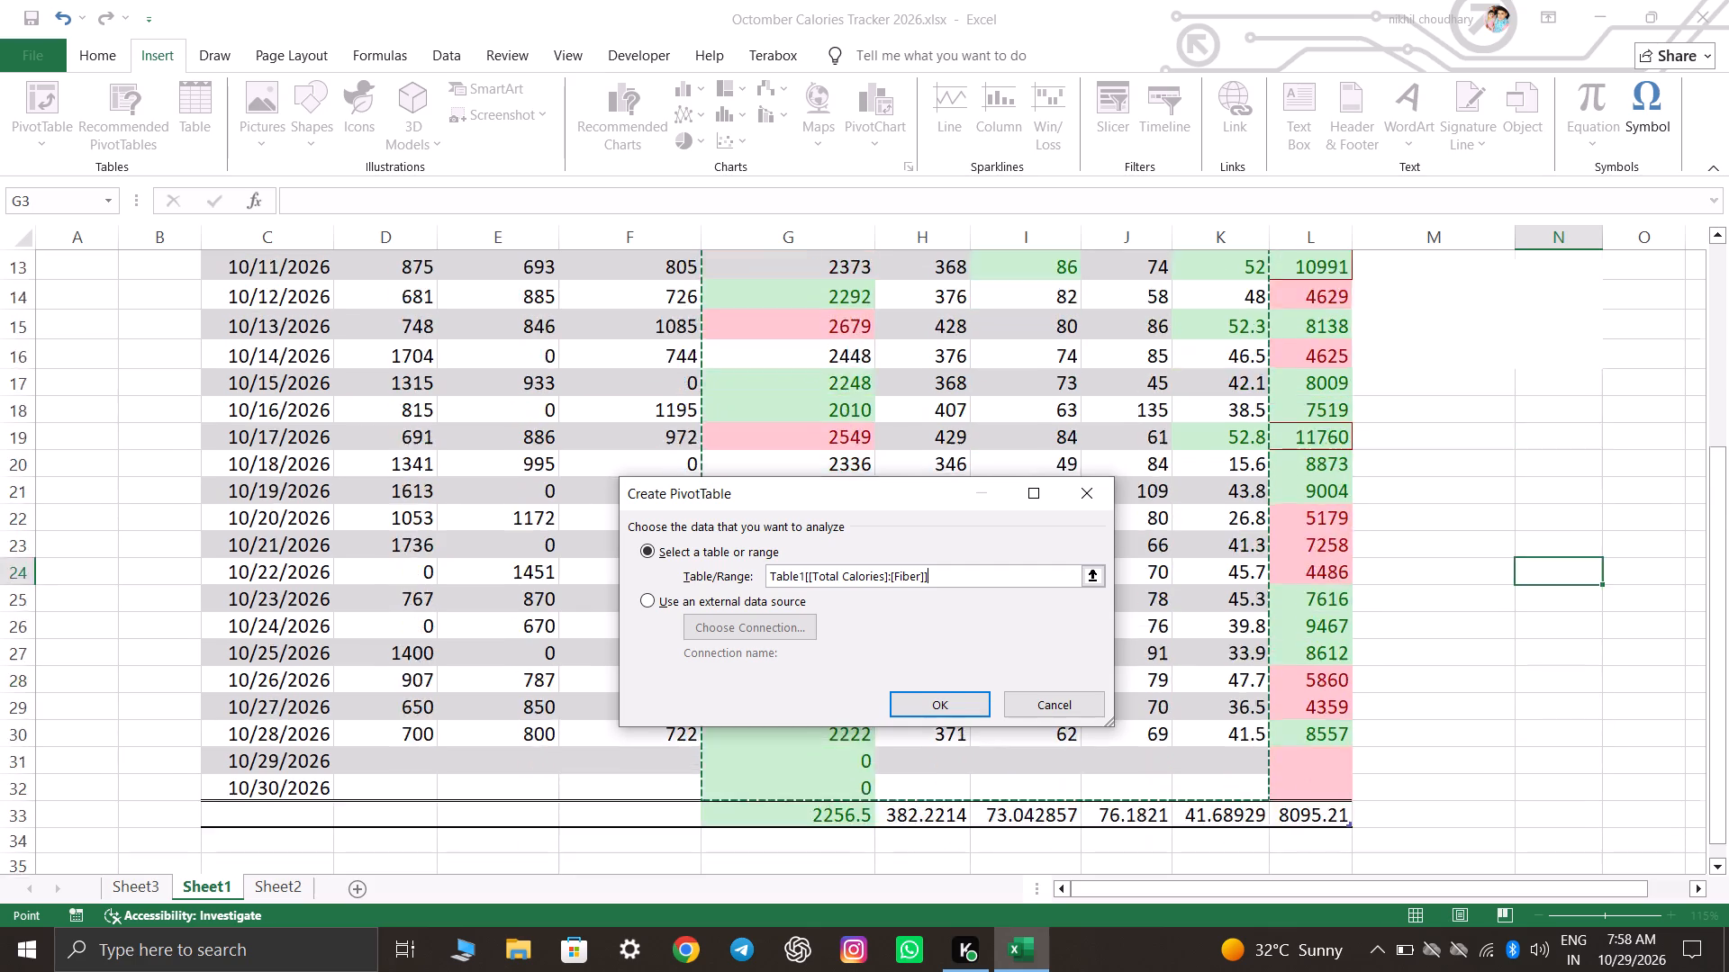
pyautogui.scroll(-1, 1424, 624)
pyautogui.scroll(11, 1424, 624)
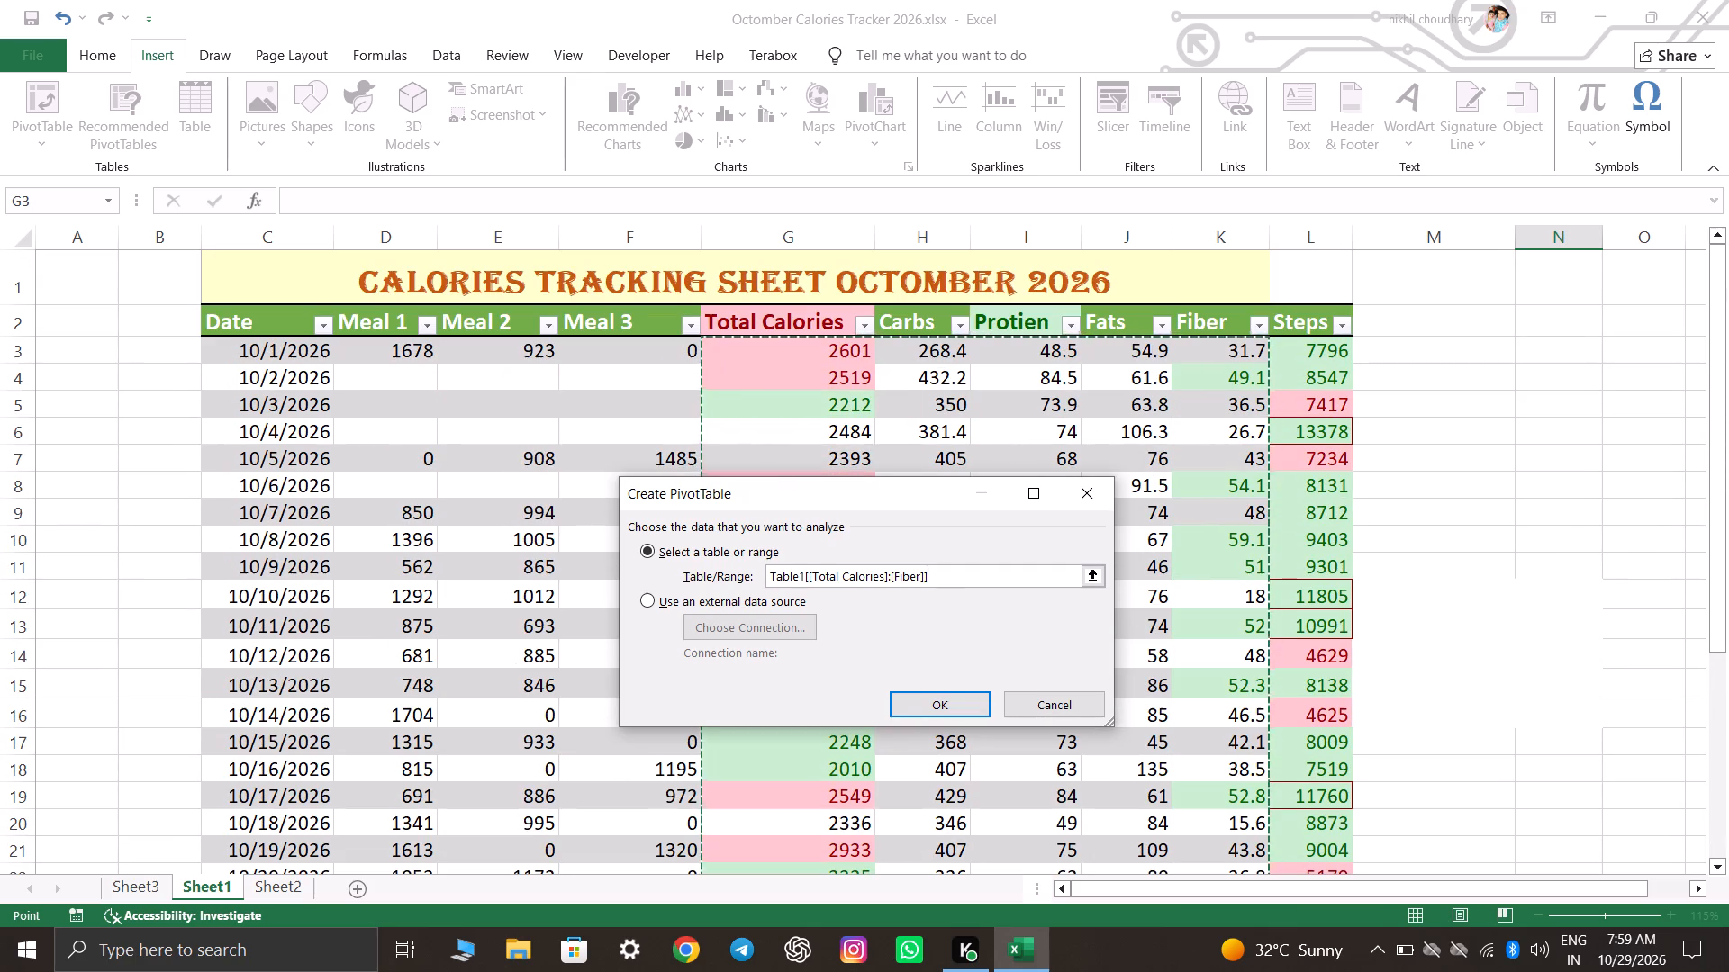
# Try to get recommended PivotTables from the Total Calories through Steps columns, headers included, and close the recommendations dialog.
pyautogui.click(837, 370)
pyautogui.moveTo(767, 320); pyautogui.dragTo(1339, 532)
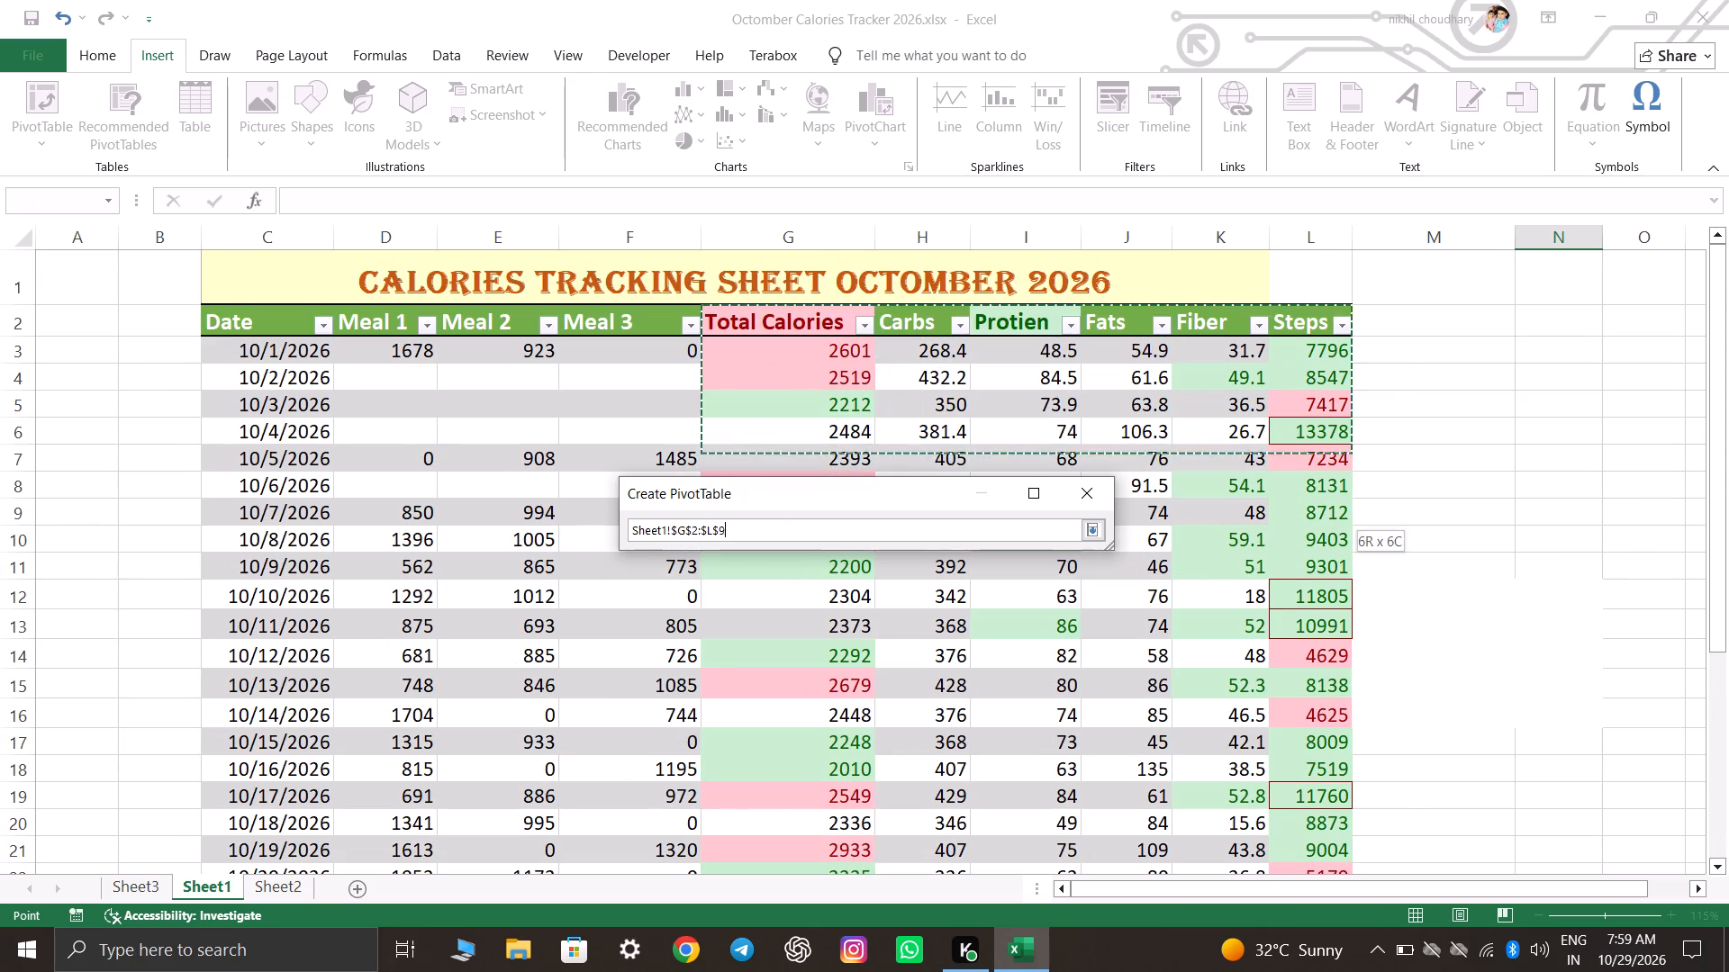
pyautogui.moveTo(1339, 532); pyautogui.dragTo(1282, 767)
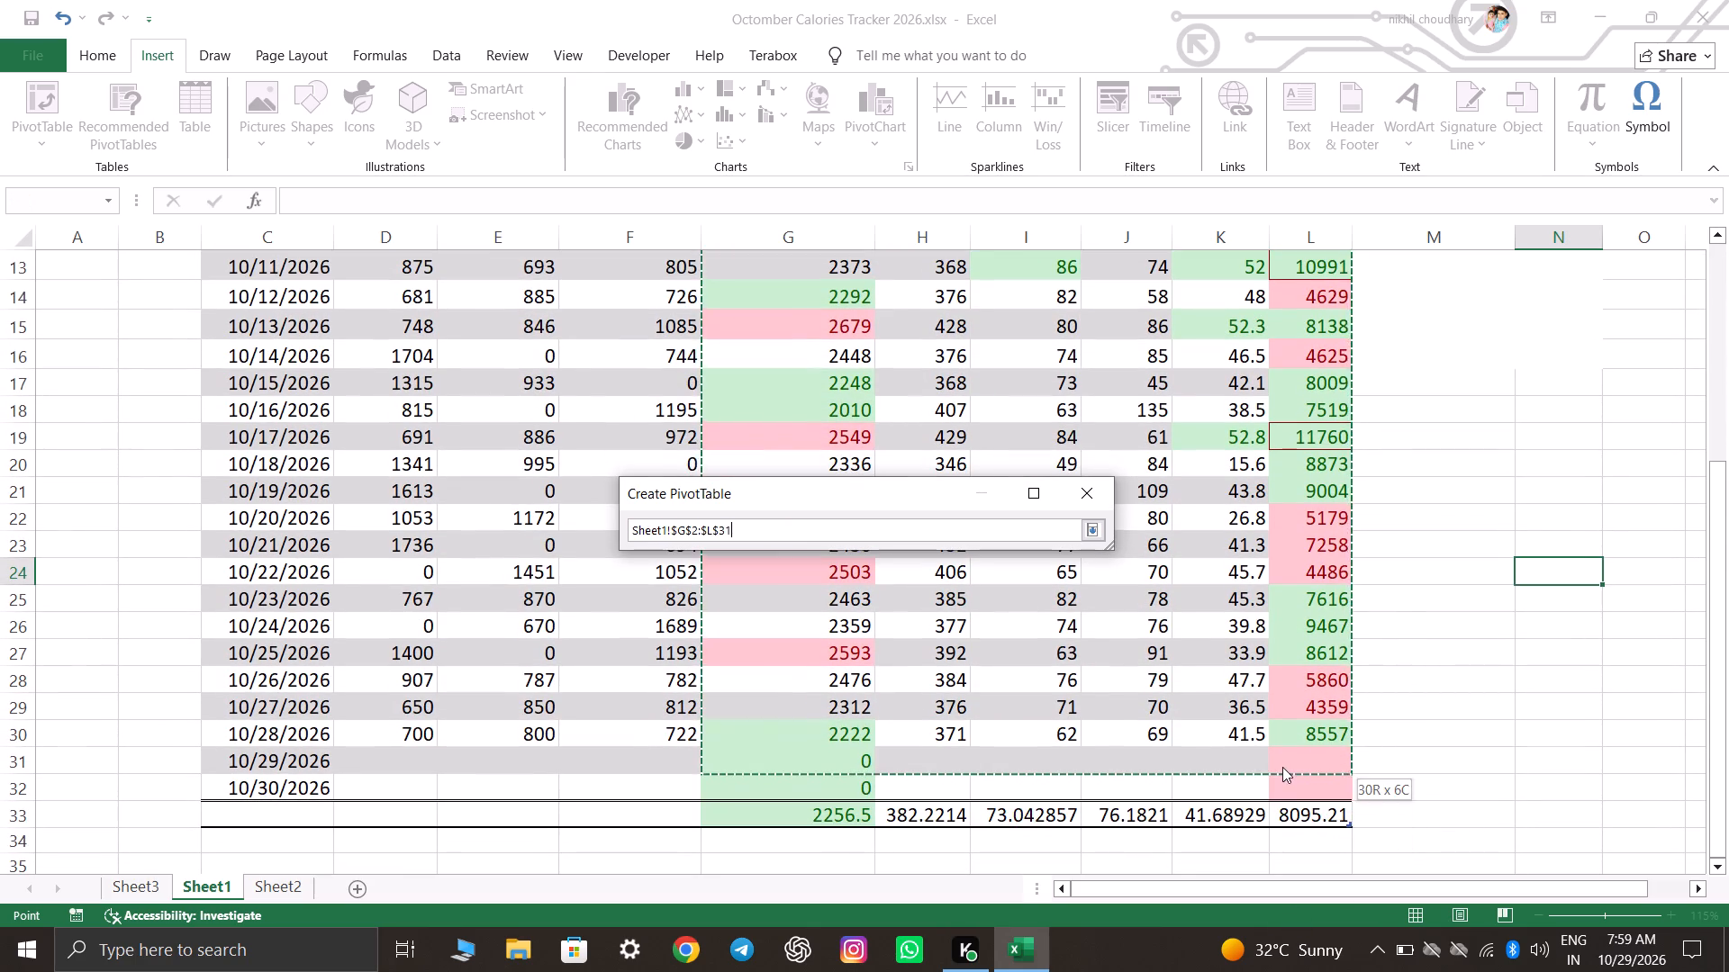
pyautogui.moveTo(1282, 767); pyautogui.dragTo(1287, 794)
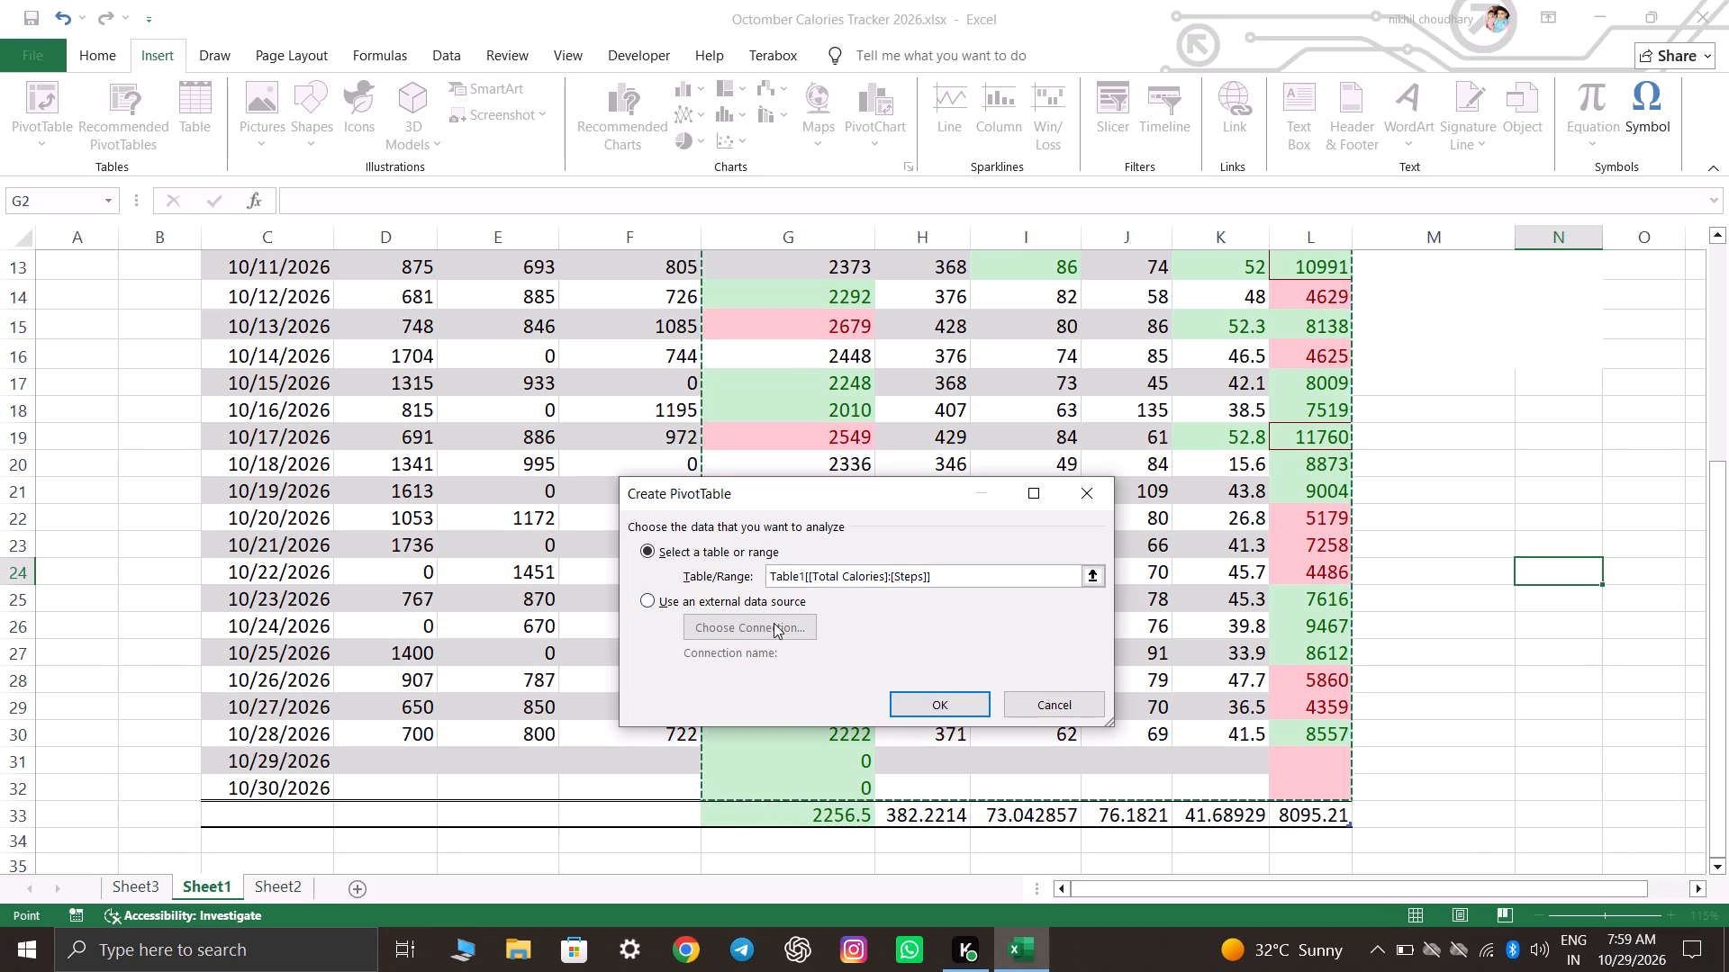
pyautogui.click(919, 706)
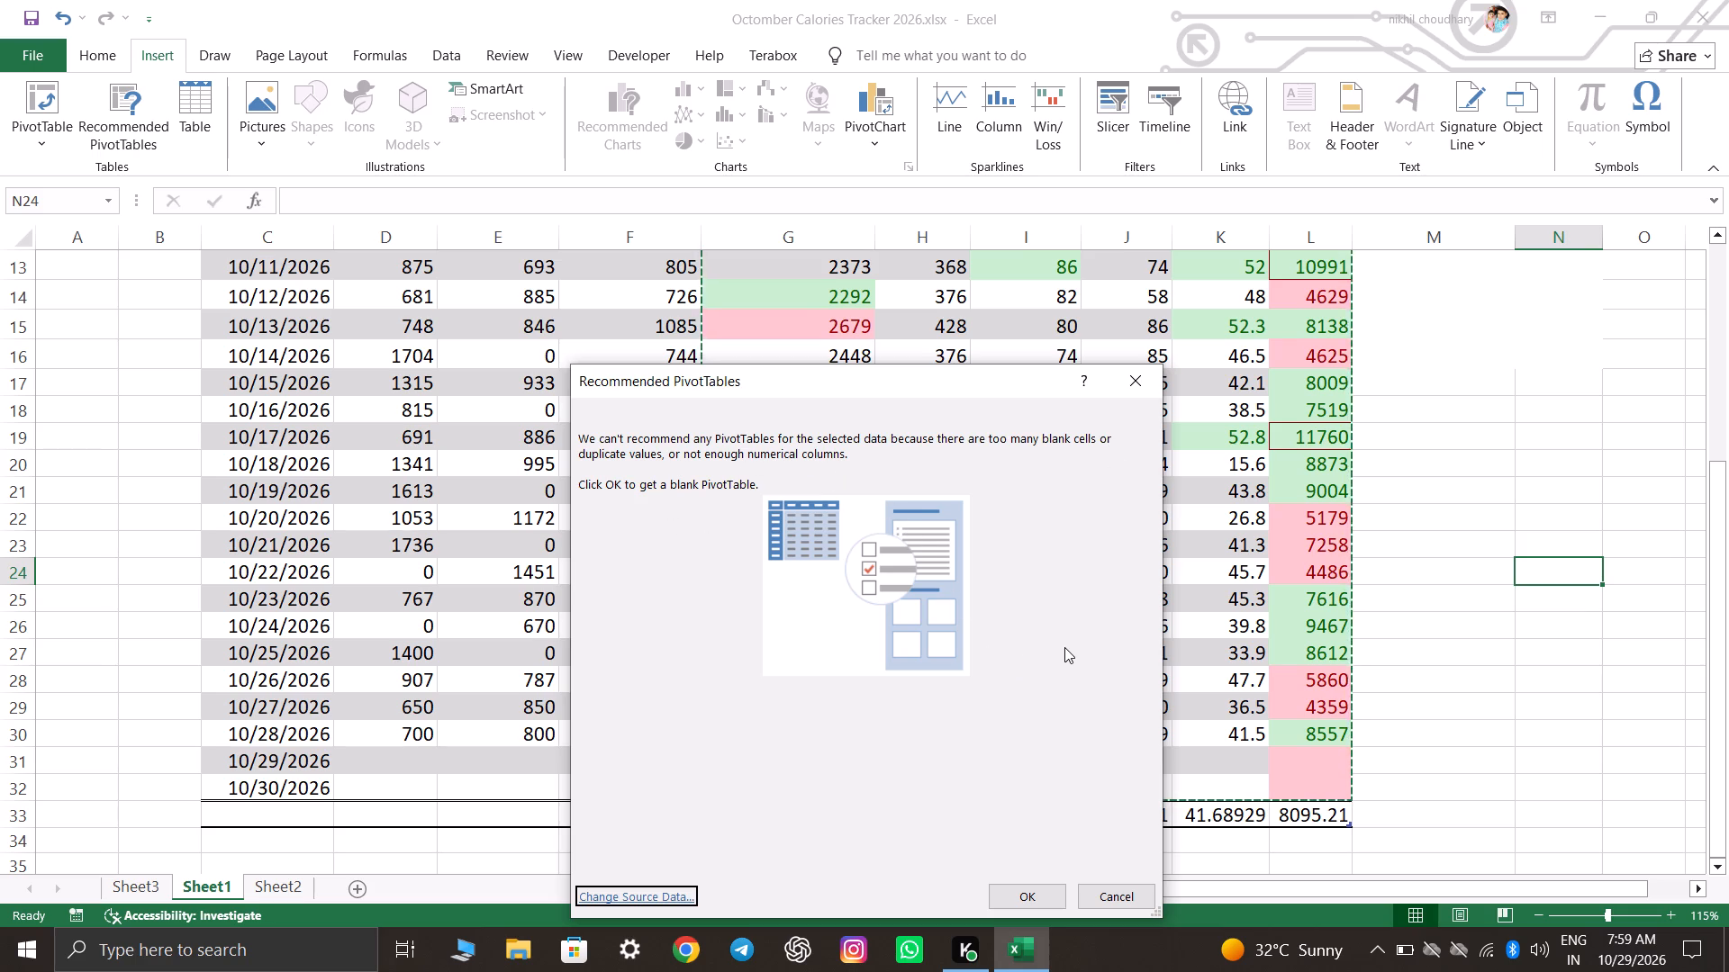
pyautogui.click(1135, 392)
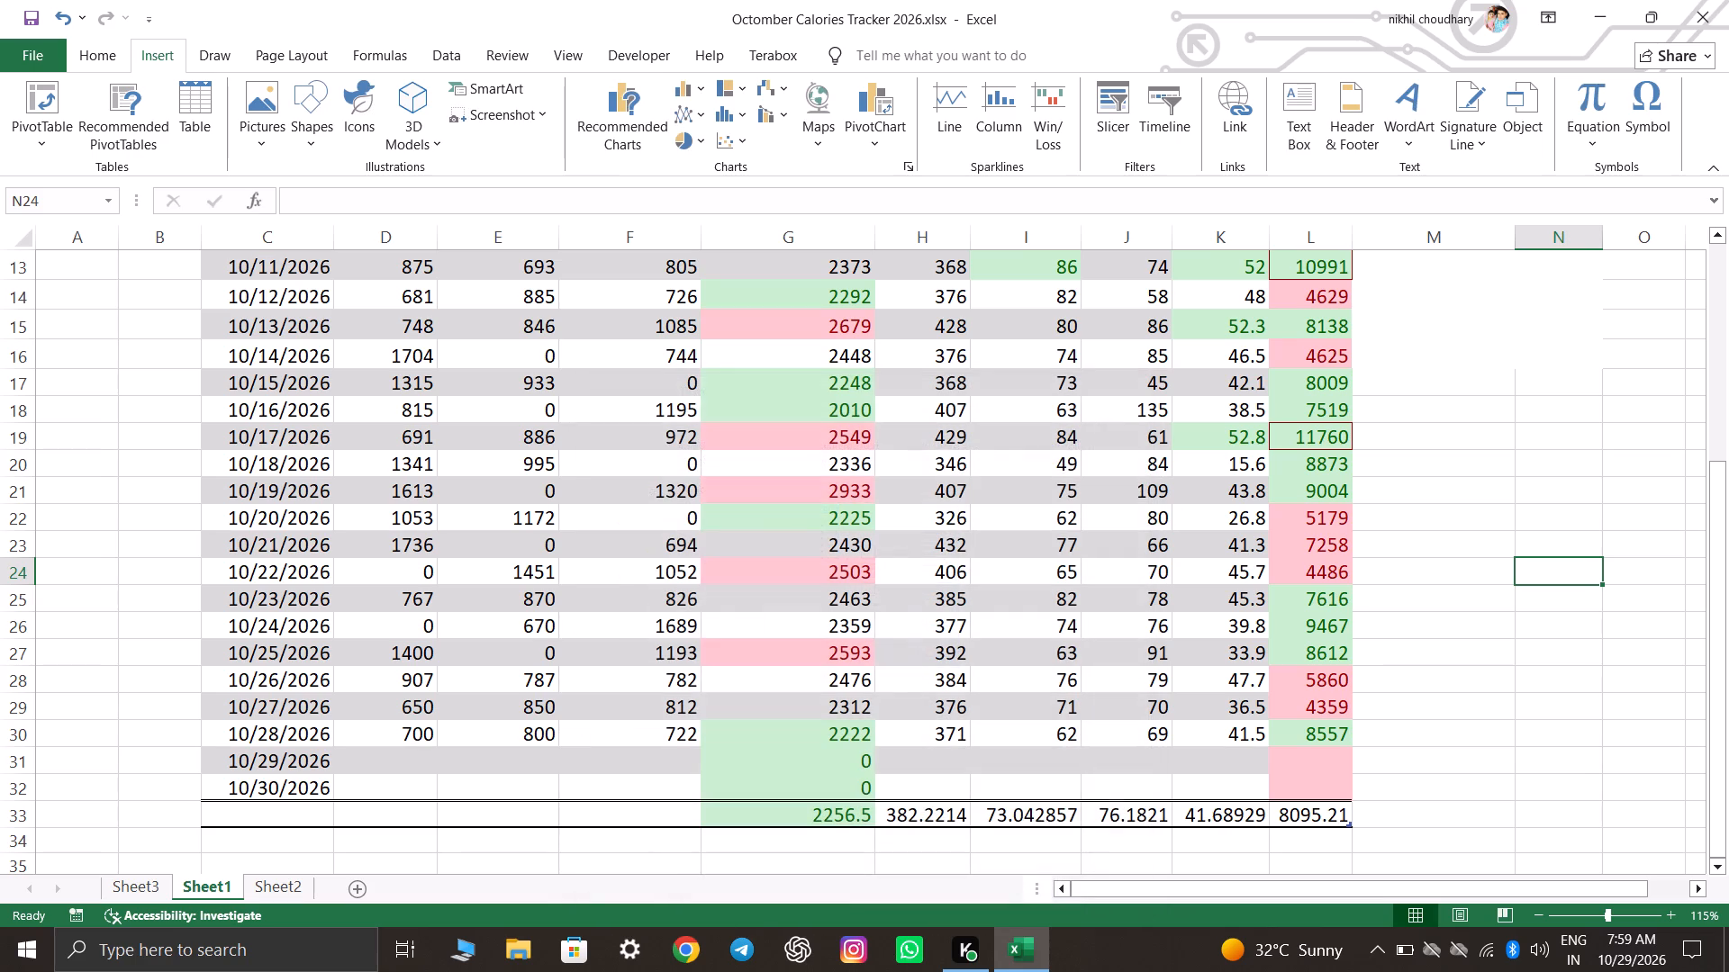
# Fill in the blank meals for 10/2/2026 on Sheet1: Meal 1 as 700, Meal 2 as 850 and Meal 3 as 981.
pyautogui.click(1411, 587)
pyautogui.scroll(8, 1109, 618)
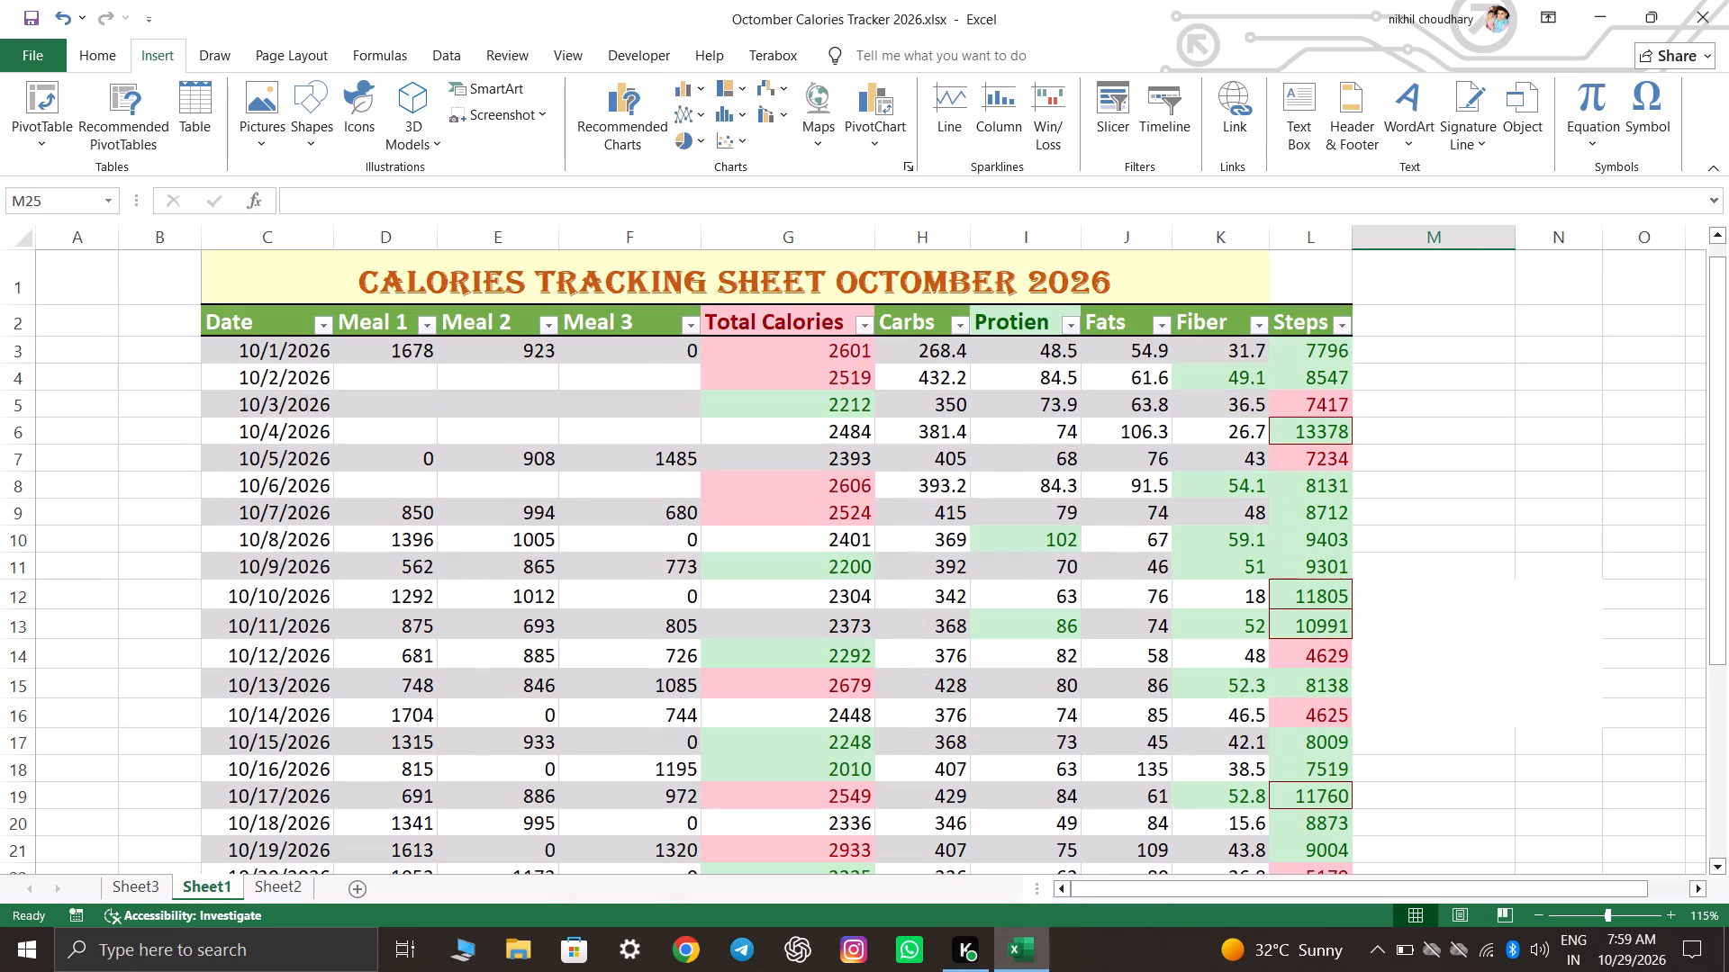
pyautogui.scroll(2, 1108, 618)
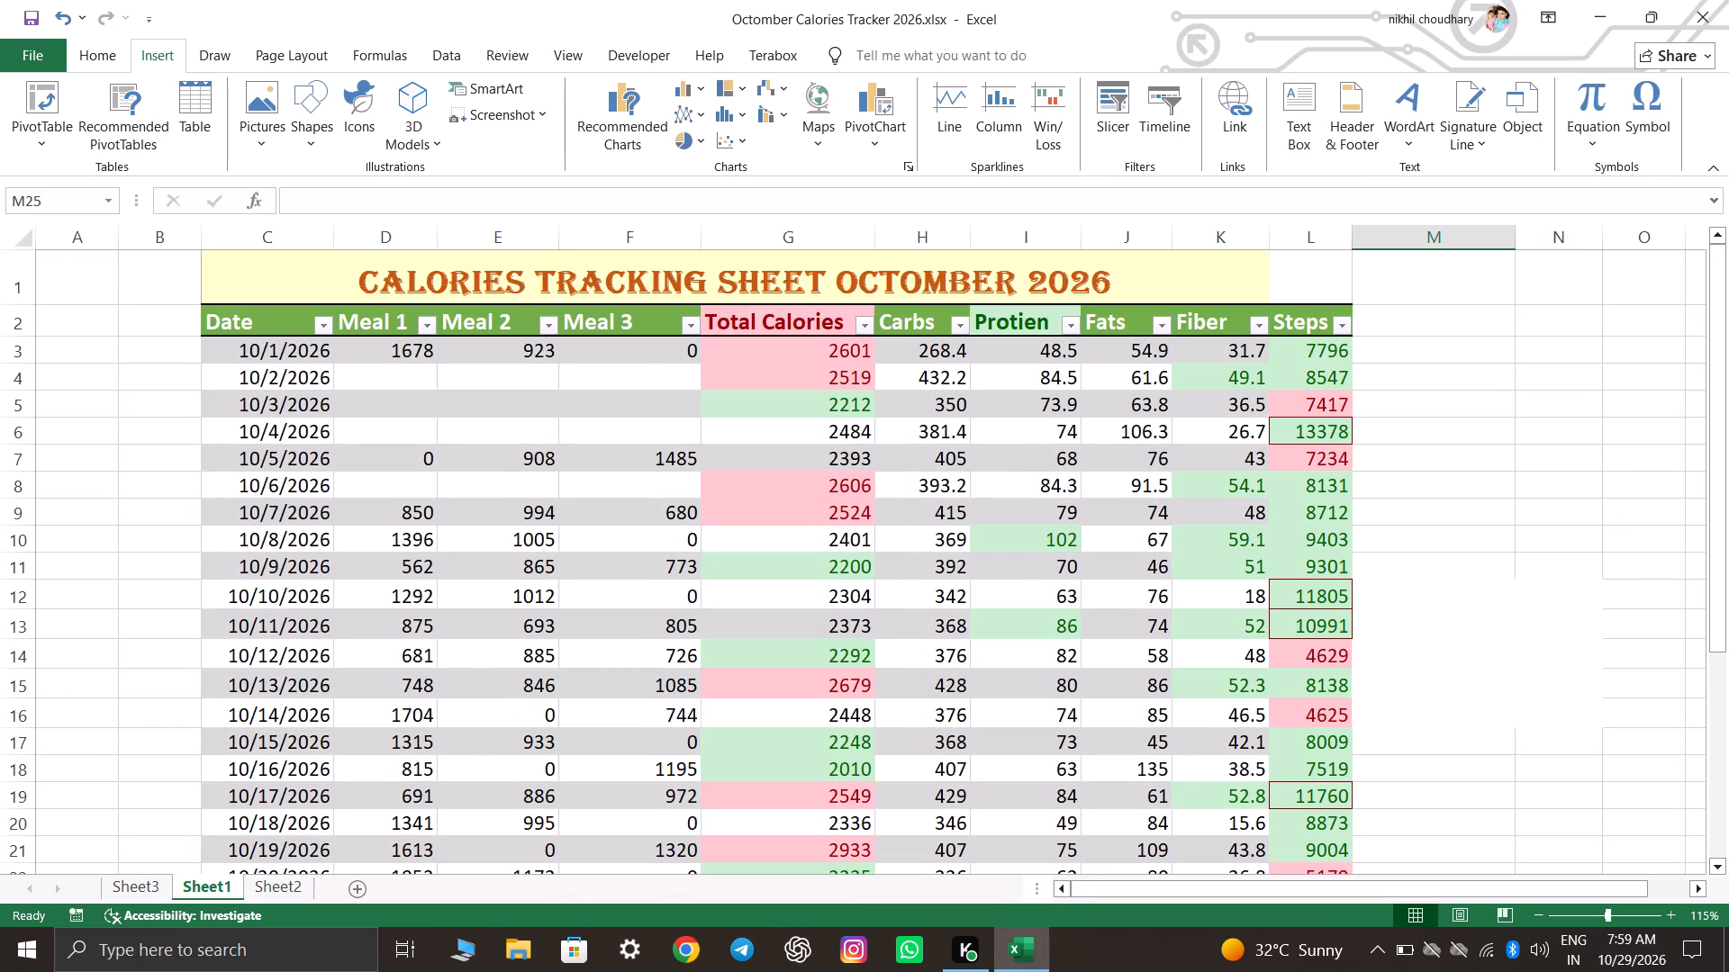
pyautogui.click(638, 350)
pyautogui.click(402, 370)
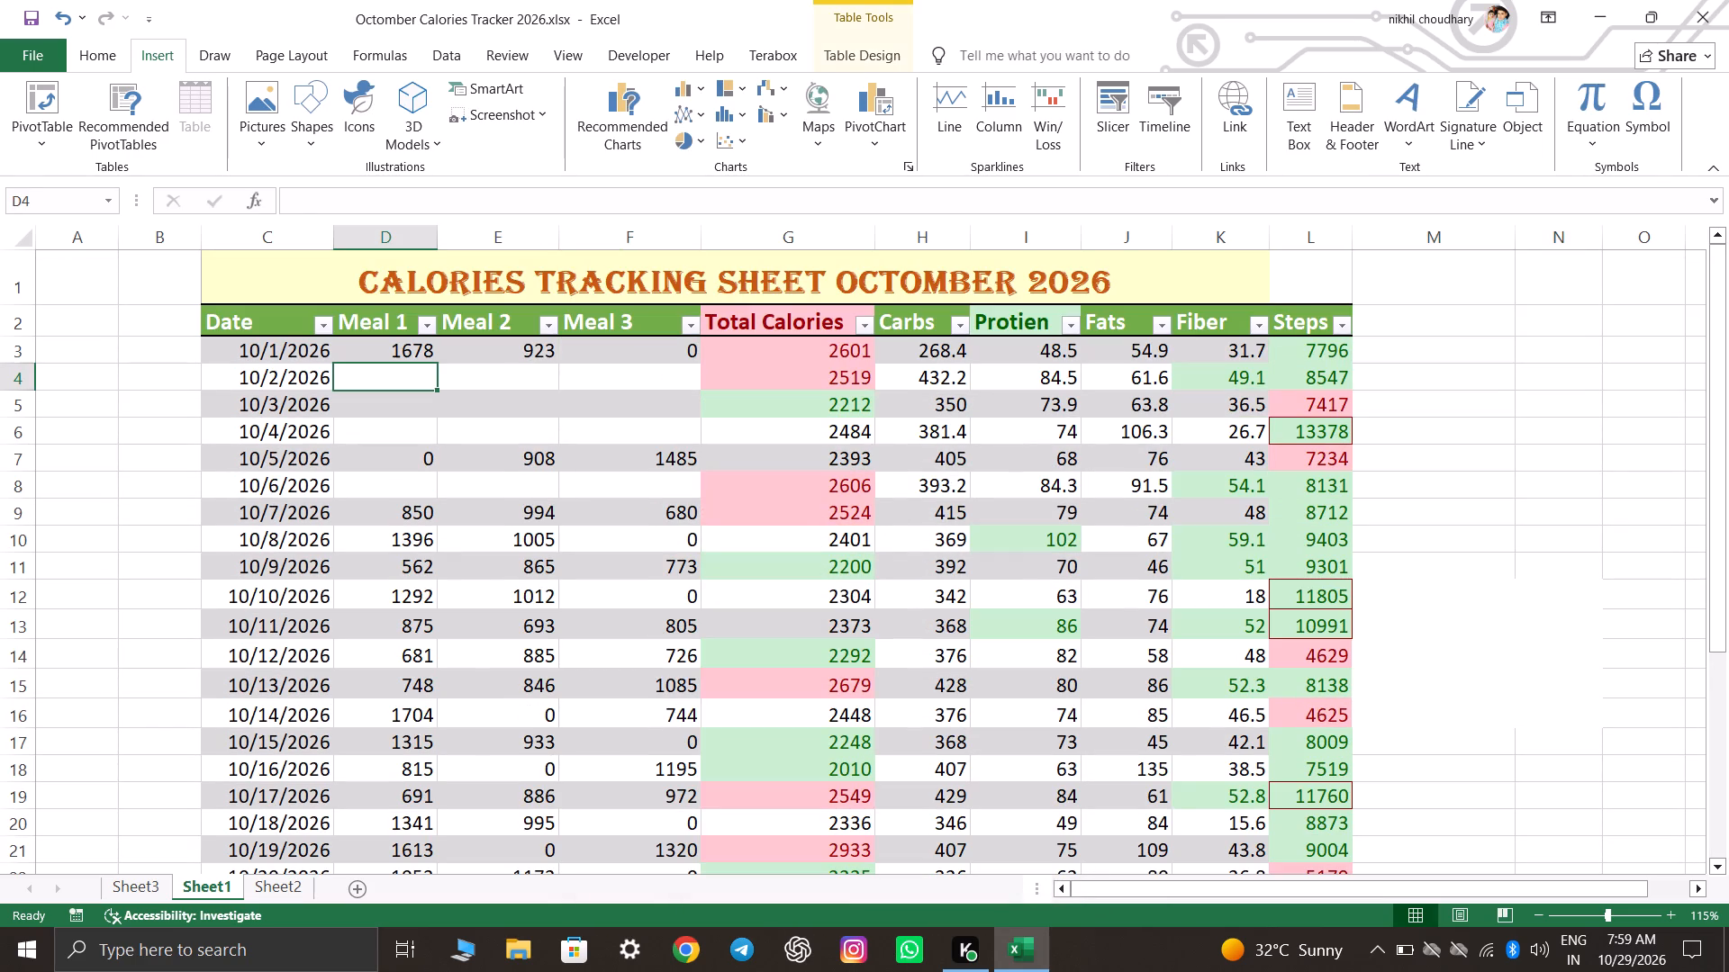
pyautogui.write('700')
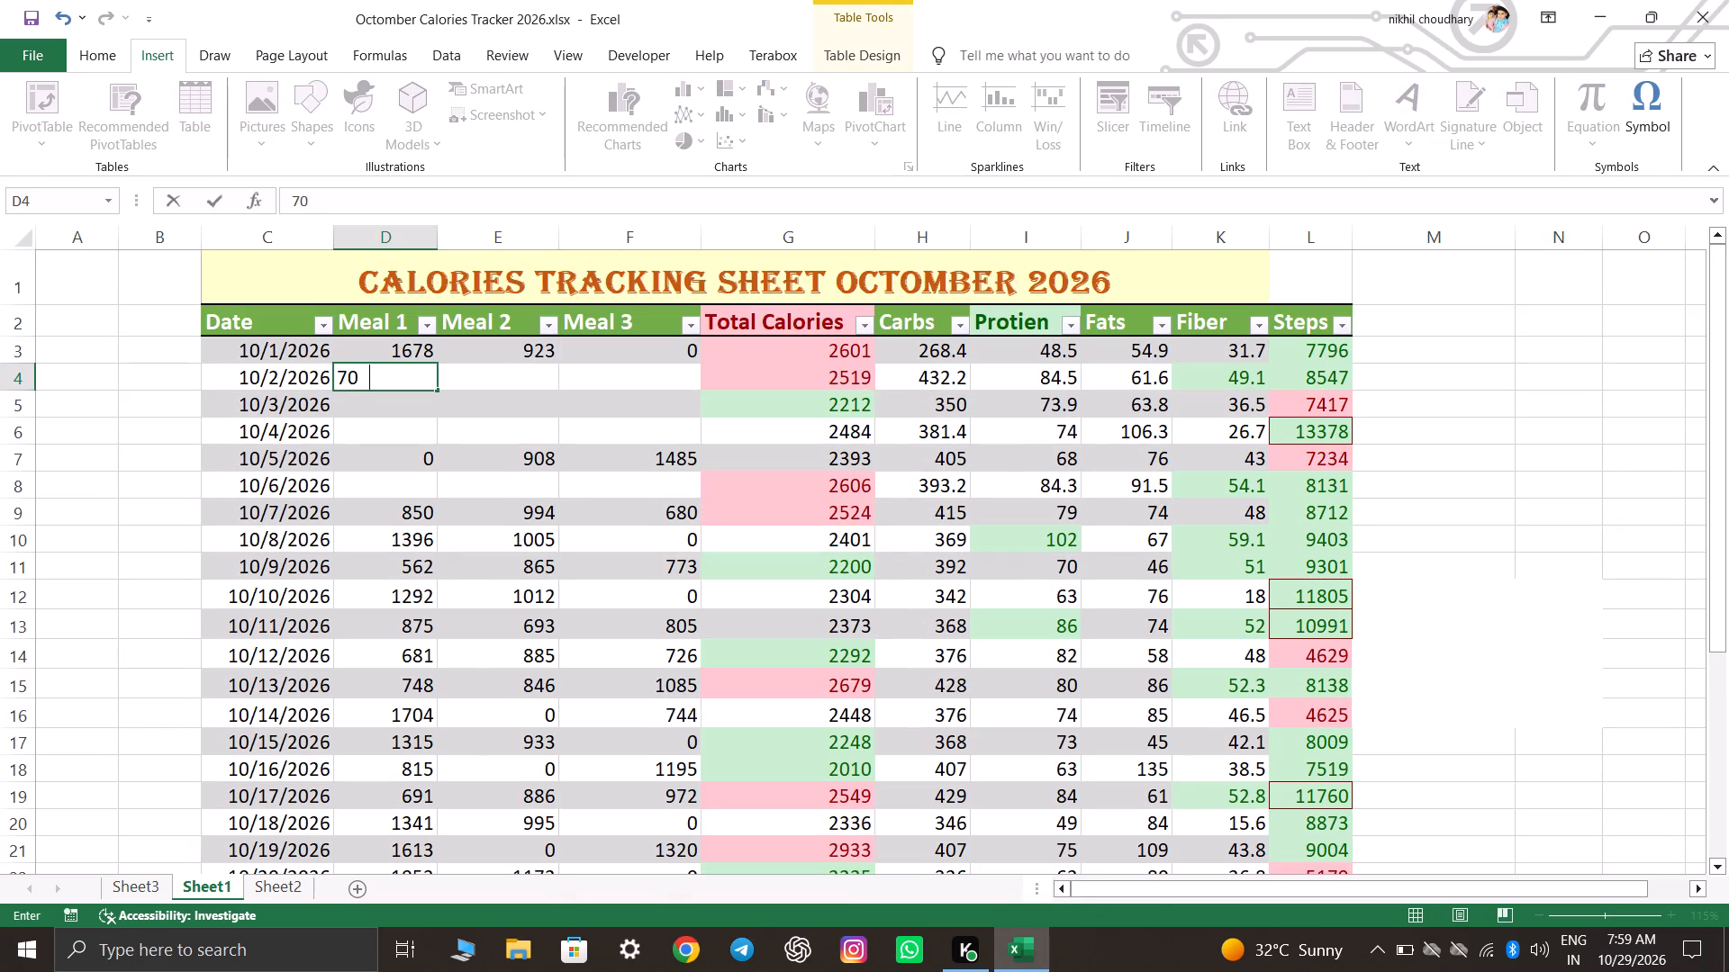
pyautogui.press('Right')
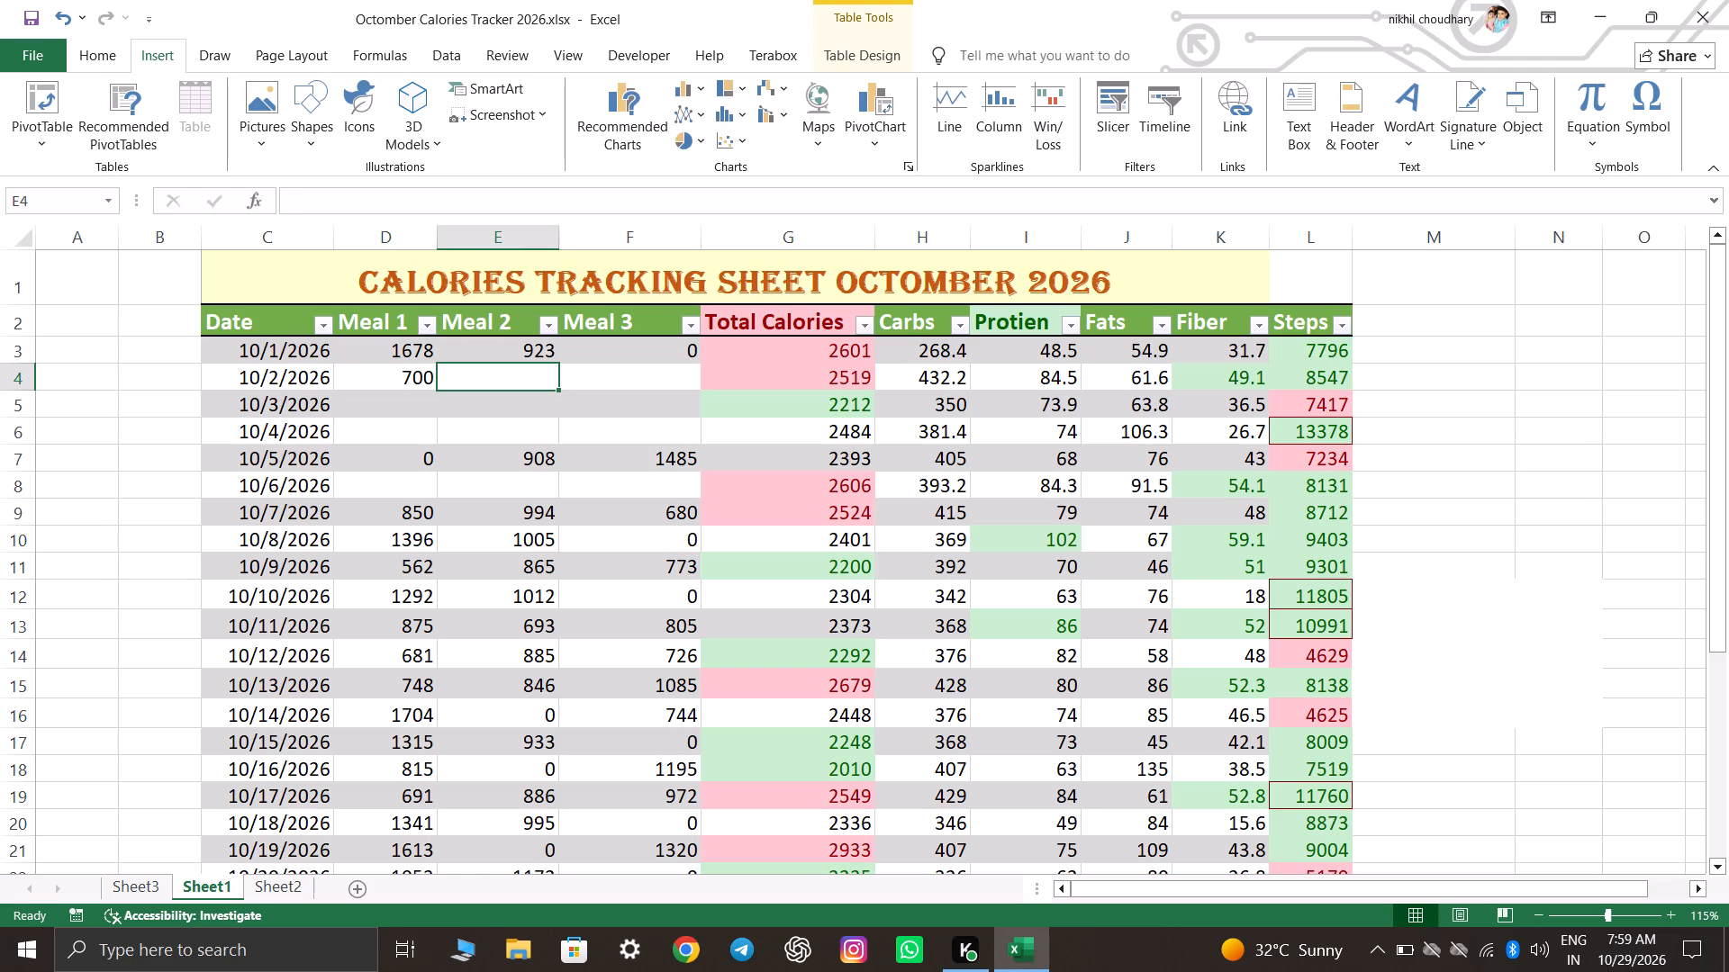
pyautogui.write('850')
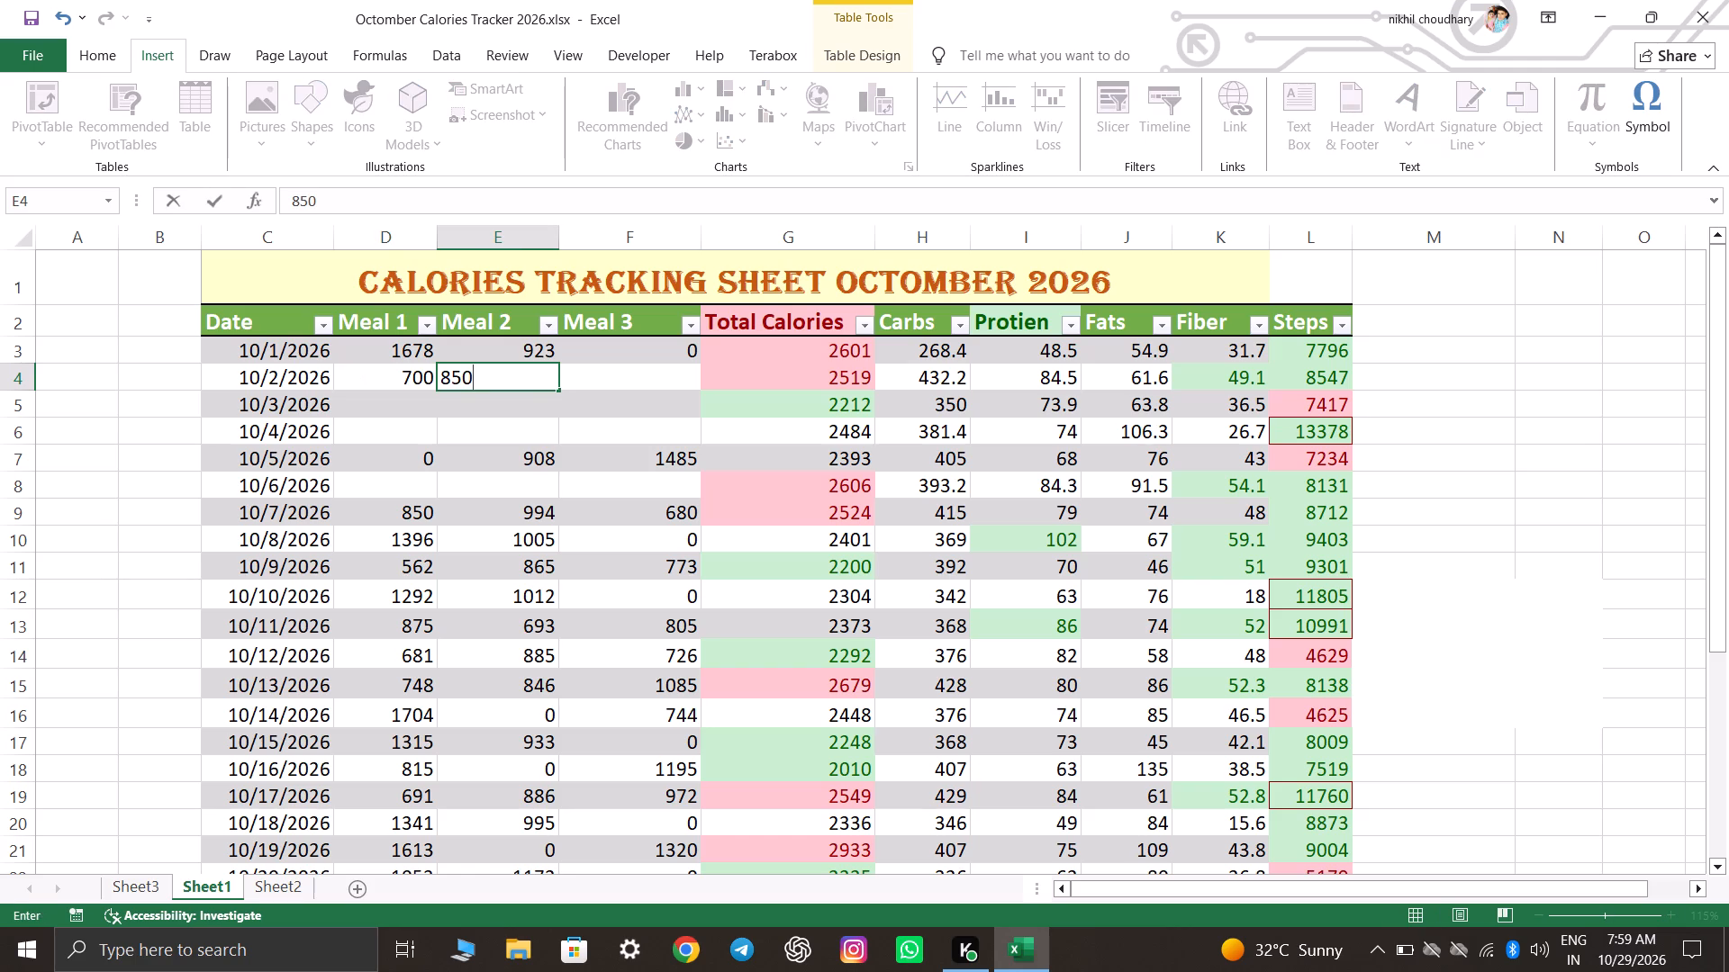
pyautogui.press('Right')
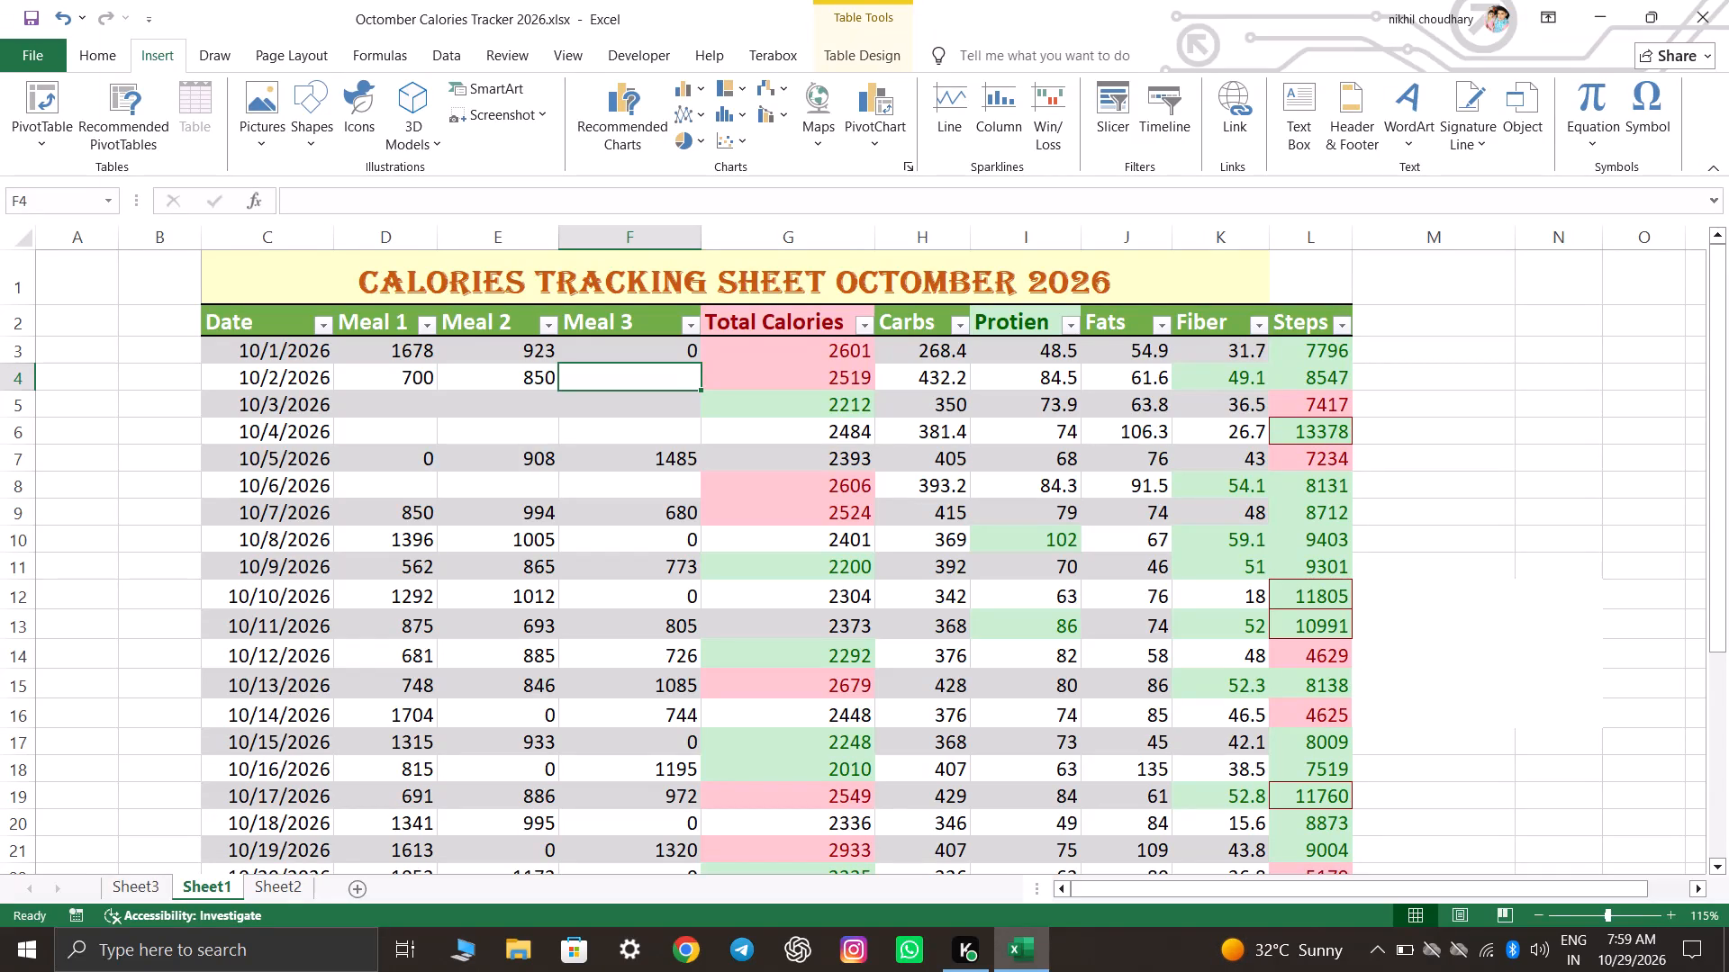
pyautogui.write('981')
pyautogui.press('Right')
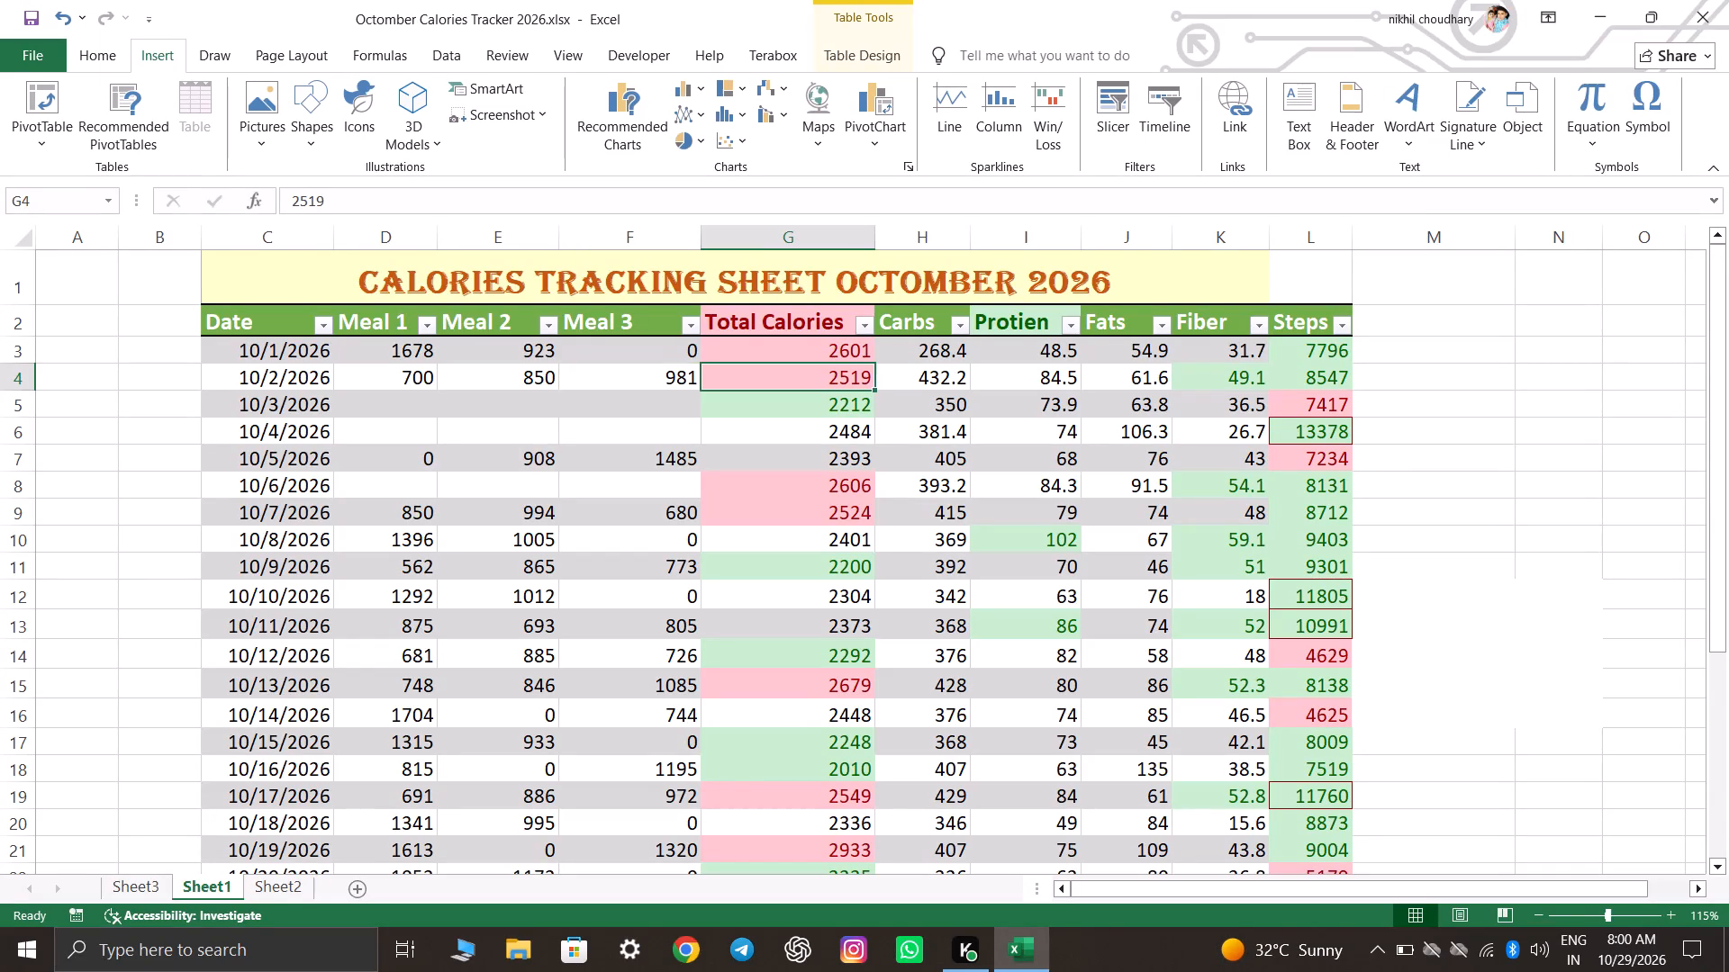
# Fill in the blank meals for 10/3/2026: Meal 1 as 800, Meal 2 as 700 and Meal 3 as 712.
pyautogui.press('Left')
pyautogui.press('Left')
pyautogui.press('Left')
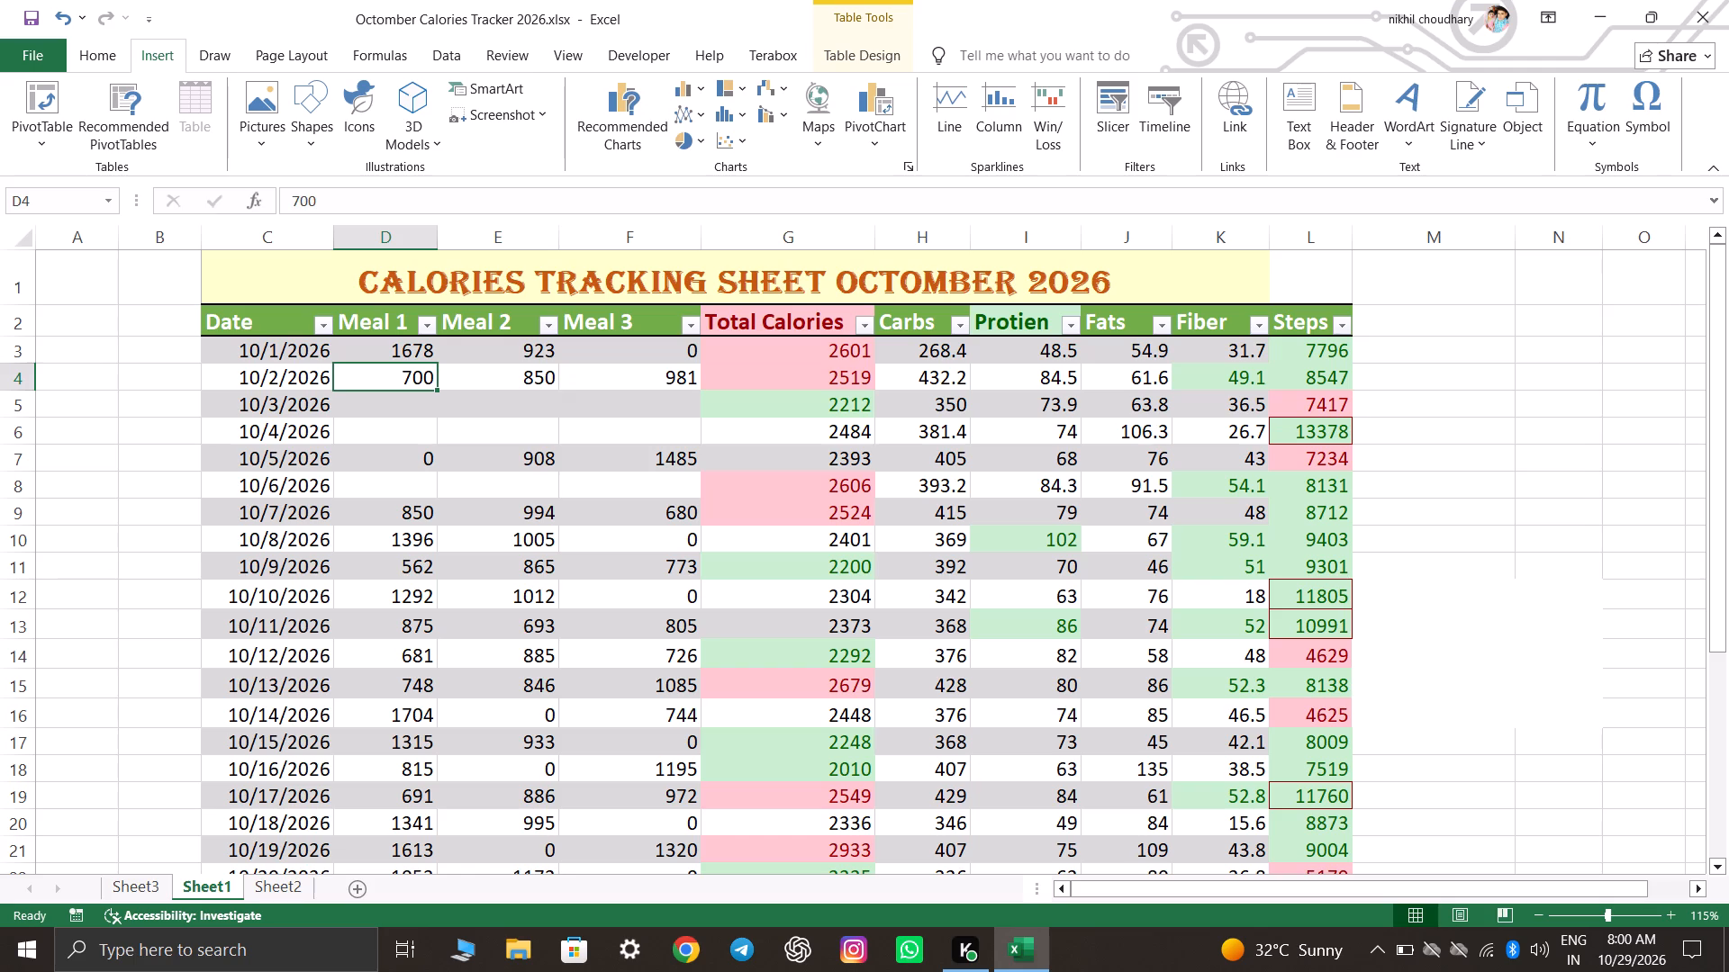
pyautogui.press('Down')
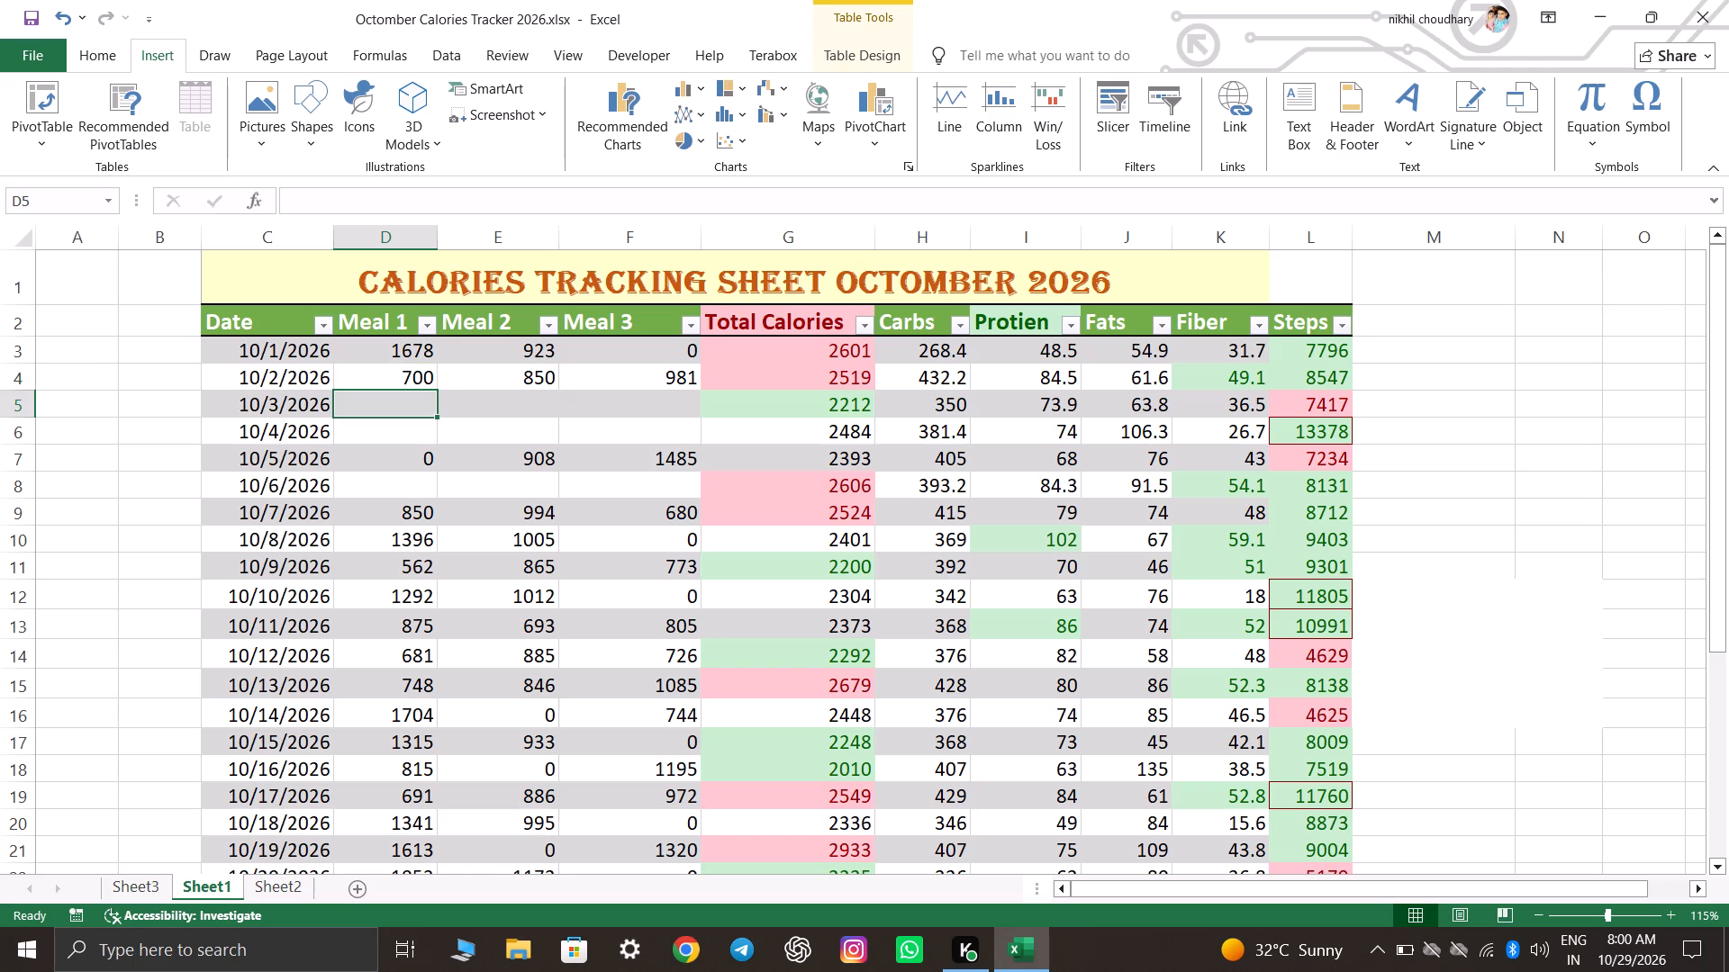
pyautogui.write('800')
pyautogui.press('Right')
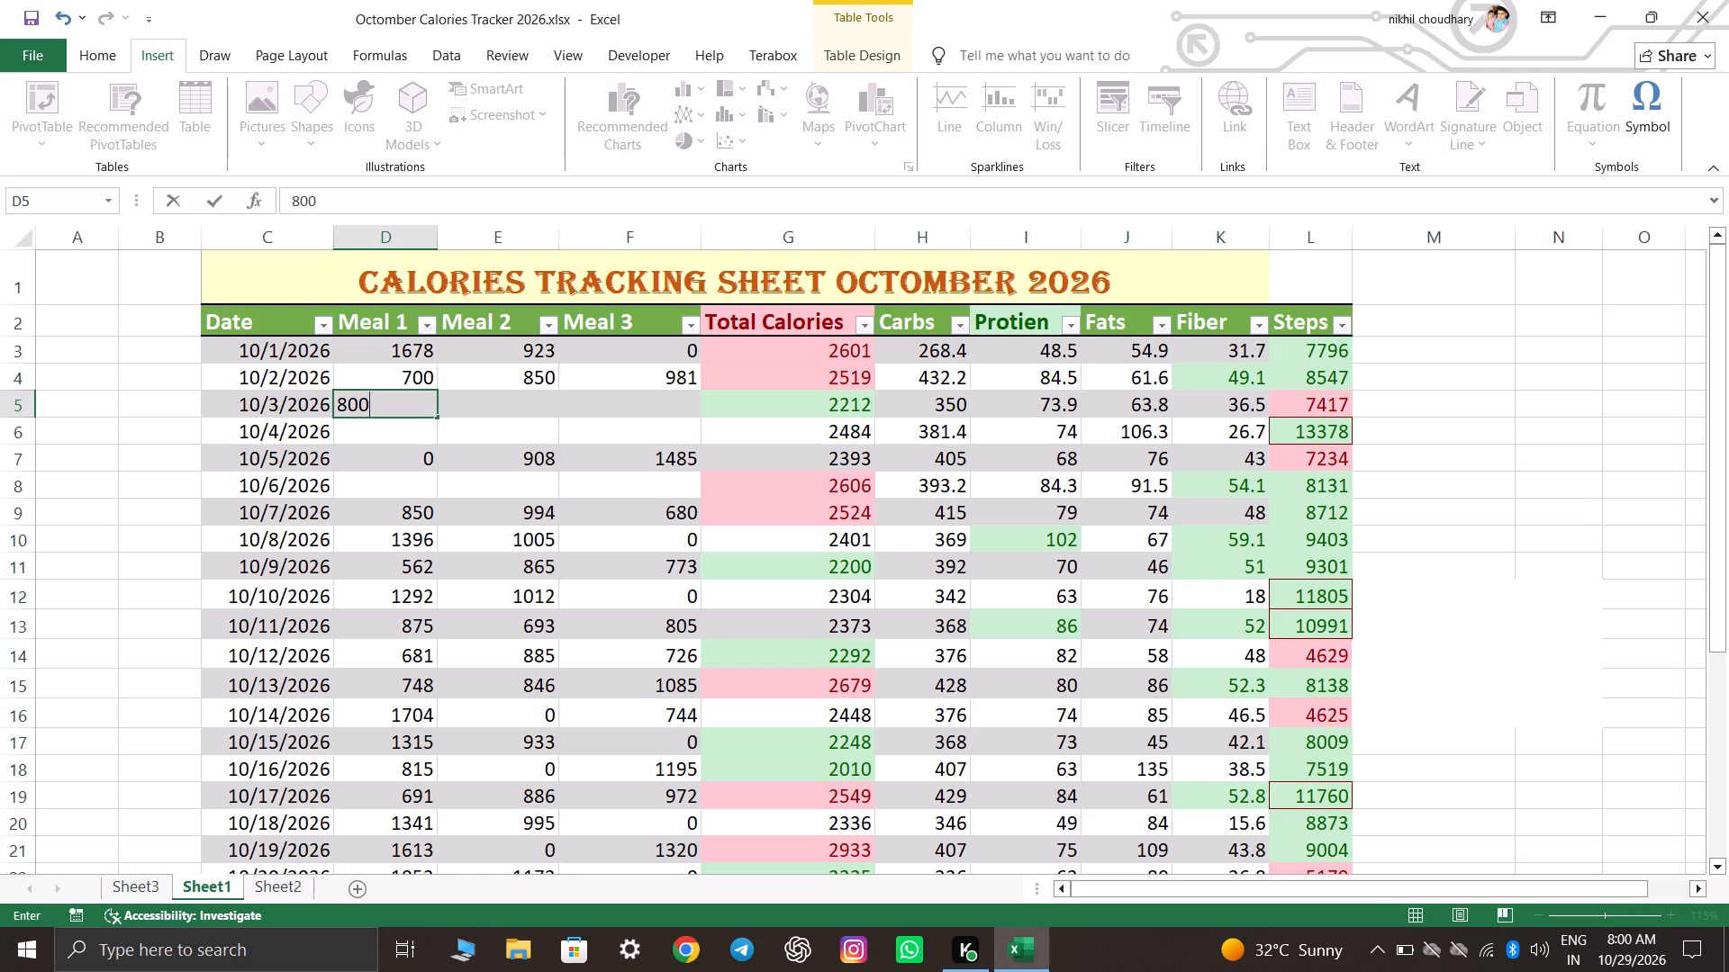
pyautogui.write('700')
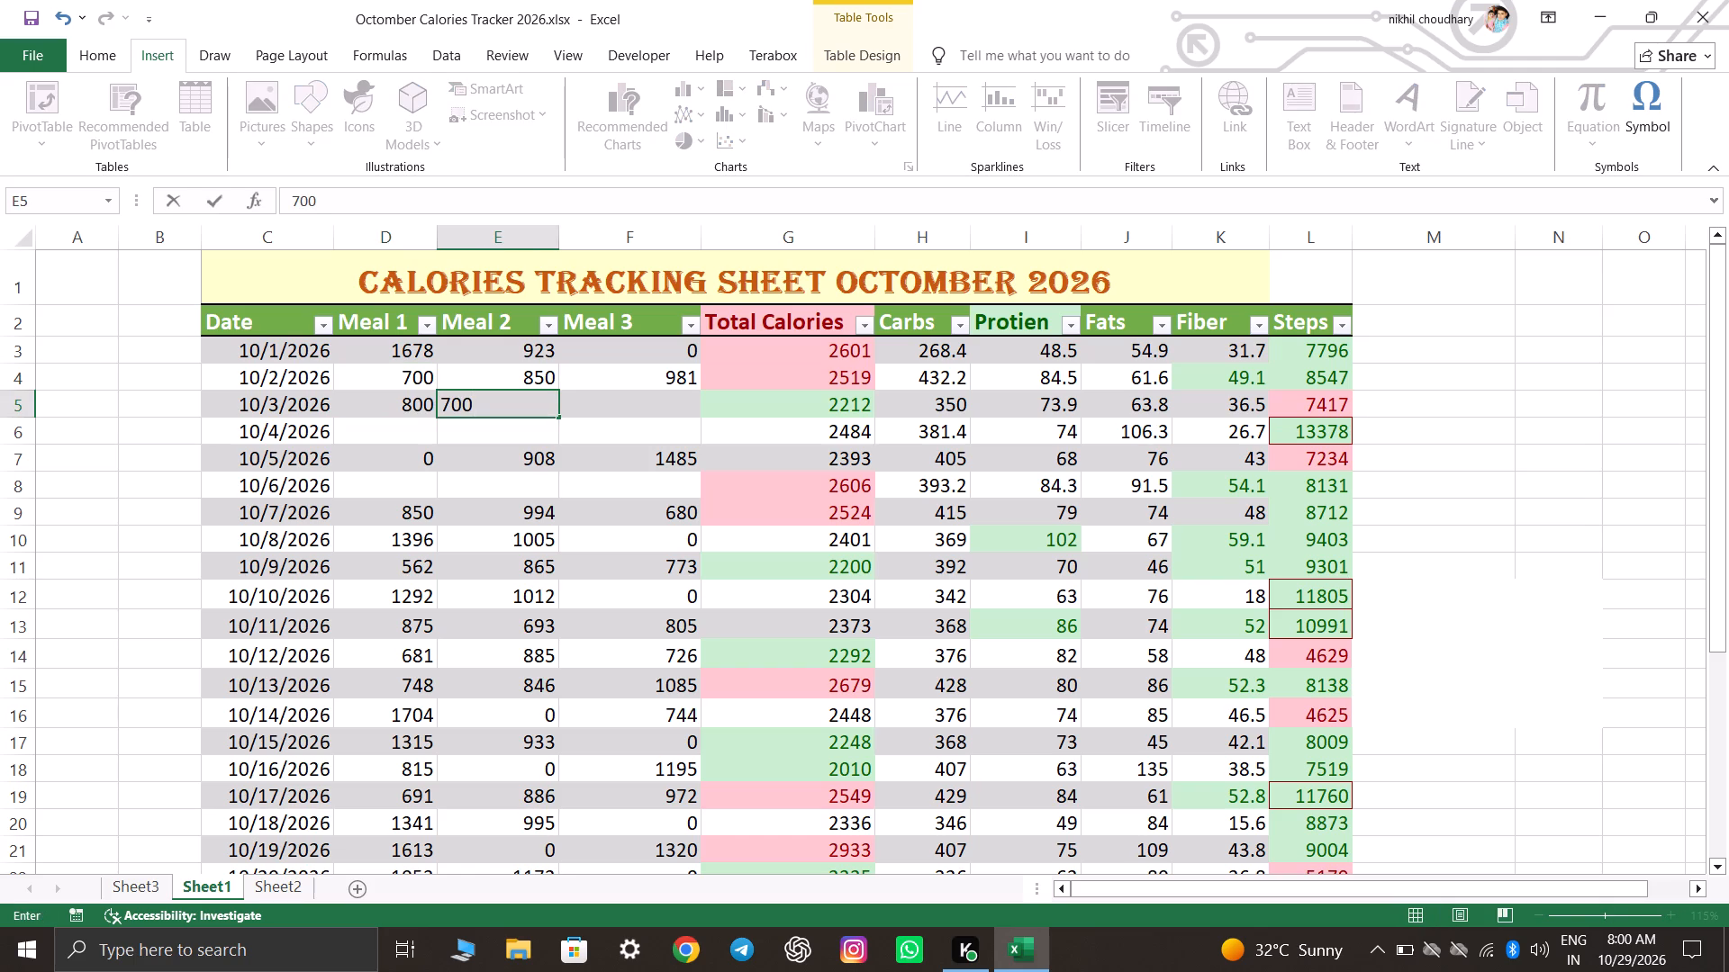
pyautogui.press('Right')
pyautogui.write('712')
pyautogui.press('Down')
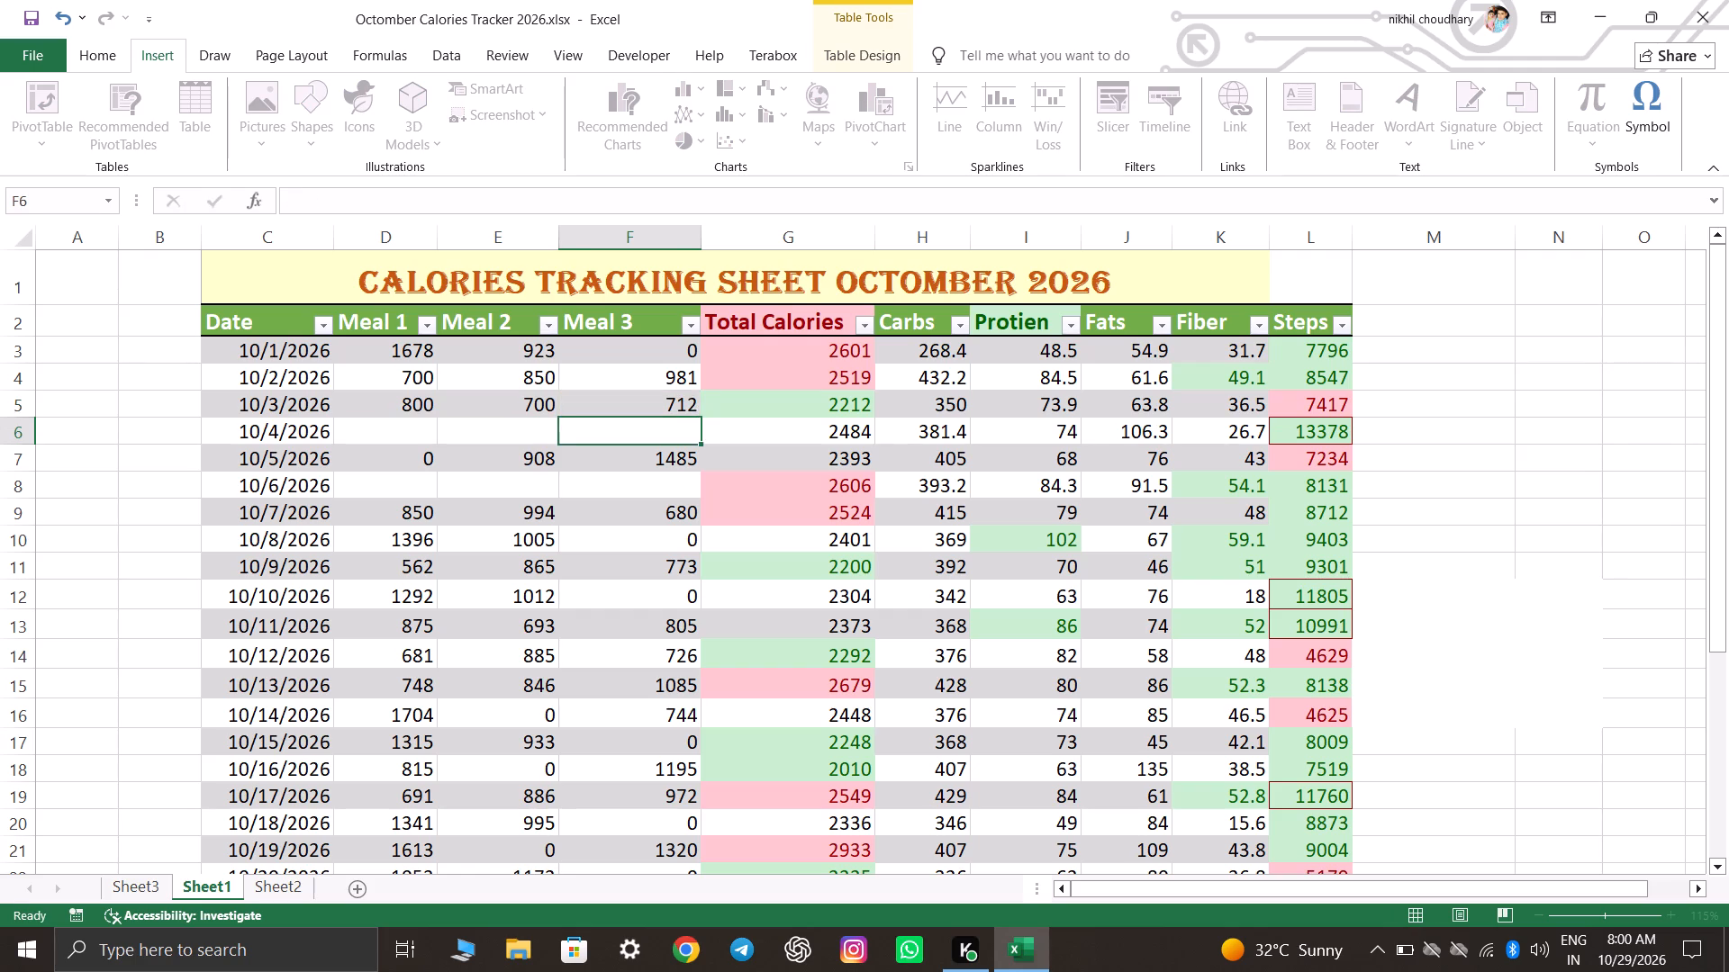
# Fill in the blank meals for 10/4/2026: Meal 1 as 900, Meal 2 as 884 and Meal 3 as 700.
pyautogui.press('Left')
pyautogui.press('Left')
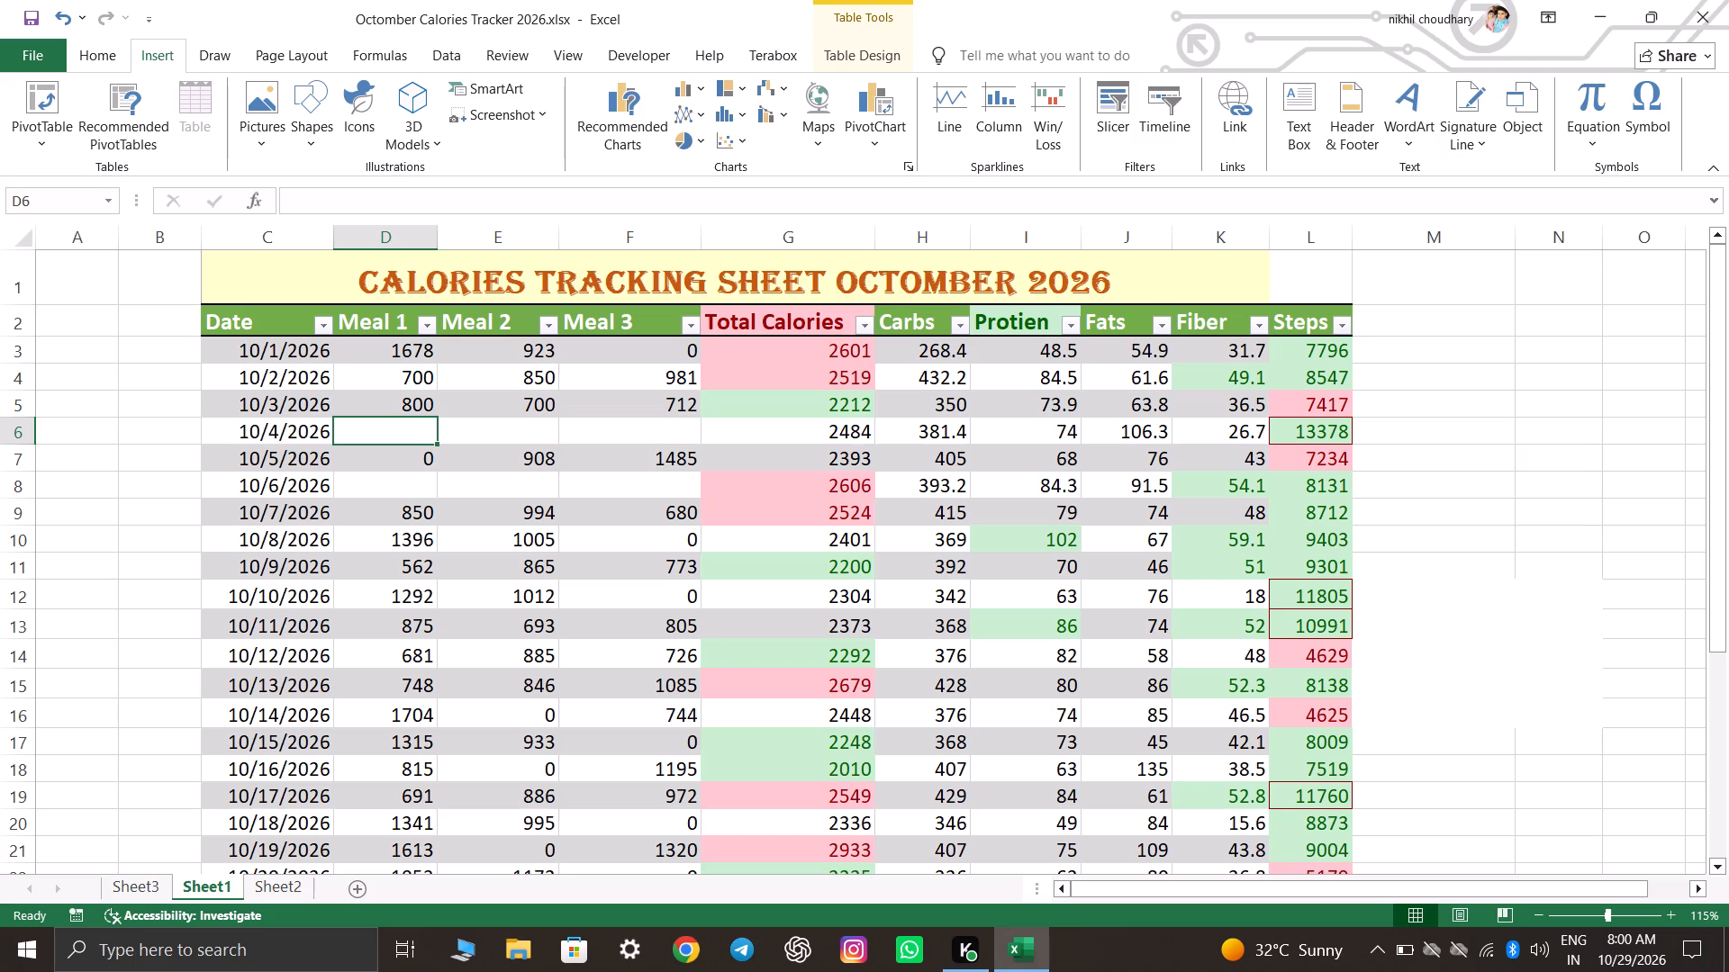
pyautogui.write('900')
pyautogui.press('Right')
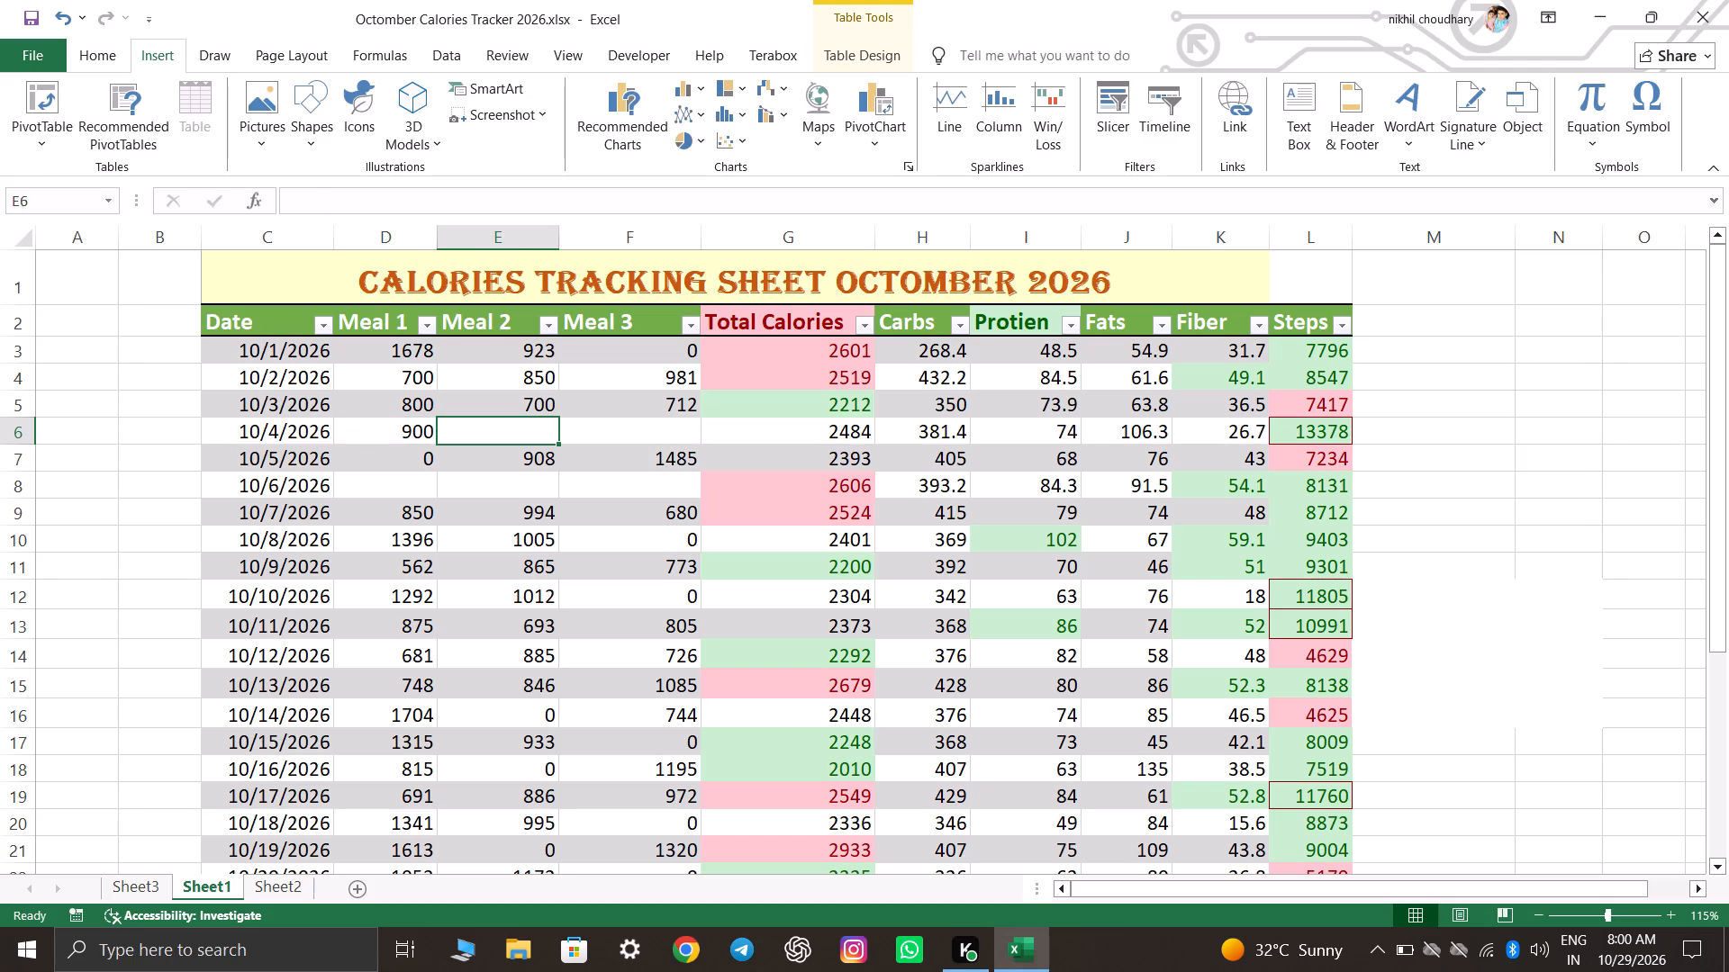
pyautogui.press('8')
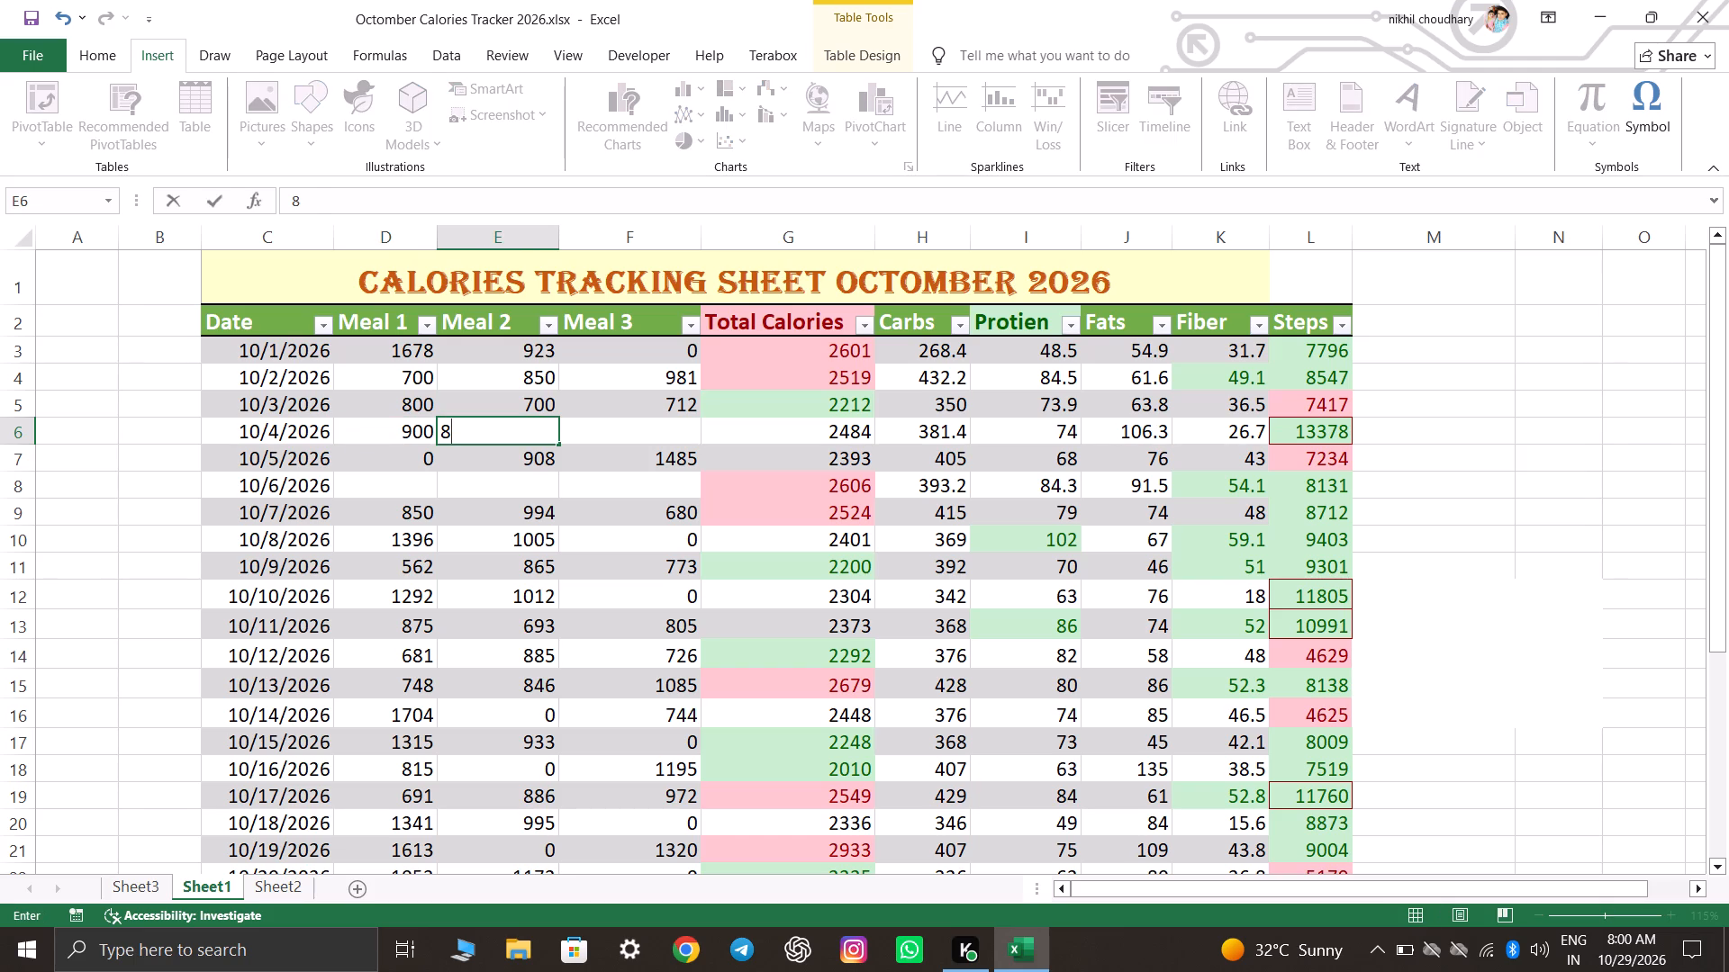
pyautogui.write('84')
pyautogui.press('Right')
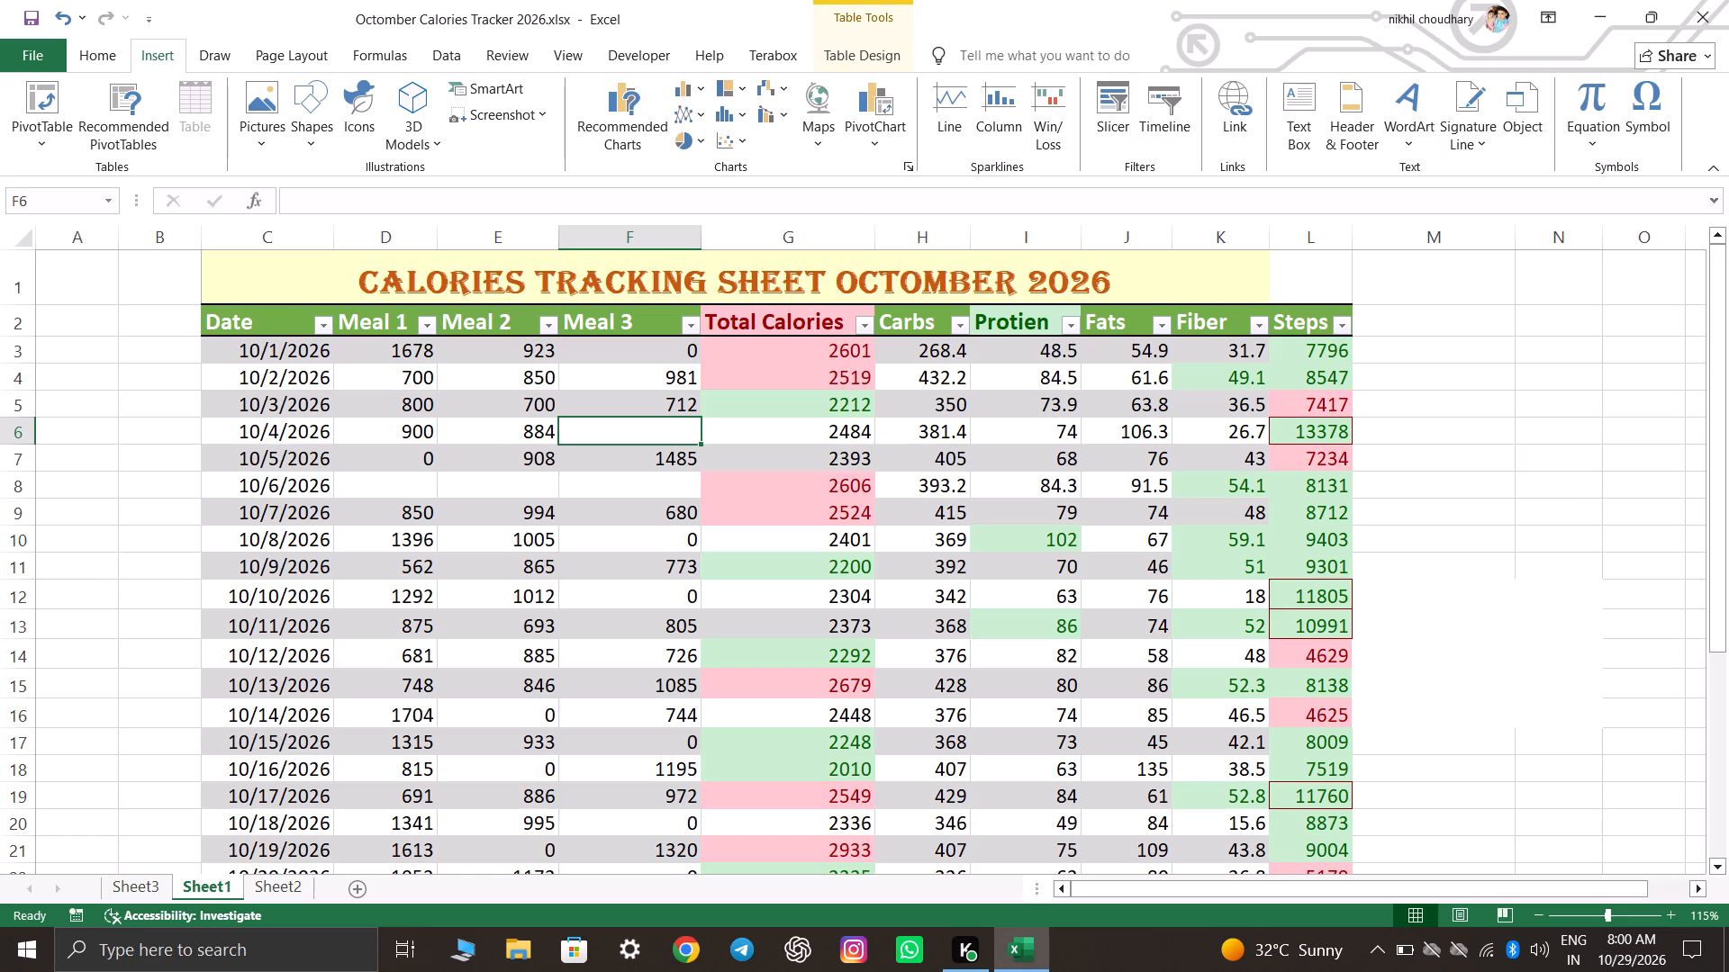
pyautogui.write('700')
pyautogui.press('Right')
# Fill in the blank meals for 10/6/2026: Meal 1 as 906, Meal 2 as 900 and Meal 3 as 800.
pyautogui.press('Left')
pyautogui.press('Left')
pyautogui.press('Down')
pyautogui.press('Left')
pyautogui.press('Down')
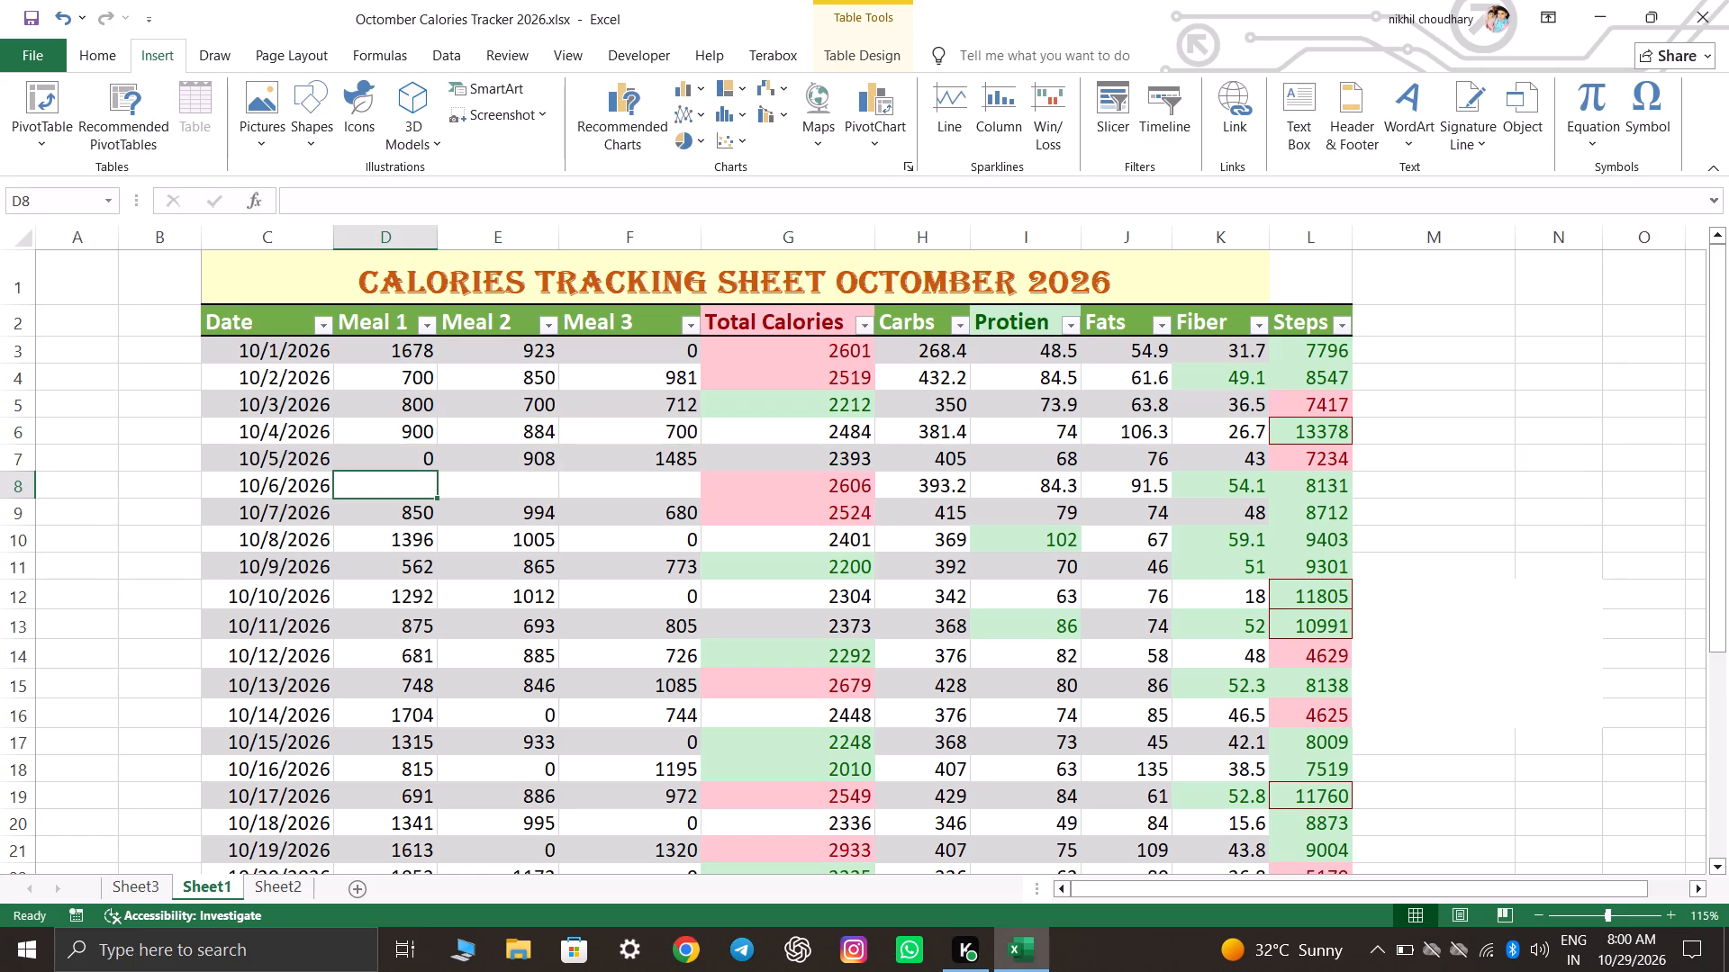
pyautogui.press('9')
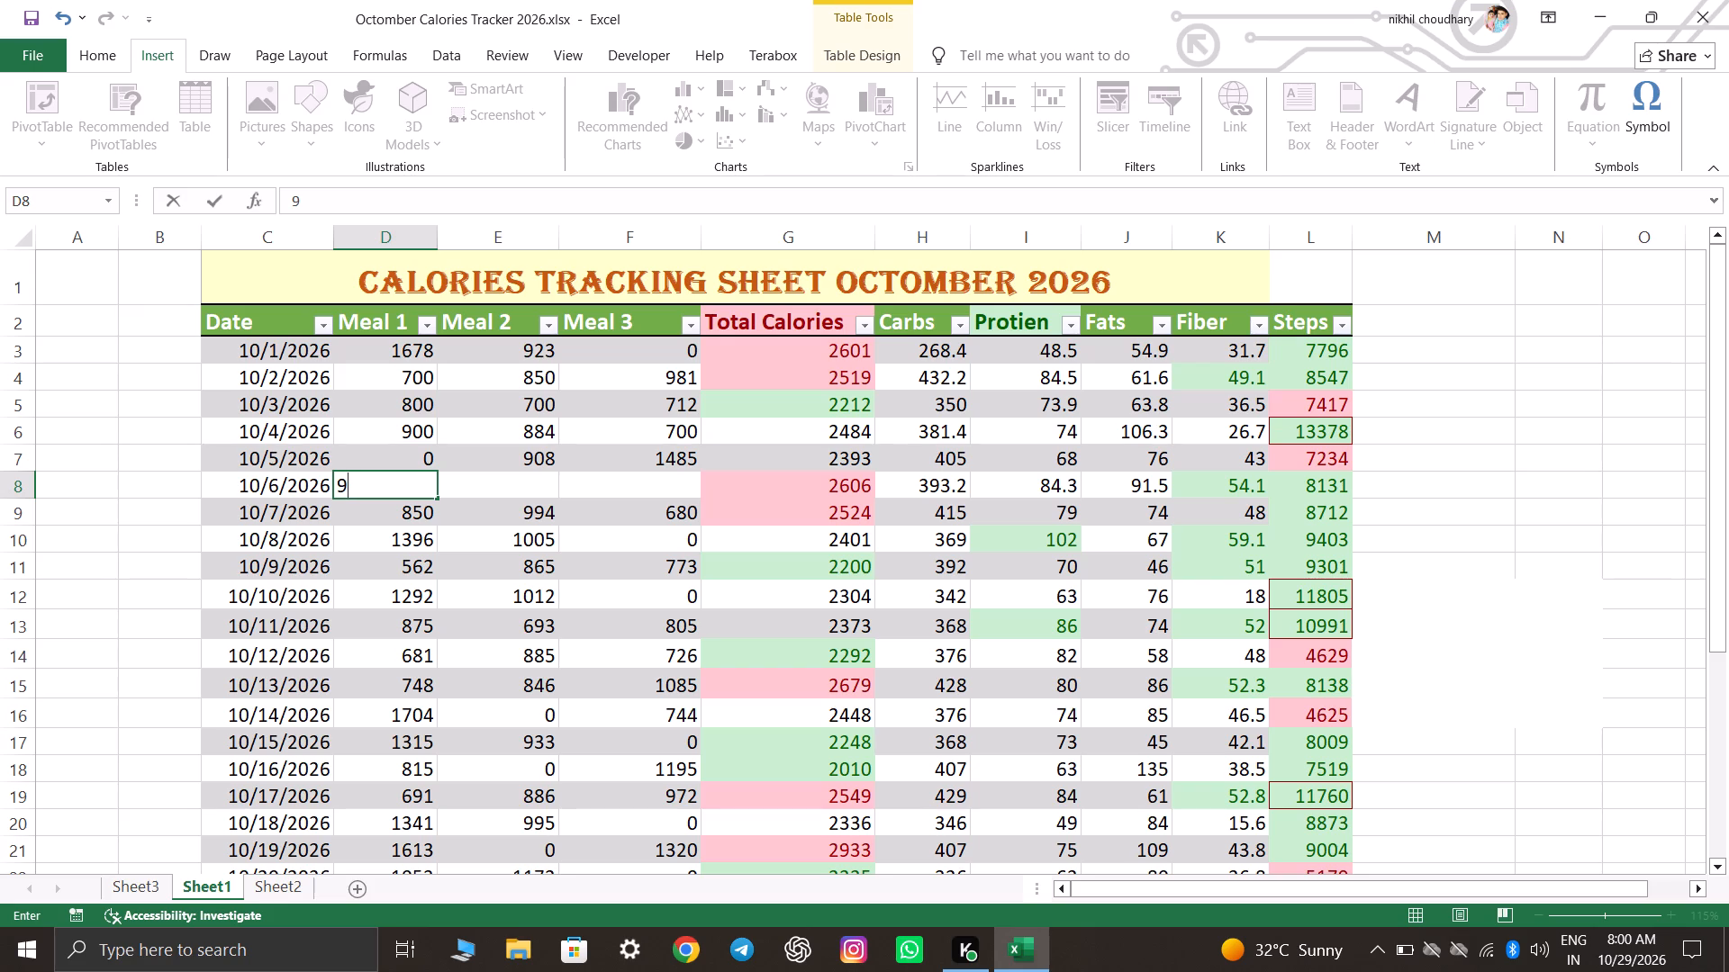
pyautogui.write('06')
pyautogui.press('Right')
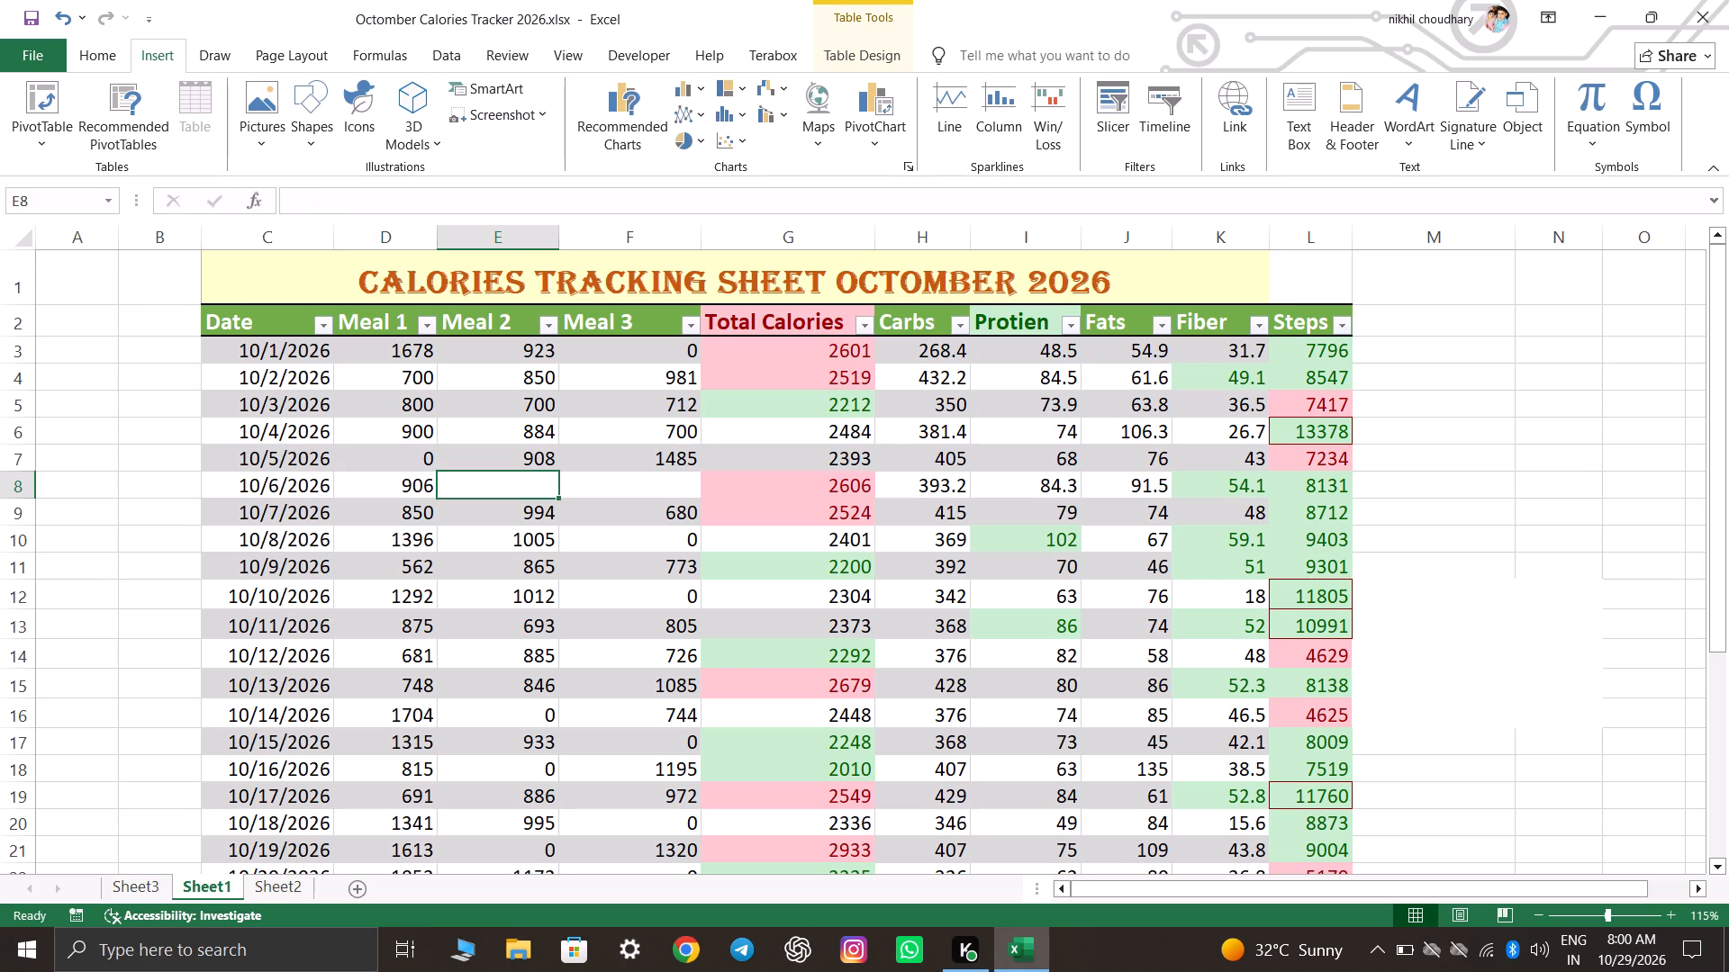
pyautogui.write('900')
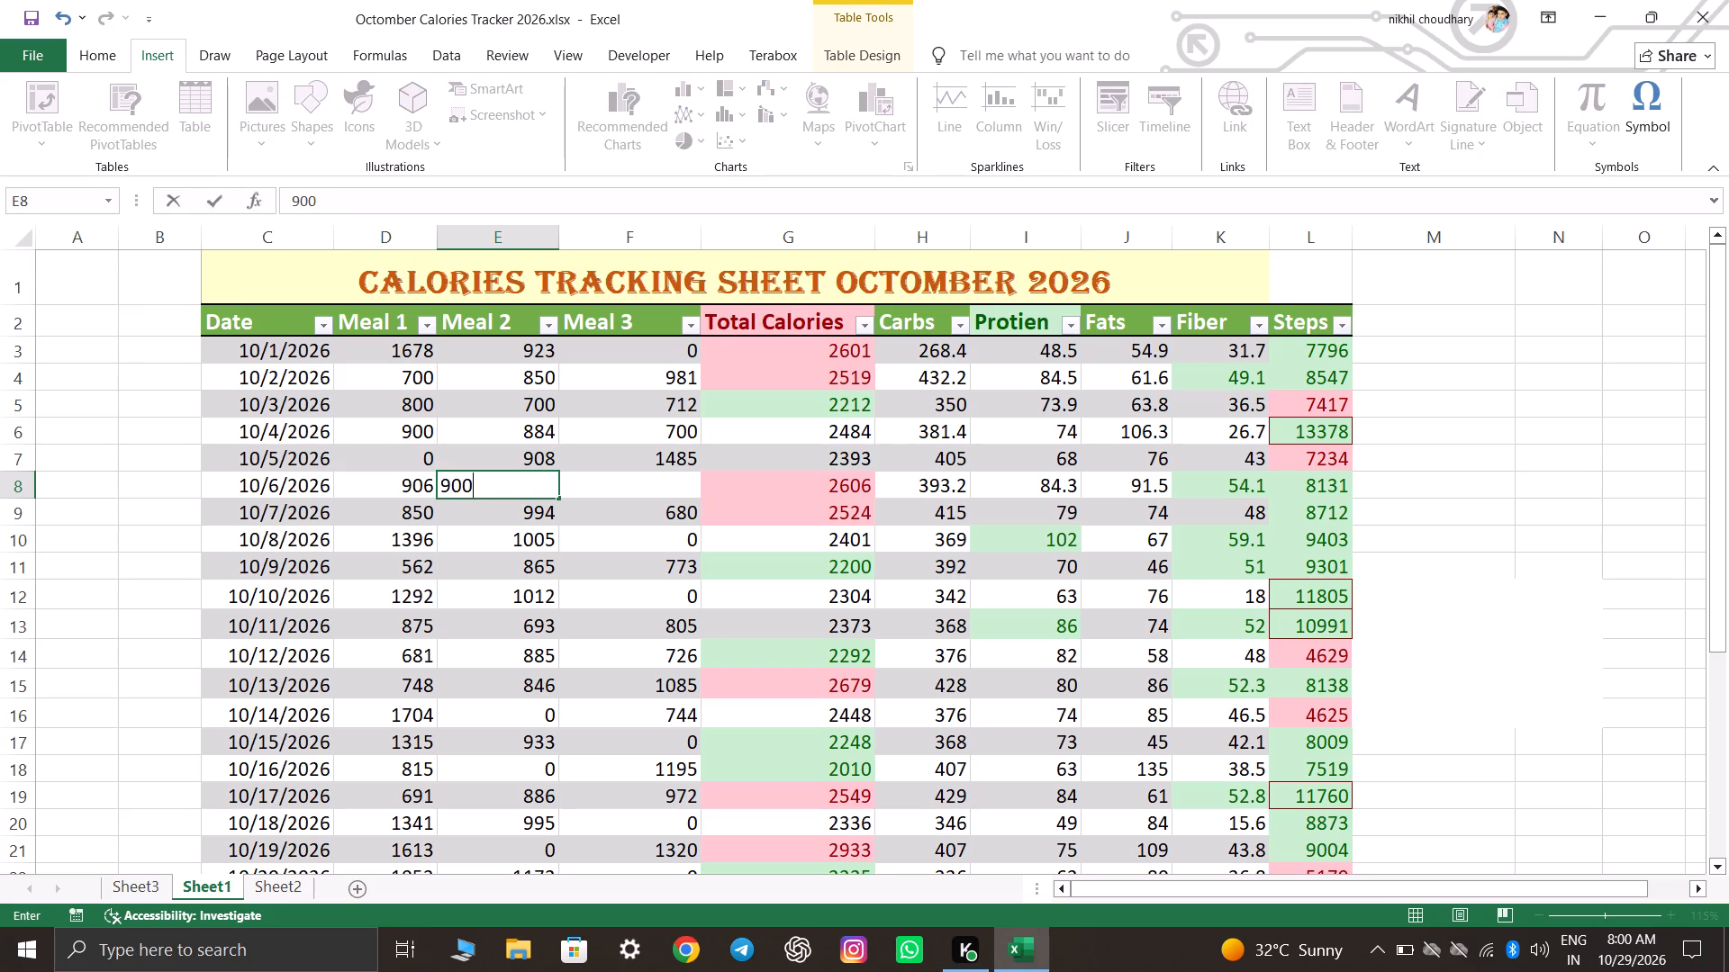
pyautogui.press('Right')
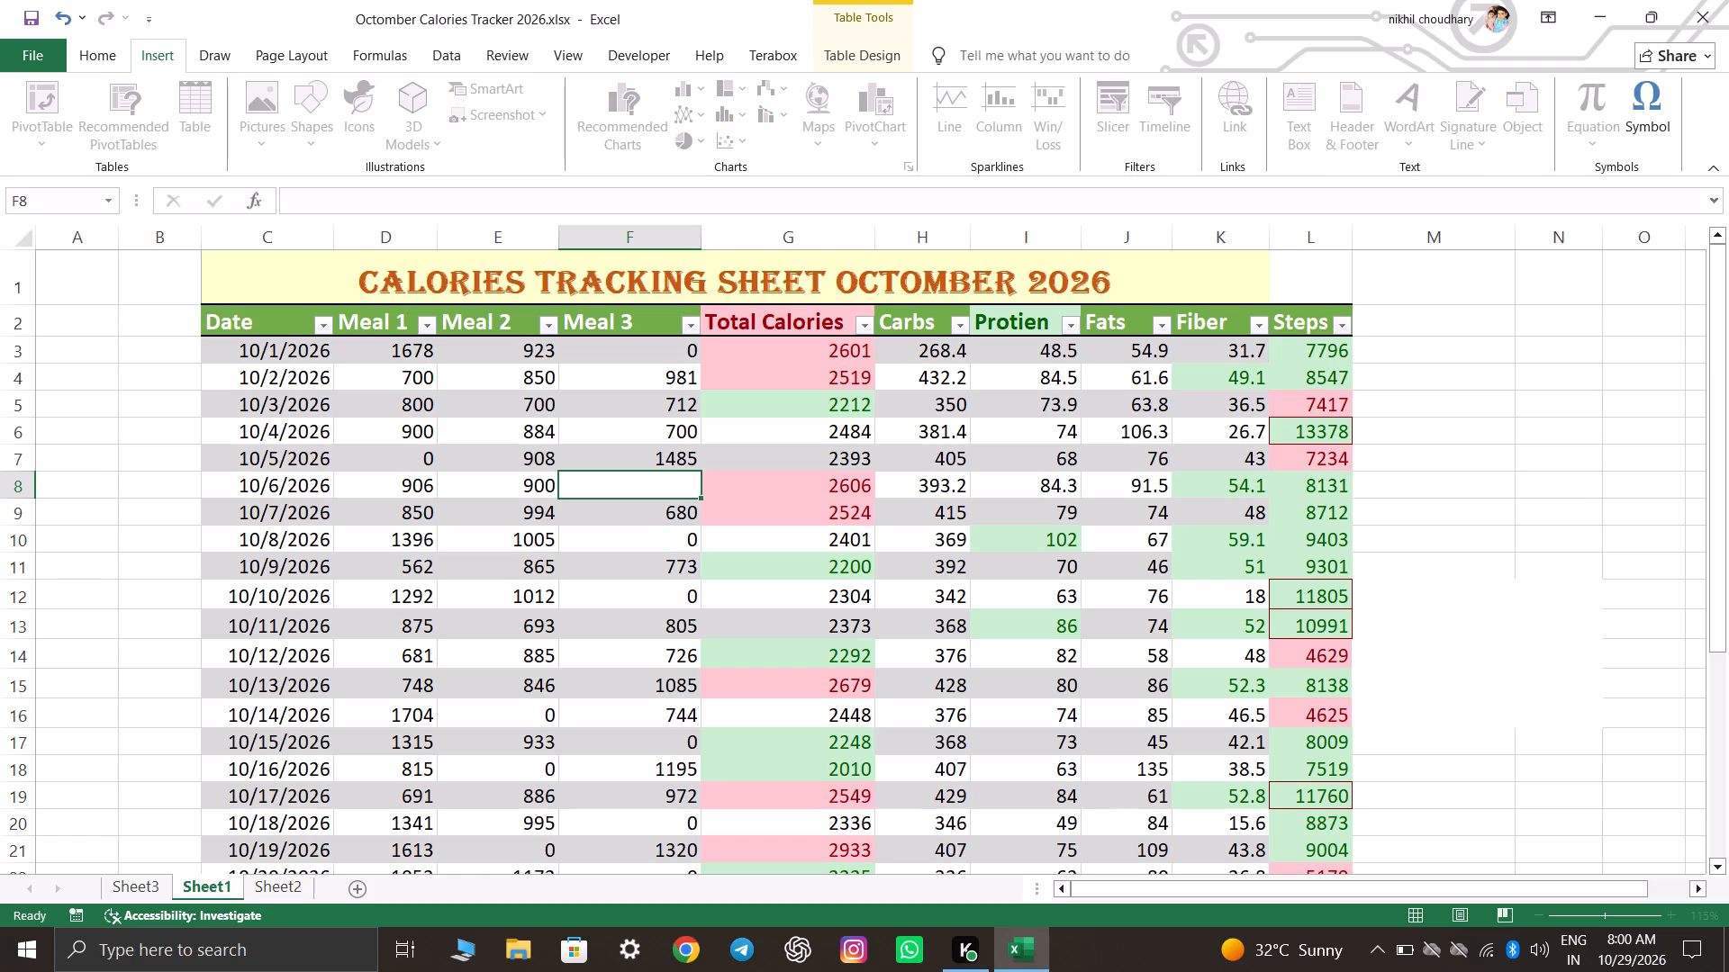
pyautogui.write('800')
pyautogui.press('Right')
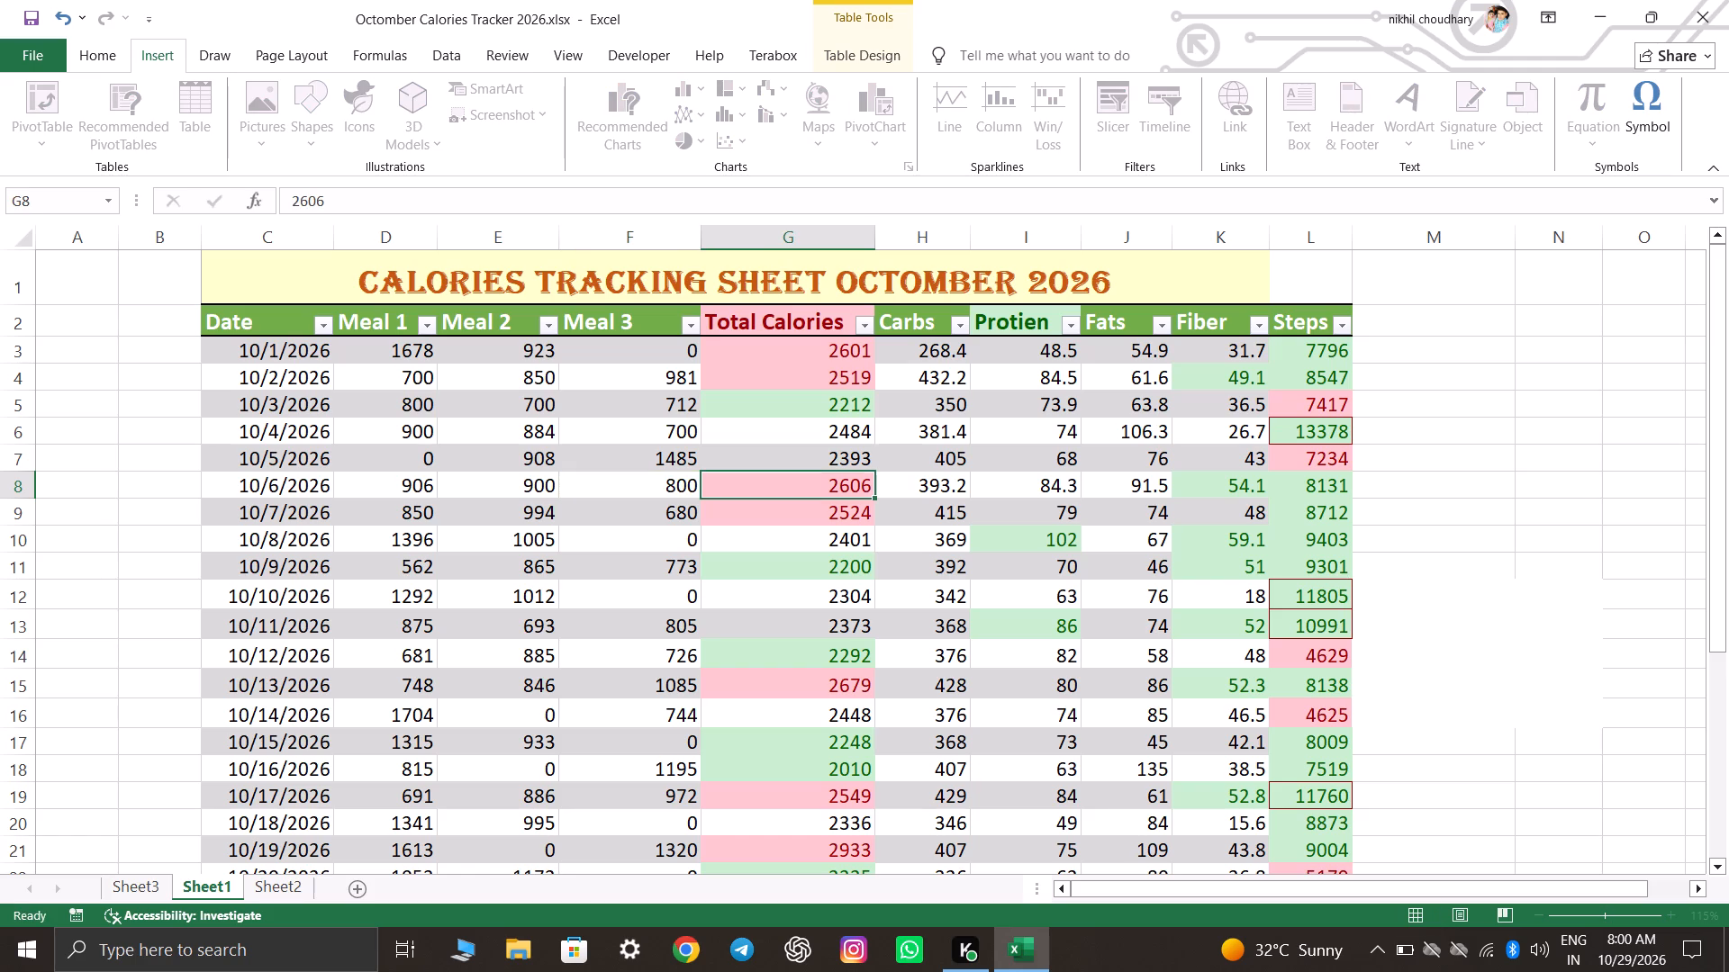
pyautogui.press('Left')
pyautogui.press('Left')
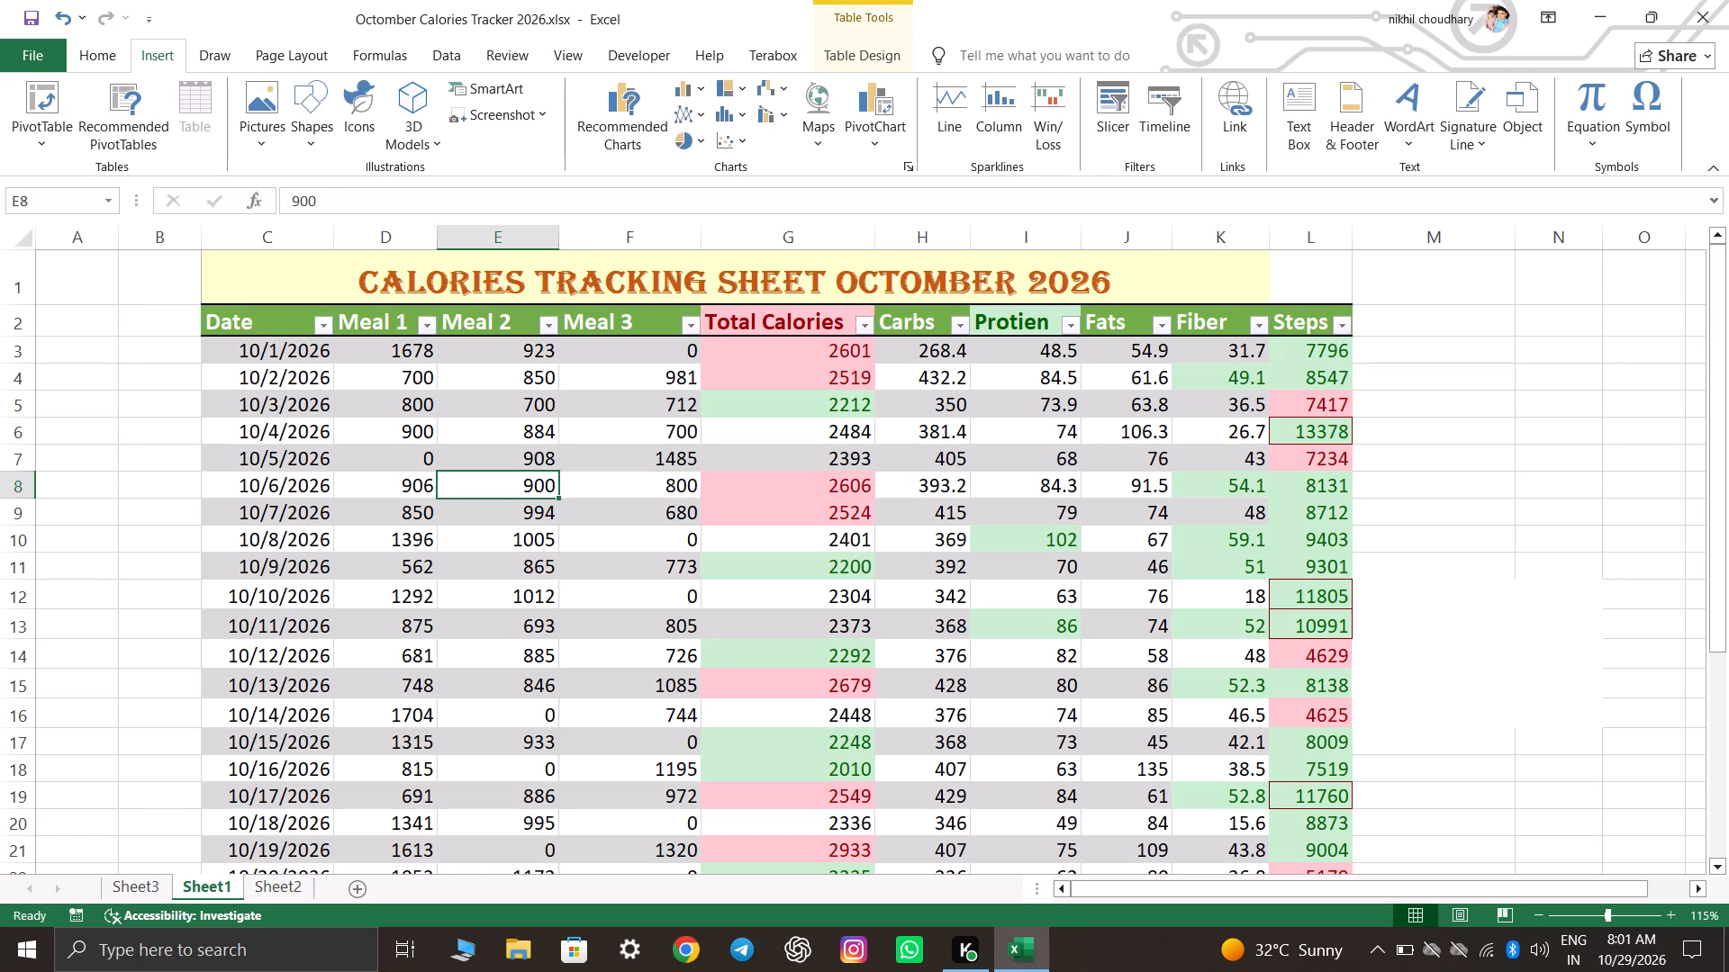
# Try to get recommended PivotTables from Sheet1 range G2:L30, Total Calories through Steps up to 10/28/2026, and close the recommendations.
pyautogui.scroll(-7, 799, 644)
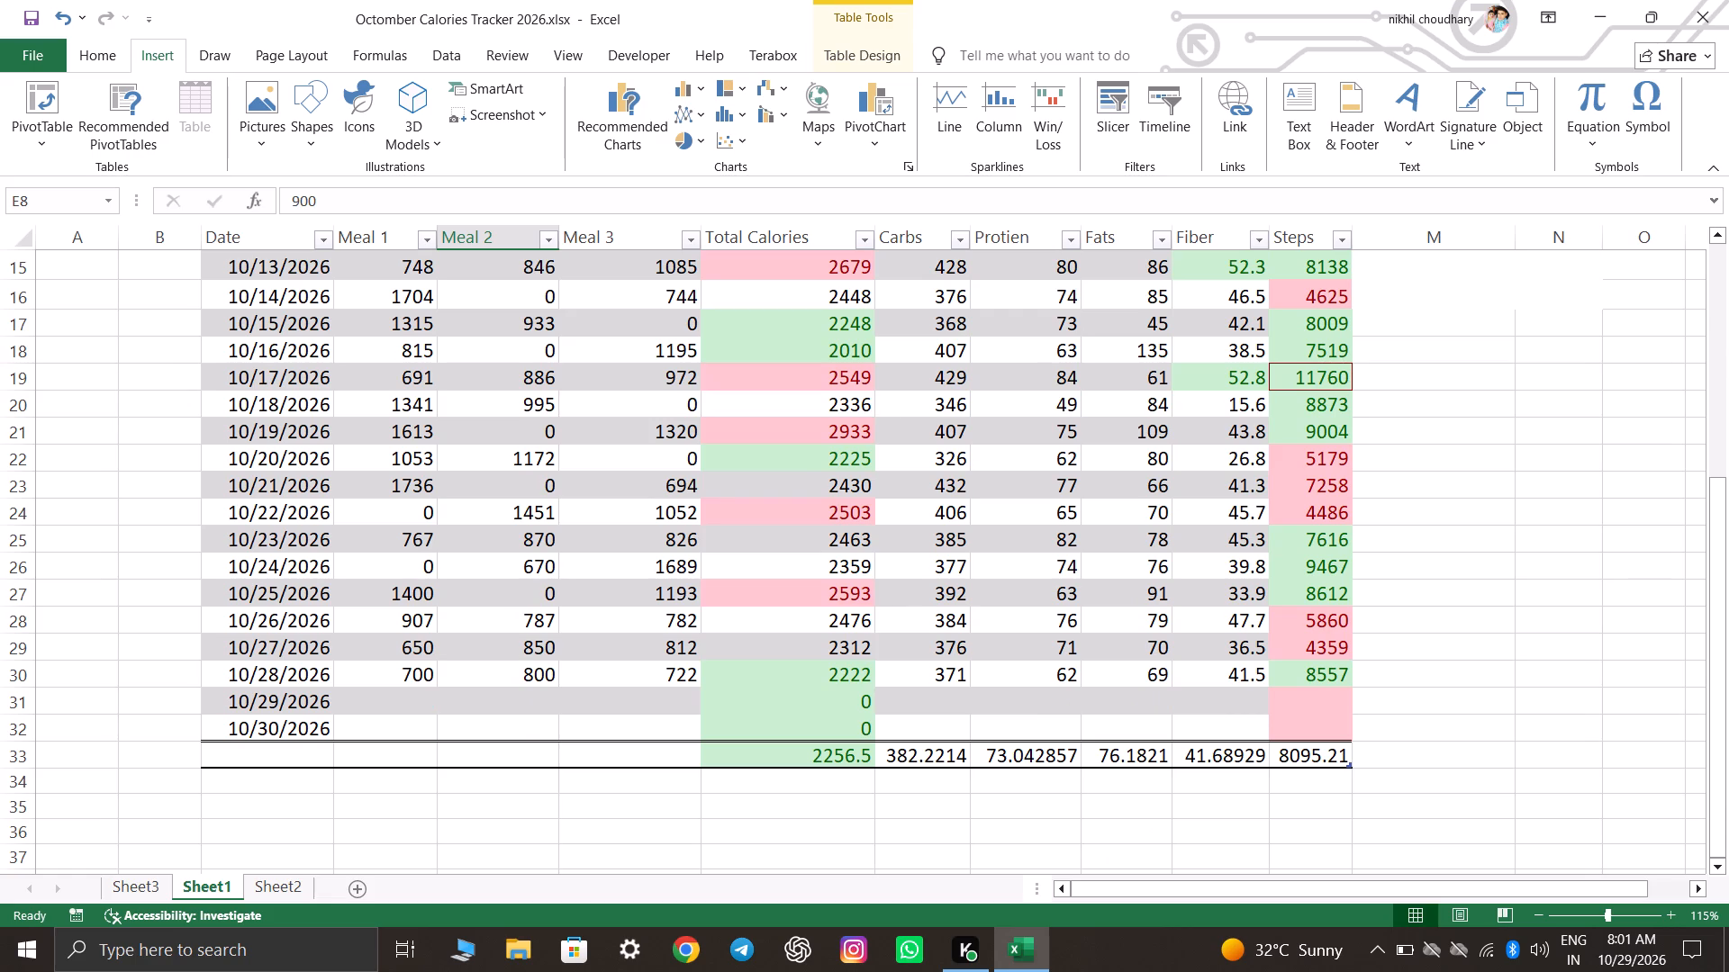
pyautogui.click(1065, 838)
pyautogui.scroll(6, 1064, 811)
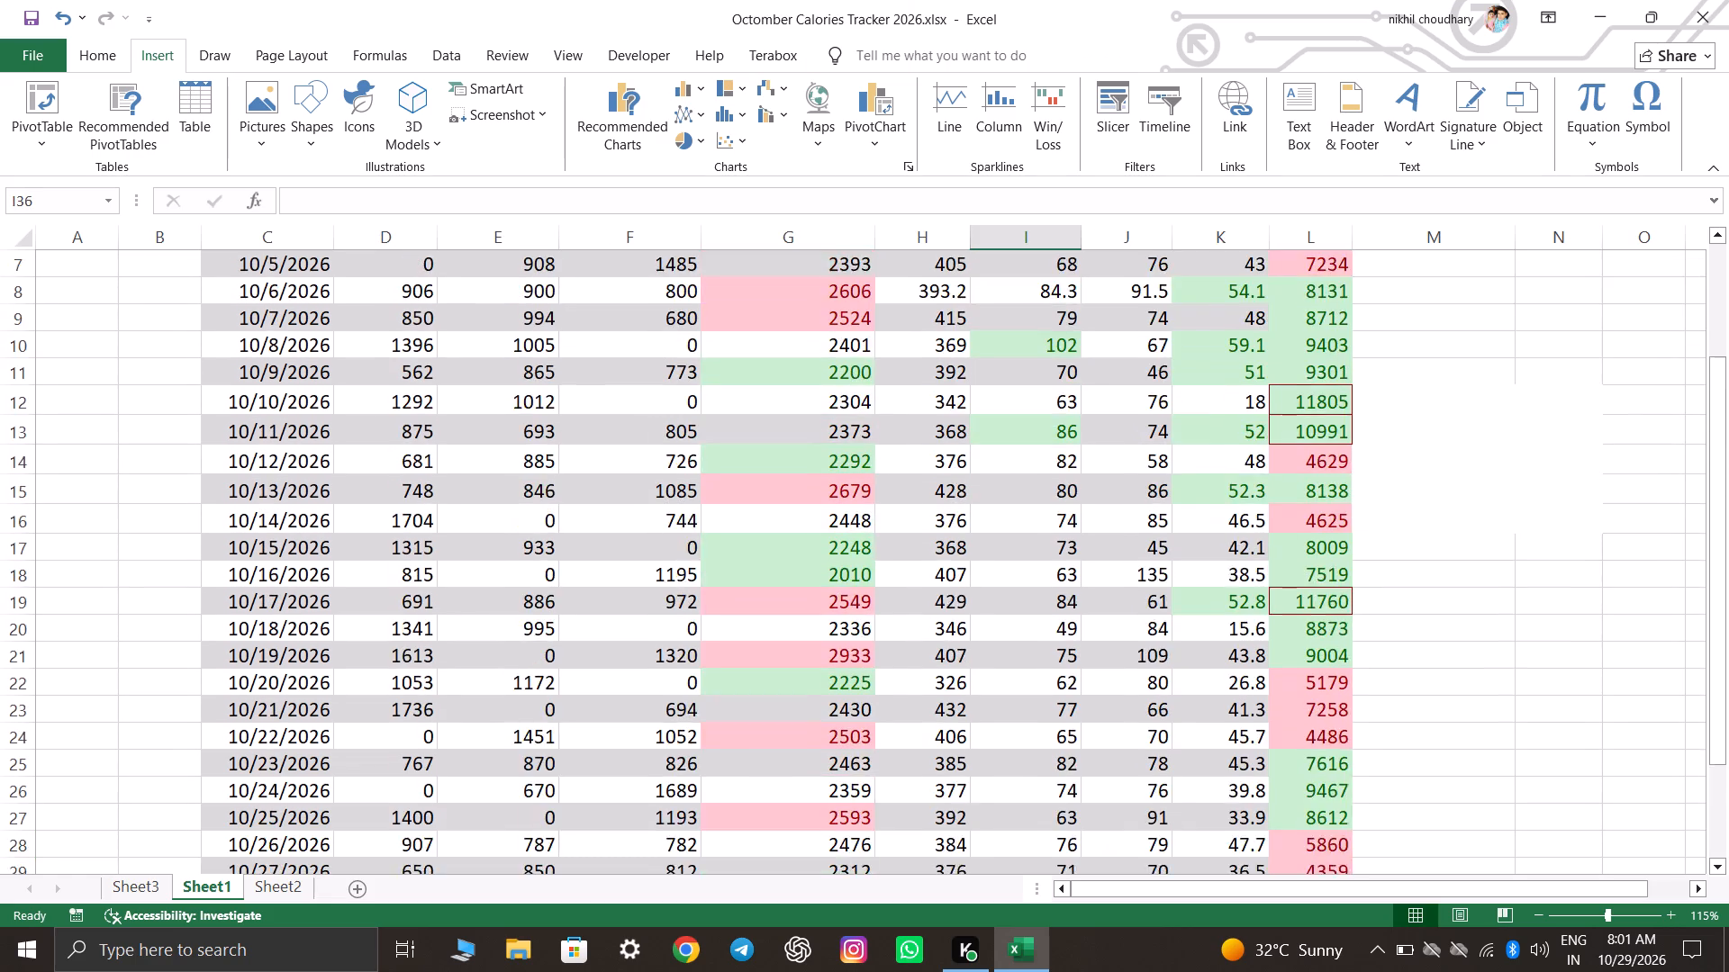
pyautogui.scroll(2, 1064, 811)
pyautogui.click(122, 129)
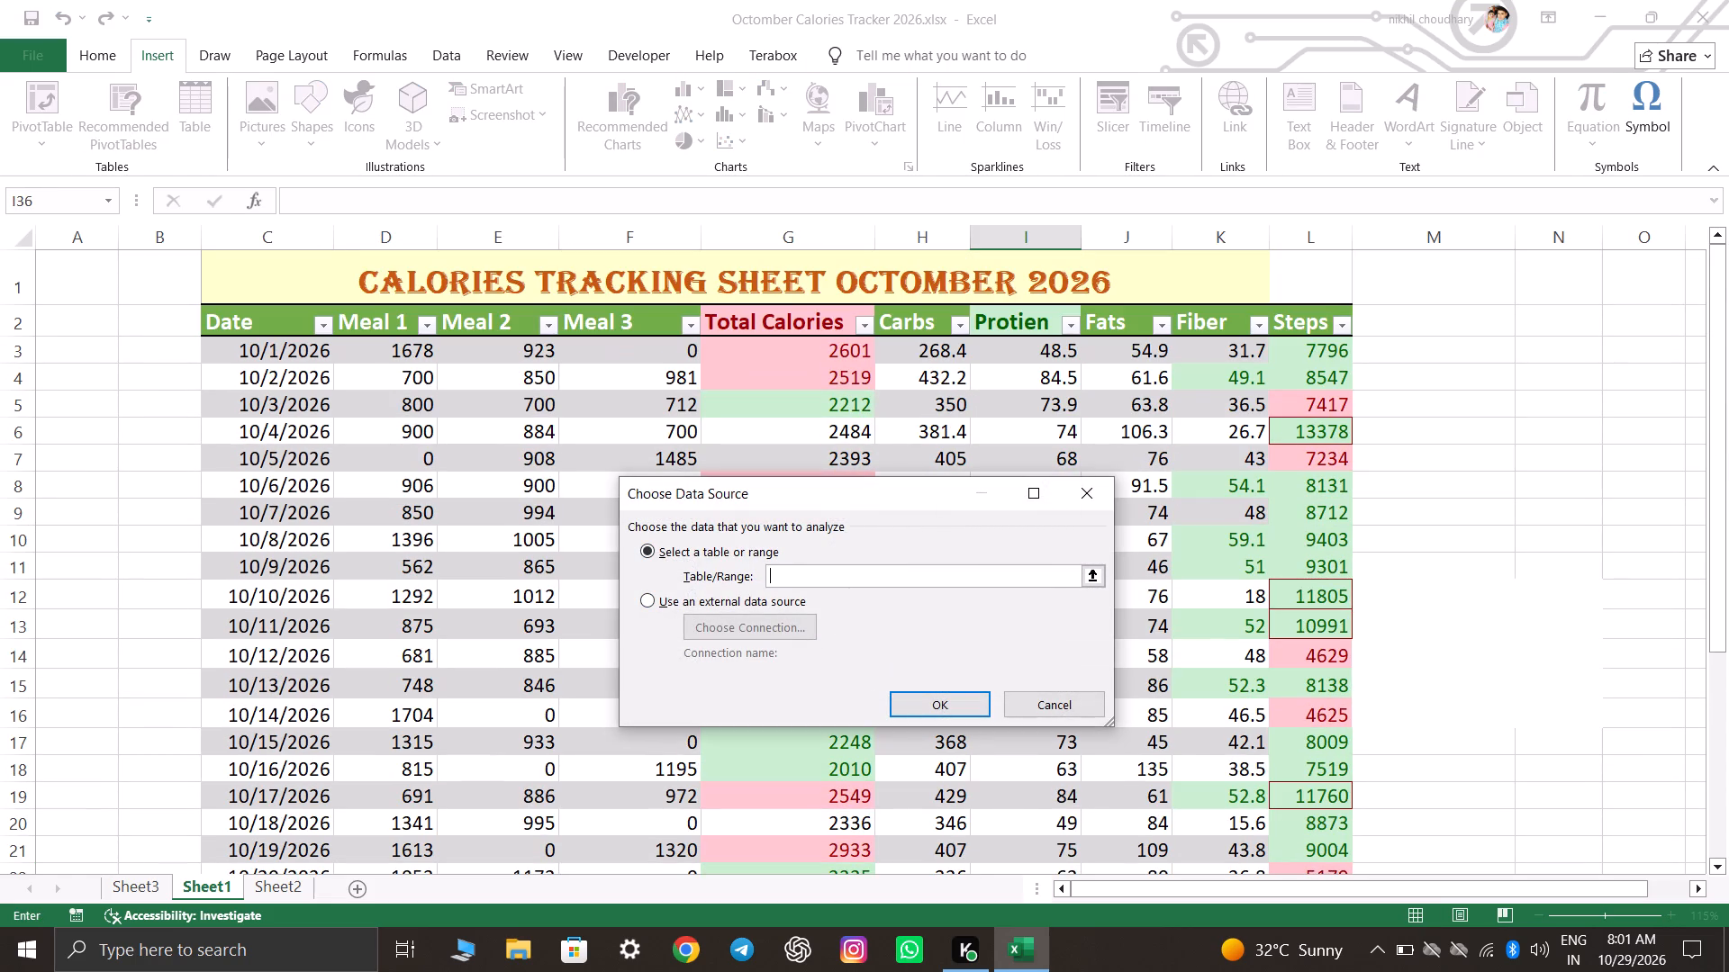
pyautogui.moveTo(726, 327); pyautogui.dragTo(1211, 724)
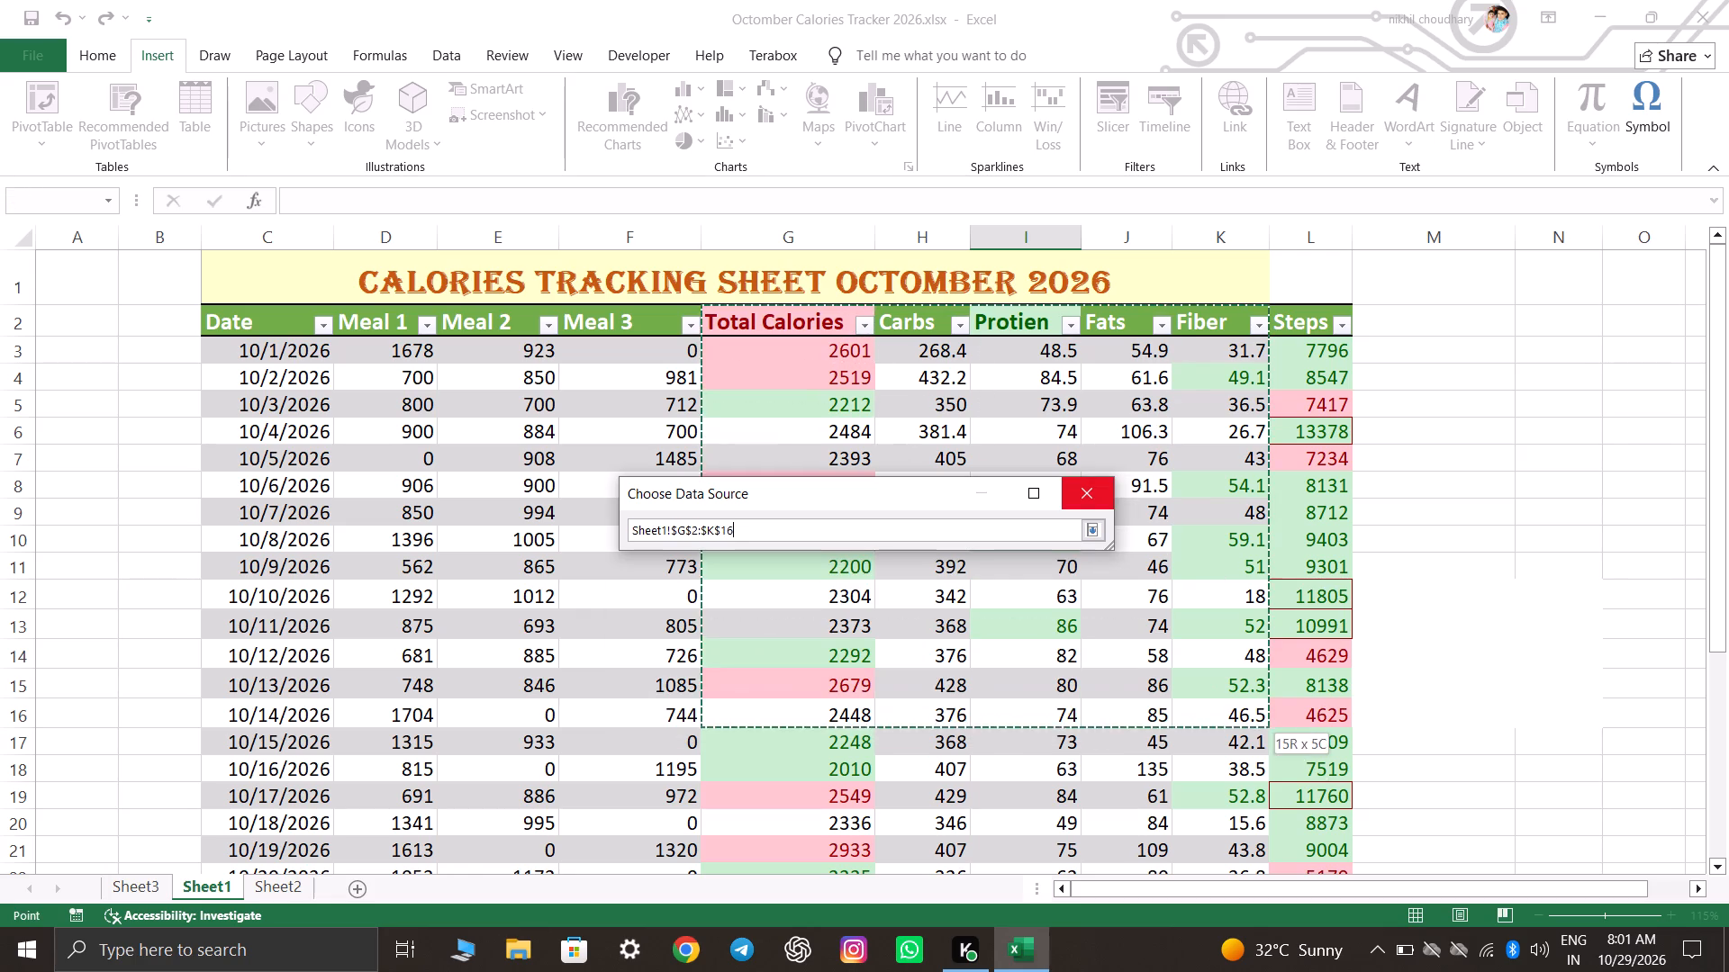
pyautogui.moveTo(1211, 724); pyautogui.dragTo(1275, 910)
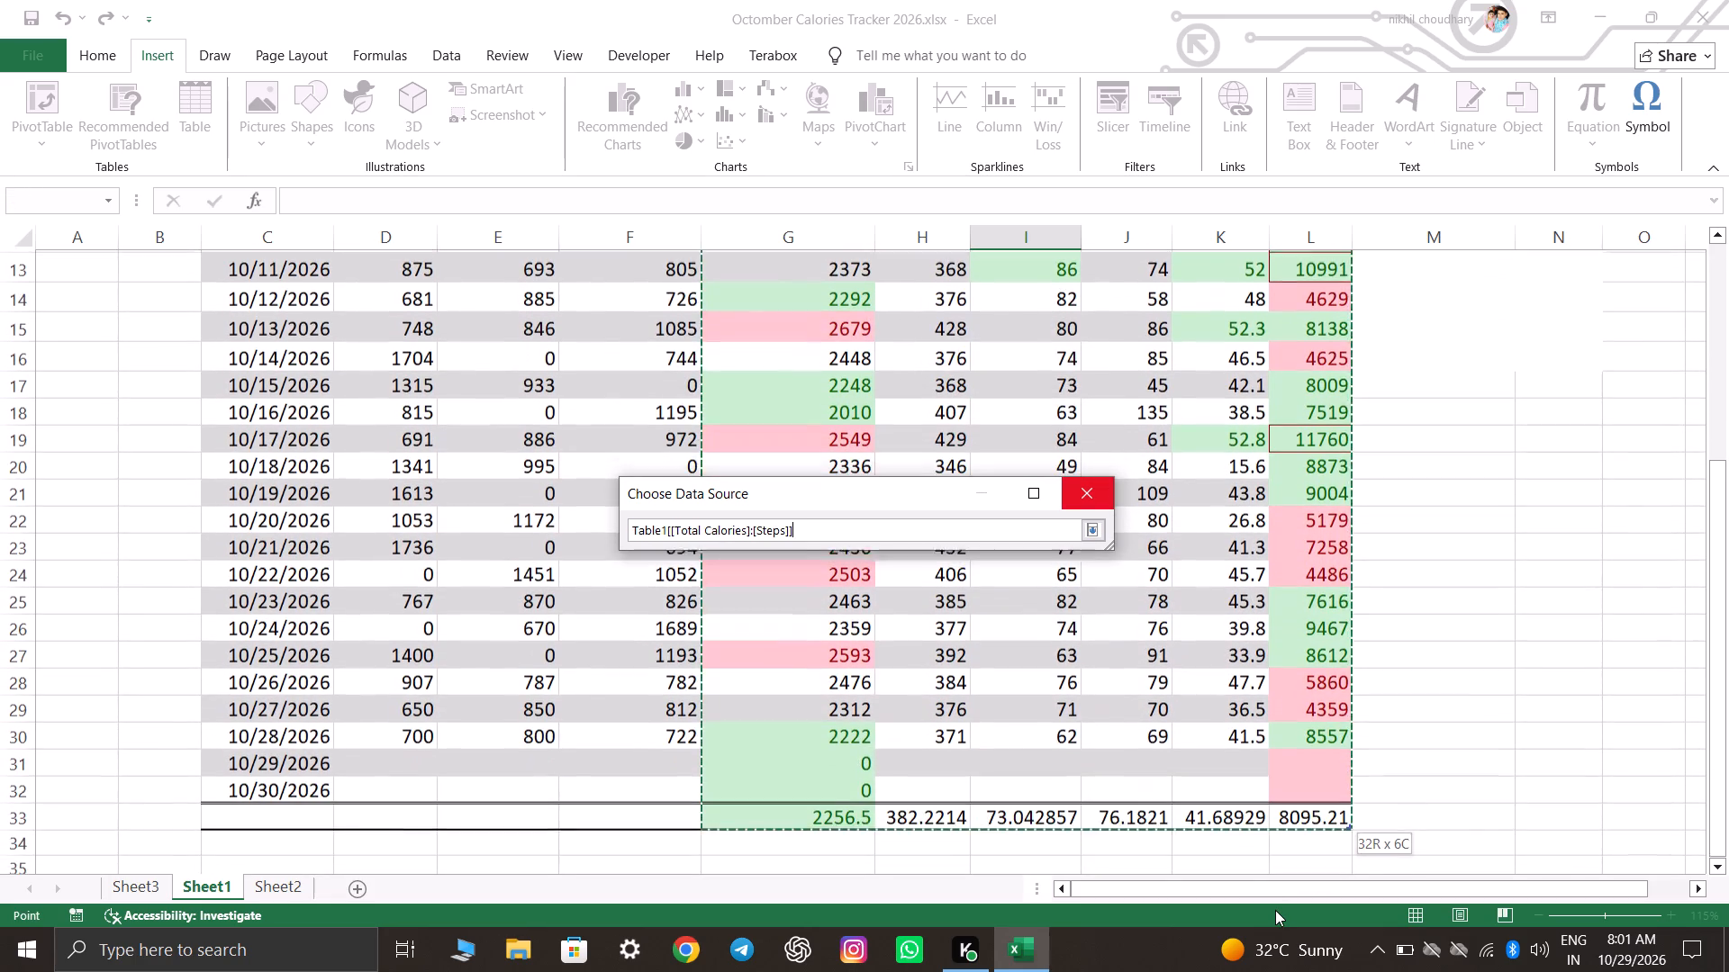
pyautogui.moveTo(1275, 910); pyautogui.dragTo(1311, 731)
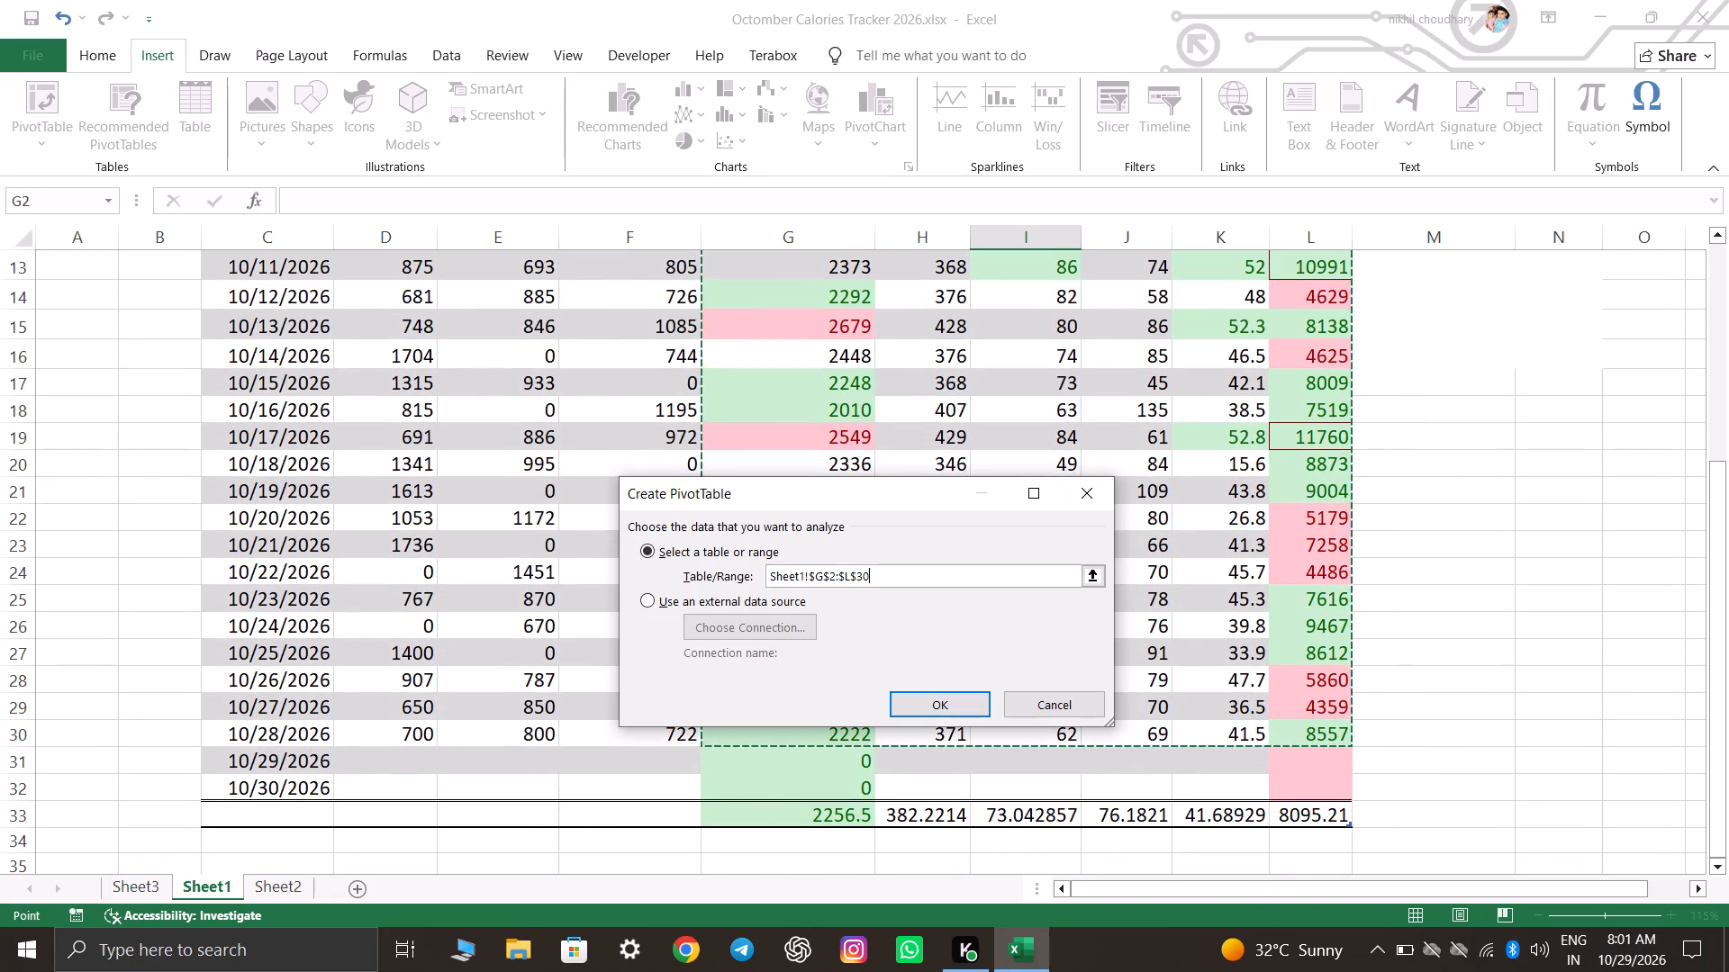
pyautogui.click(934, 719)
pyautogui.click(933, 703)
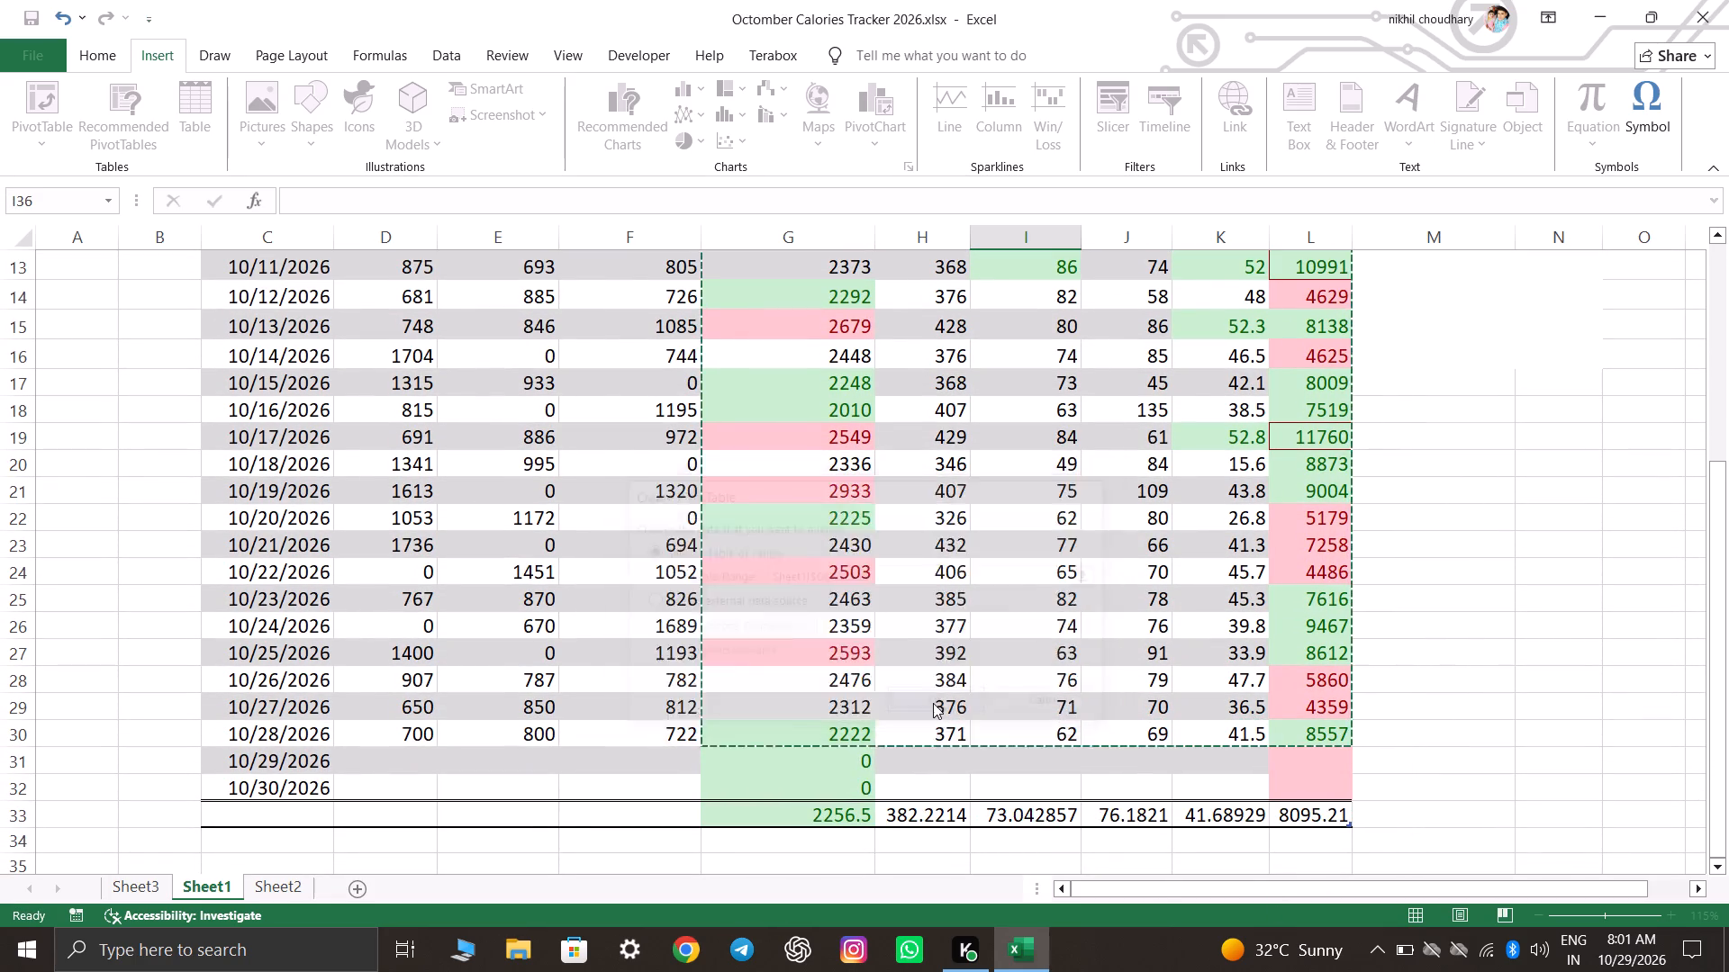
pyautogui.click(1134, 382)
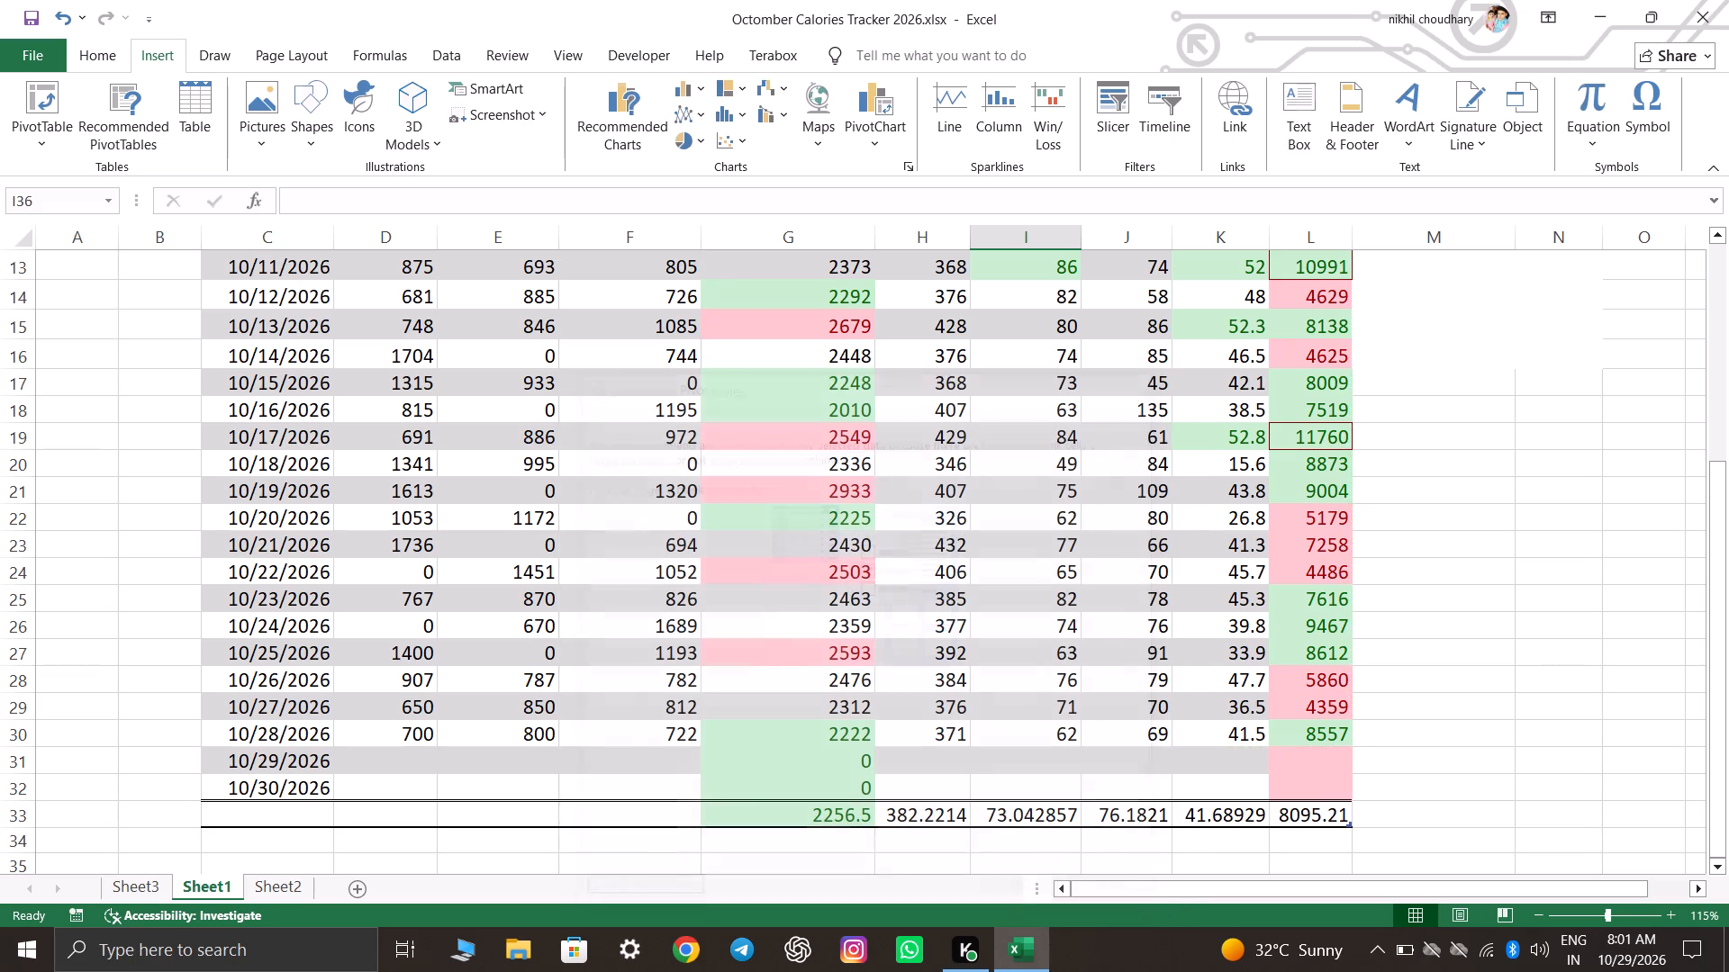
# Review the completed October table on Sheet1, from the first dates down to the summary row beneath 10/30/2026.
pyautogui.click(1478, 638)
pyautogui.scroll(15, 1459, 610)
pyautogui.scroll(-3, 1541, 544)
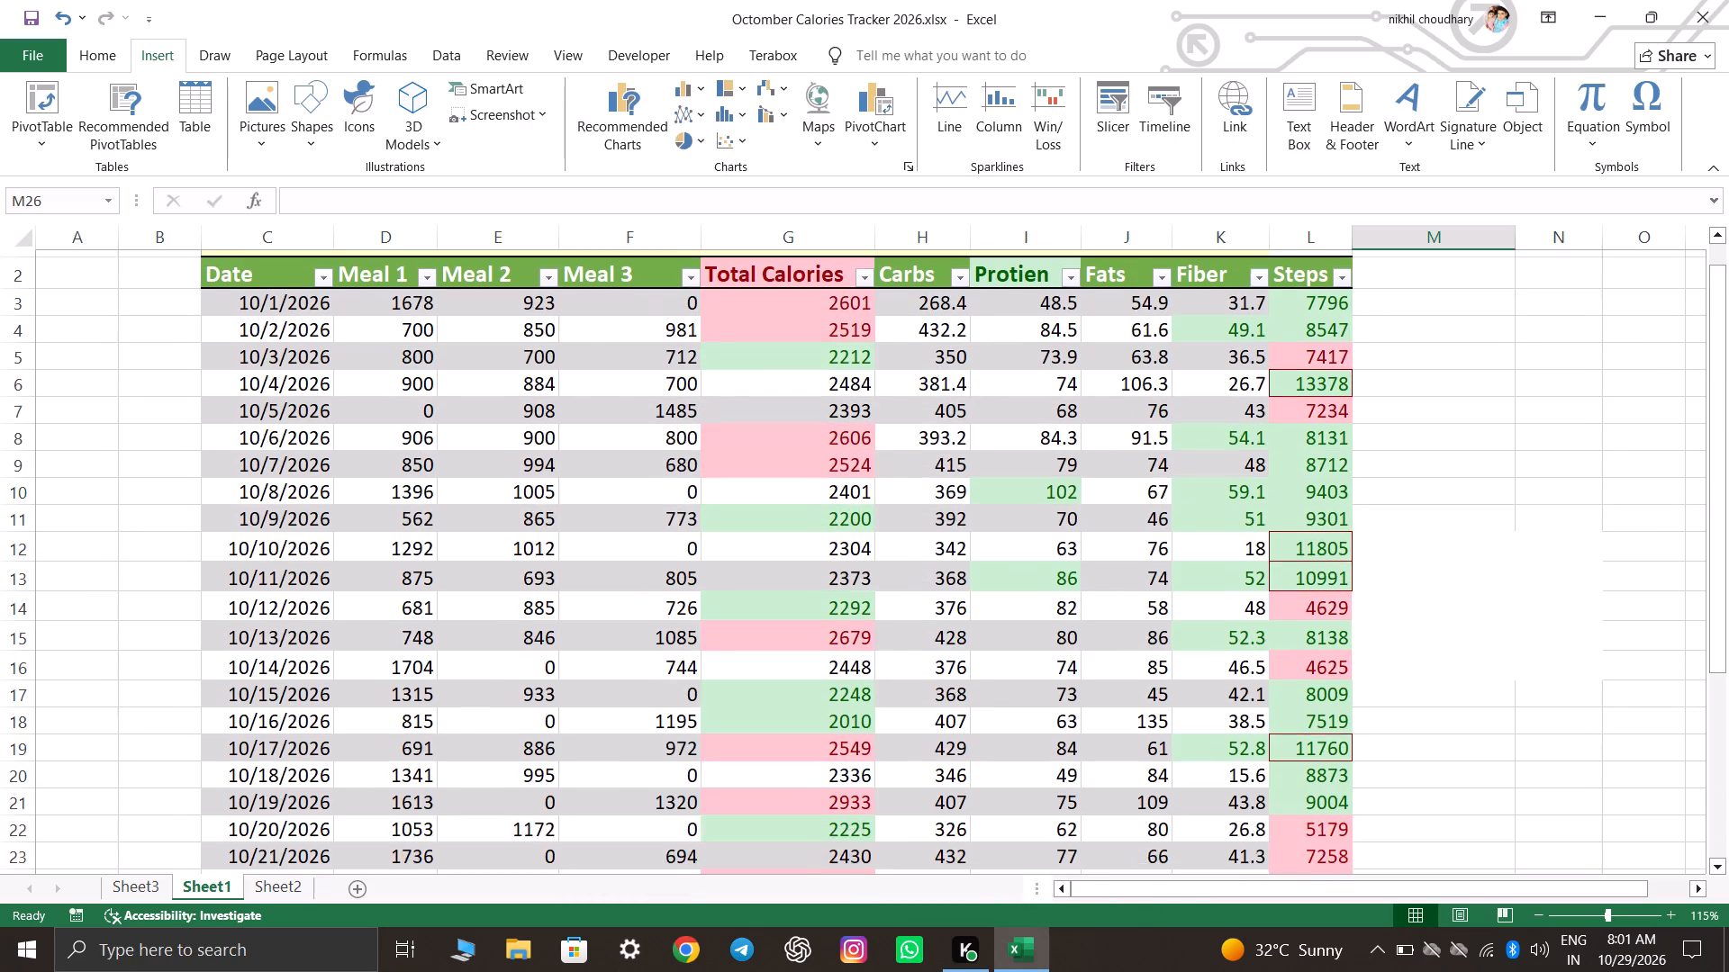
pyautogui.scroll(-4, 1541, 544)
pyautogui.click(1476, 664)
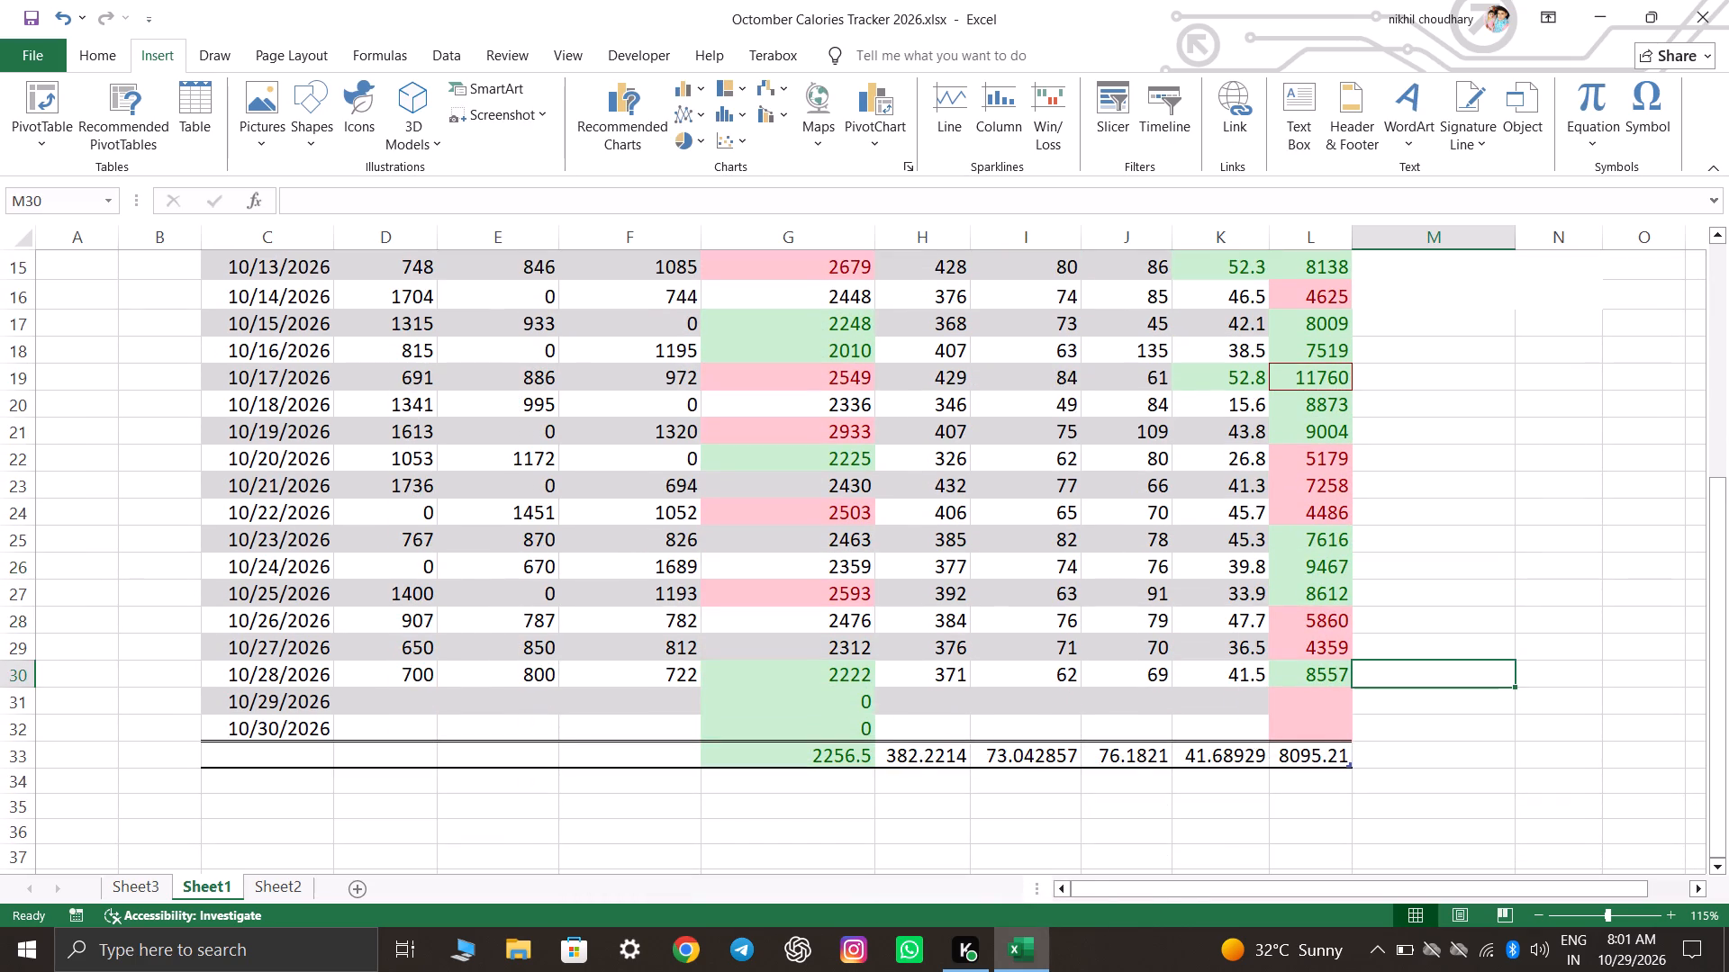
pyautogui.scroll(7, 1465, 664)
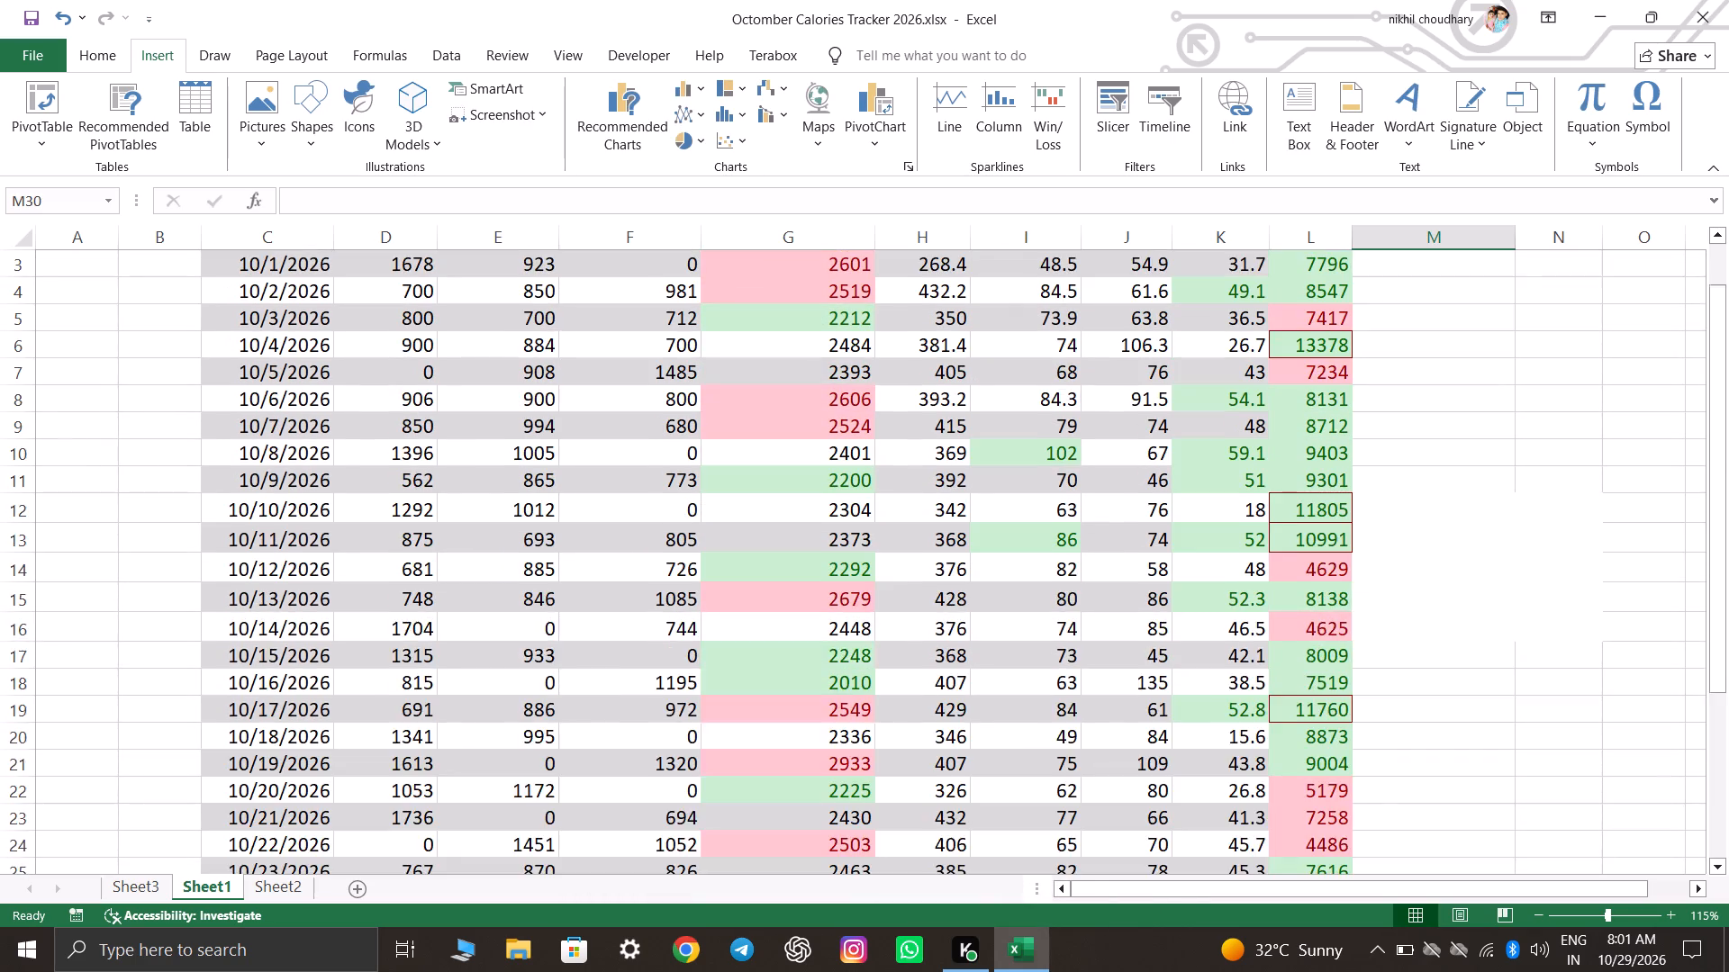
pyautogui.scroll(8, 1465, 664)
pyautogui.scroll(-7, 764, 574)
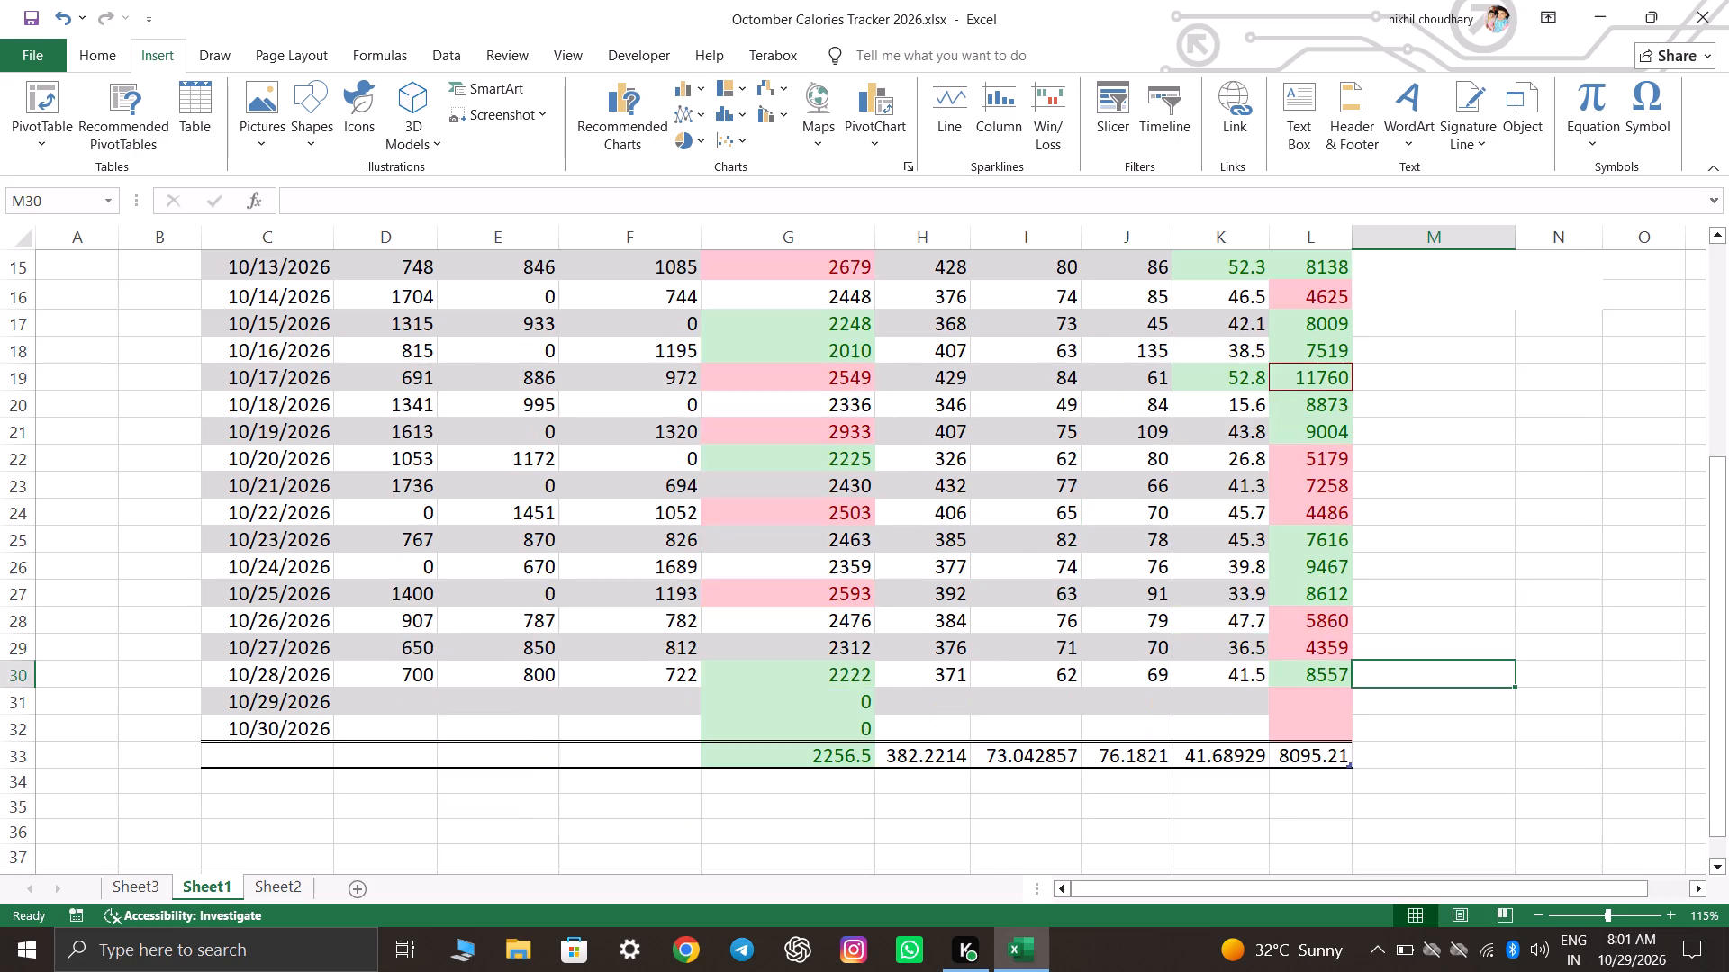
pyautogui.scroll(-4, 771, 587)
pyautogui.click(1025, 784)
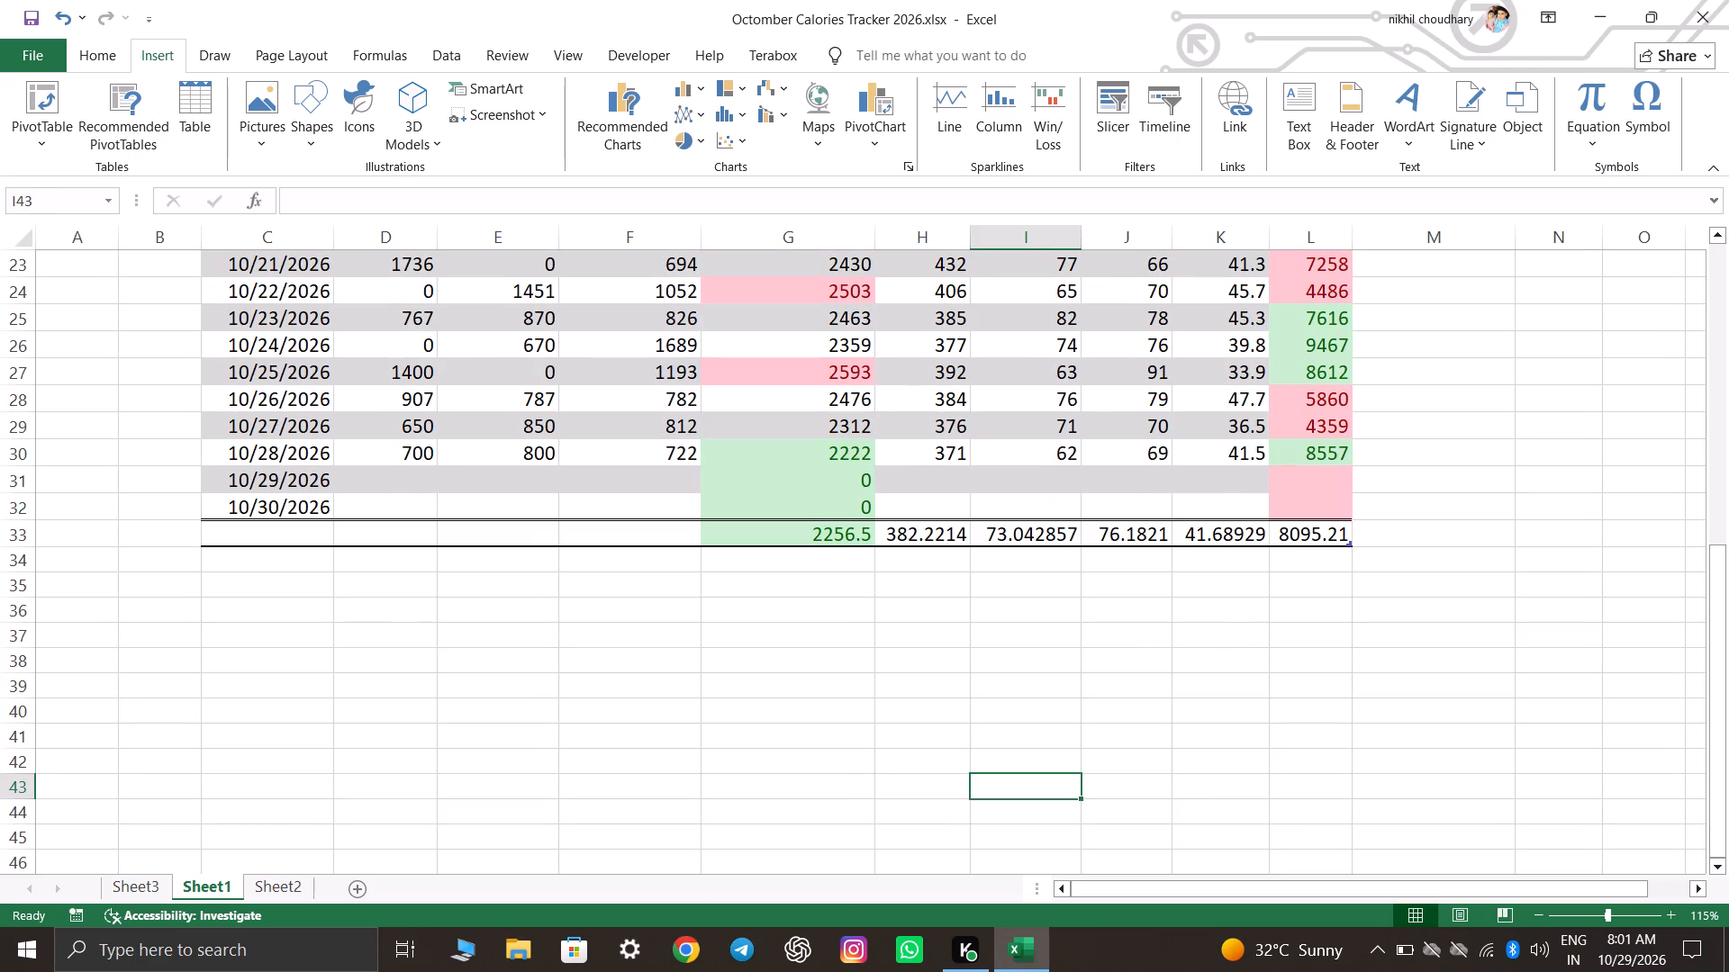
pyautogui.click(740, 671)
pyautogui.scroll(12, 735, 651)
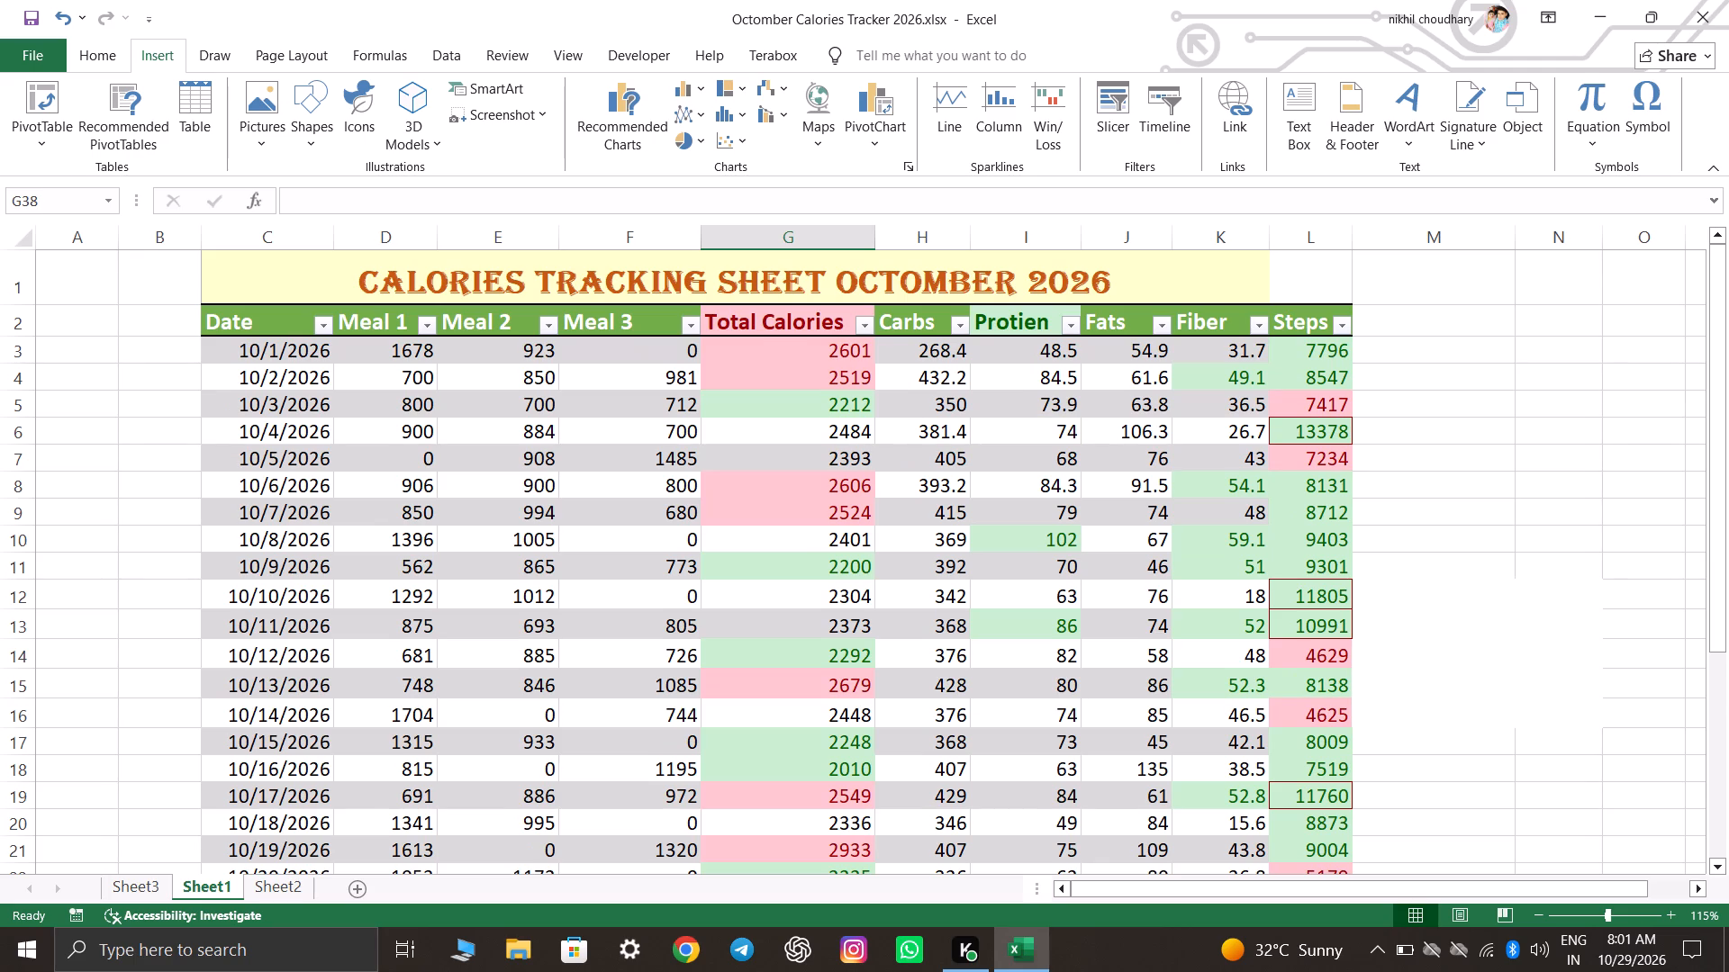
pyautogui.scroll(-8, 1354, 643)
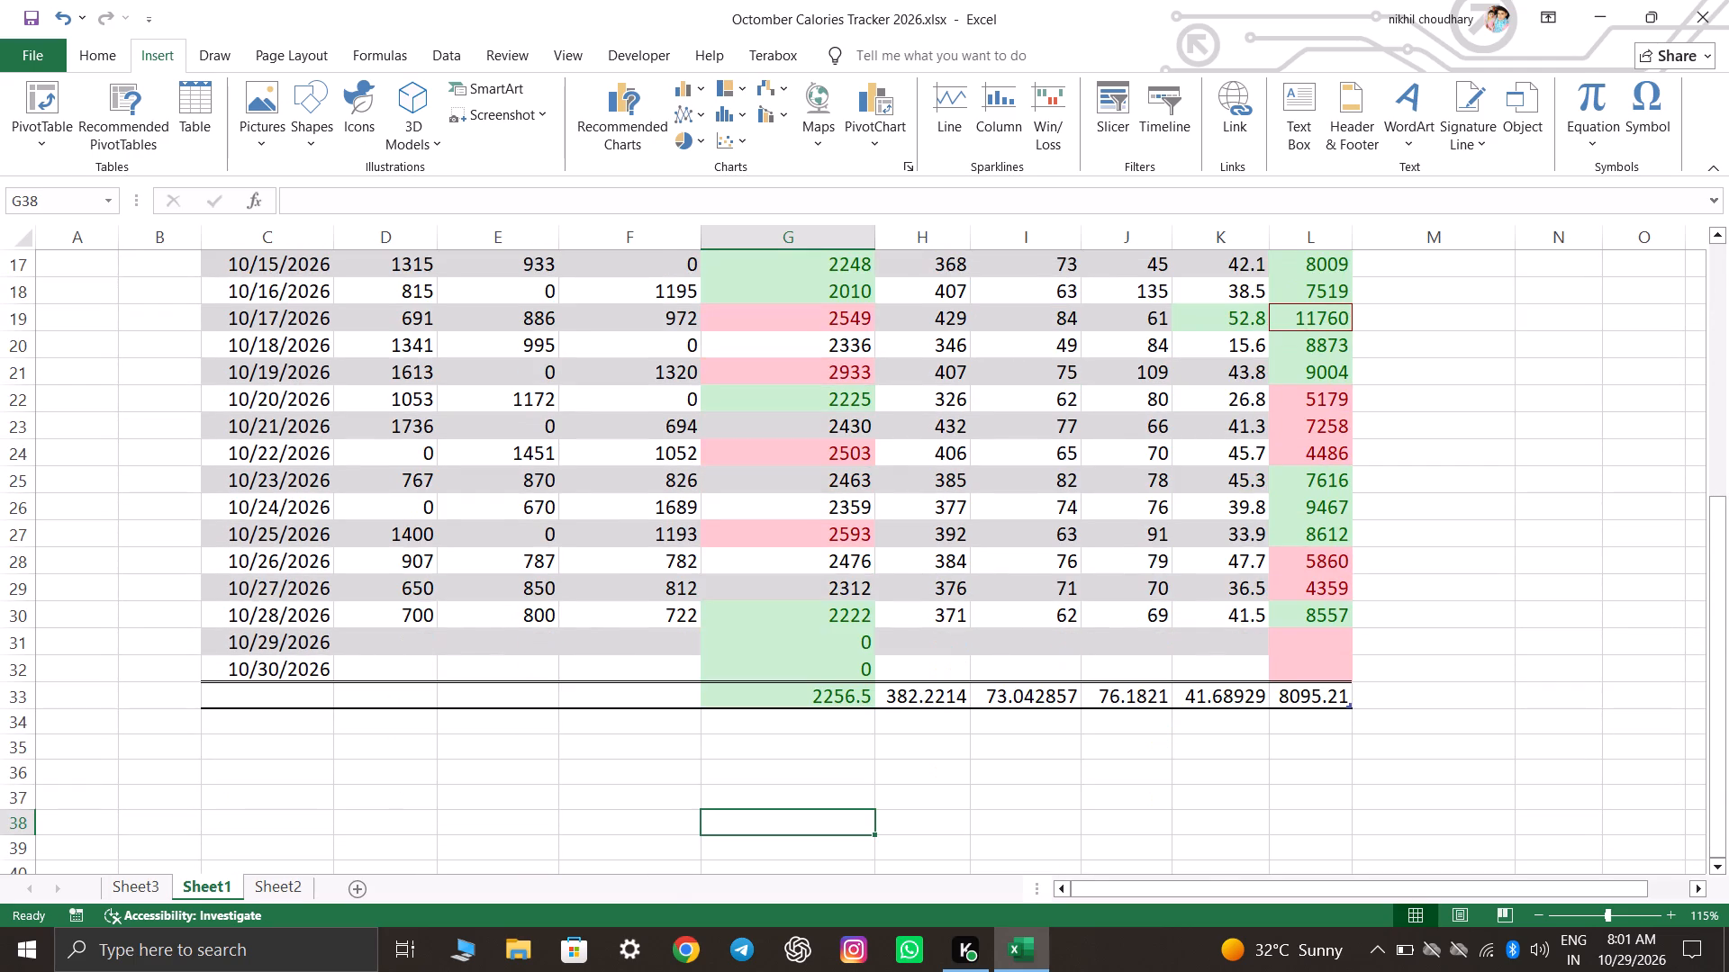
pyautogui.scroll(13, 1388, 760)
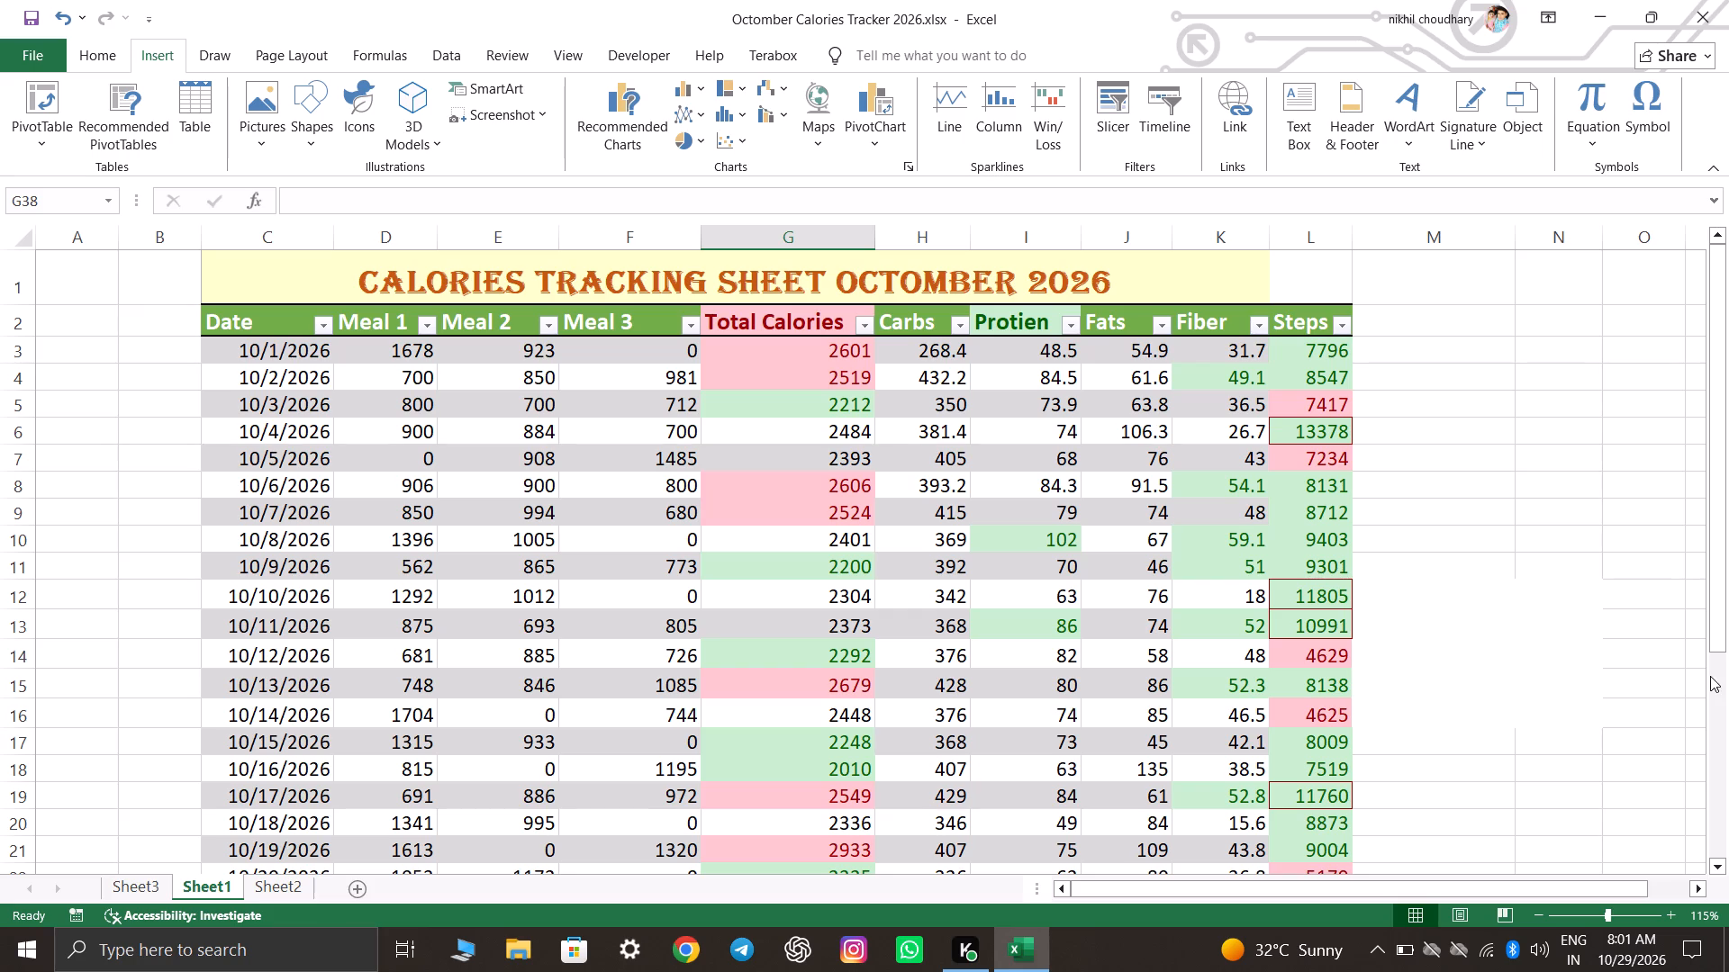
# Save the calorie tracker workbook.
pyautogui.hotkey('ctrl', 's')
pyautogui.hotkey('ctrl', 's')
pyautogui.hotkey('ctrl', 's')
pyautogui.hotkey('ctrl', 's')
pyautogui.hotkey('ctrl', 's')
pyautogui.hotkey('ctrl', 's')
pyautogui.hotkey('ctrl', 's')
pyautogui.hotkey('ctrl', 's')
pyautogui.hotkey('ctrl', 's')
pyautogui.hotkey('ctrl', 's')
pyautogui.hotkey('ctrl', 's')
pyautogui.hotkey('ctrl', 's')
pyautogui.hotkey('ctrl', 's')
pyautogui.hotkey('ctrl', 's')
pyautogui.hotkey('ctrl', 's')
pyautogui.hotkey('ctrl', 's')
pyautogui.hotkey('ctrl', 's')
pyautogui.hotkey('ctrl', 's')
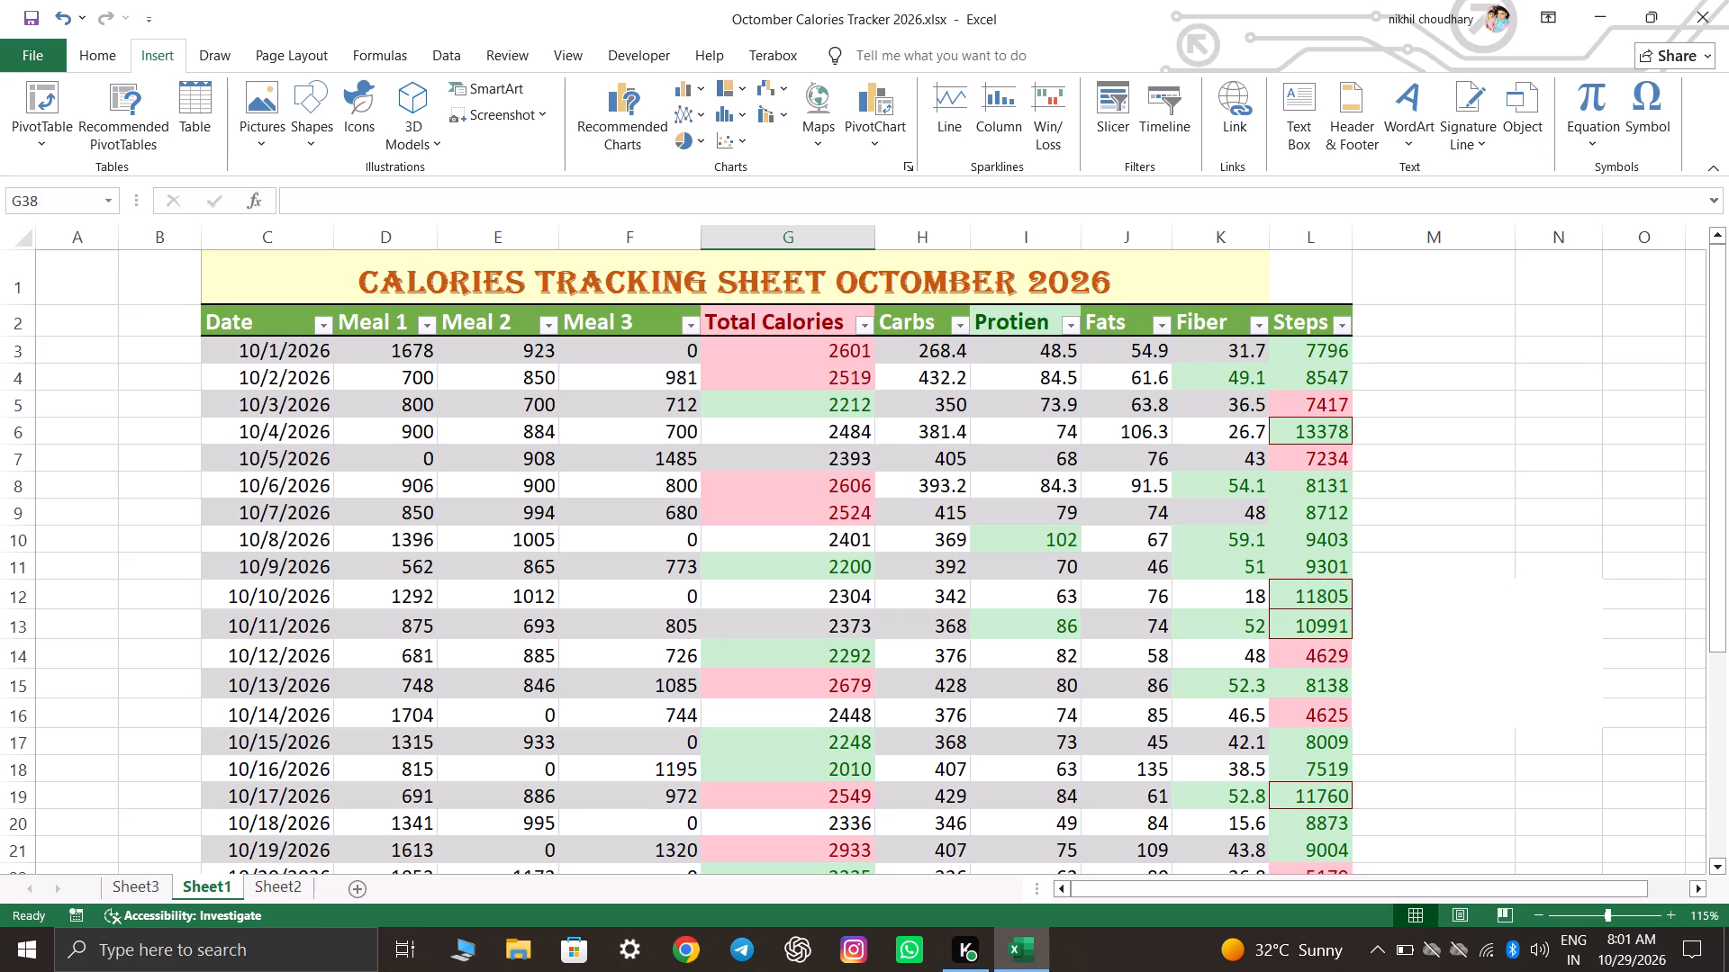